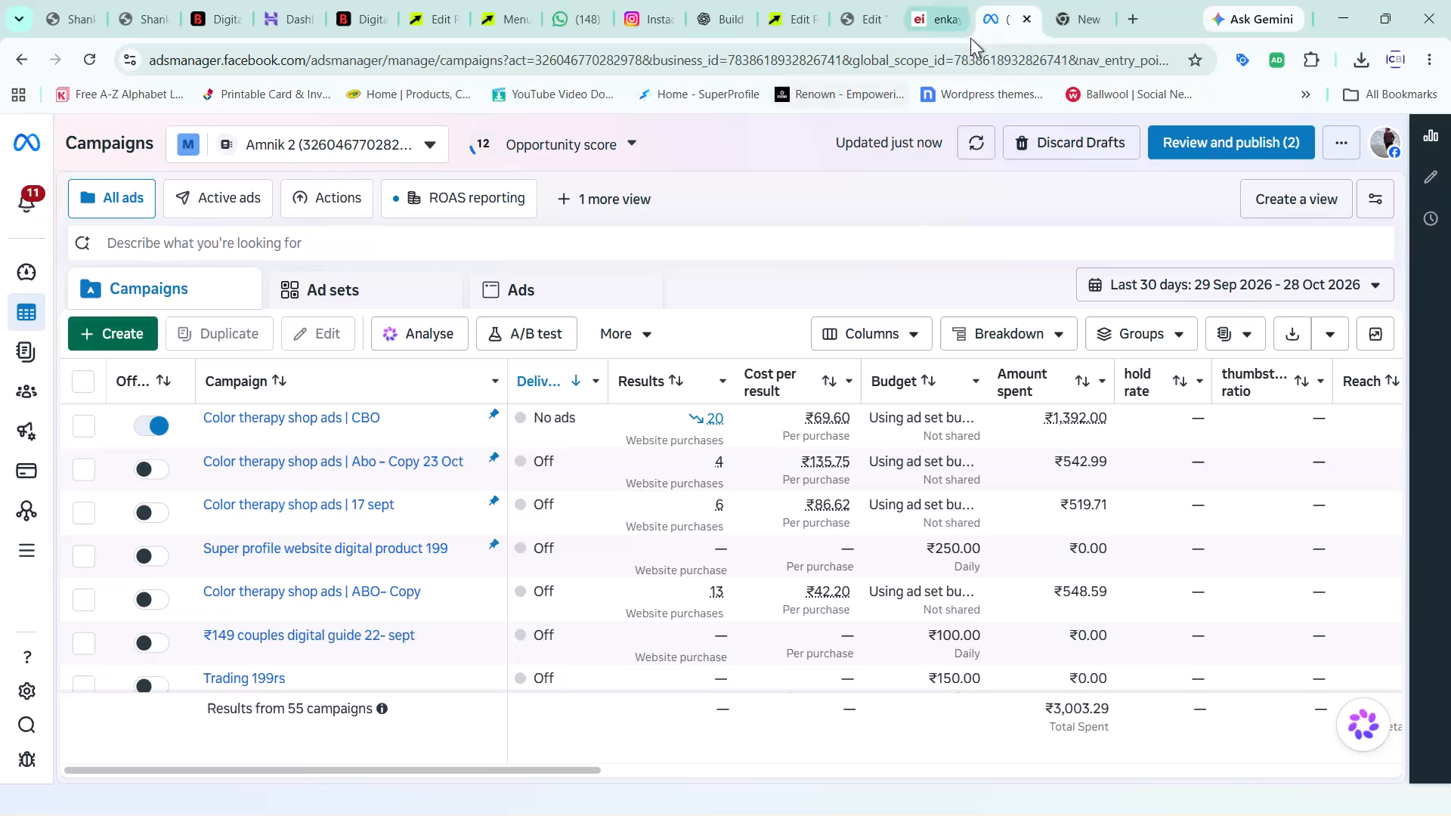
Refresh the campaigns data and close Ads Manager.
click(991, 132)
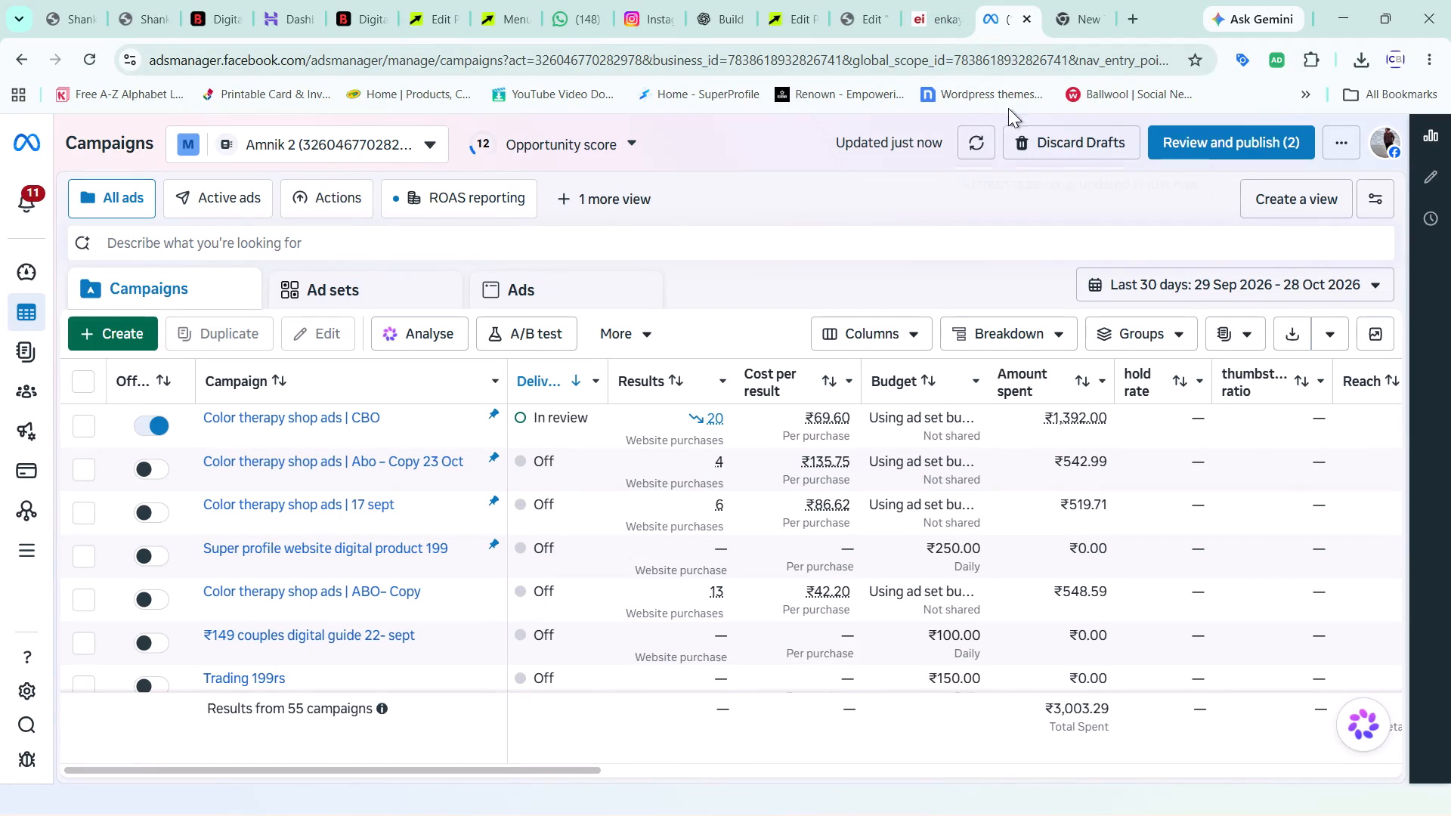
click(1031, 16)
Review the enkay international home page from the welcome banner through the Why Partner With Us section.
click(784, 0)
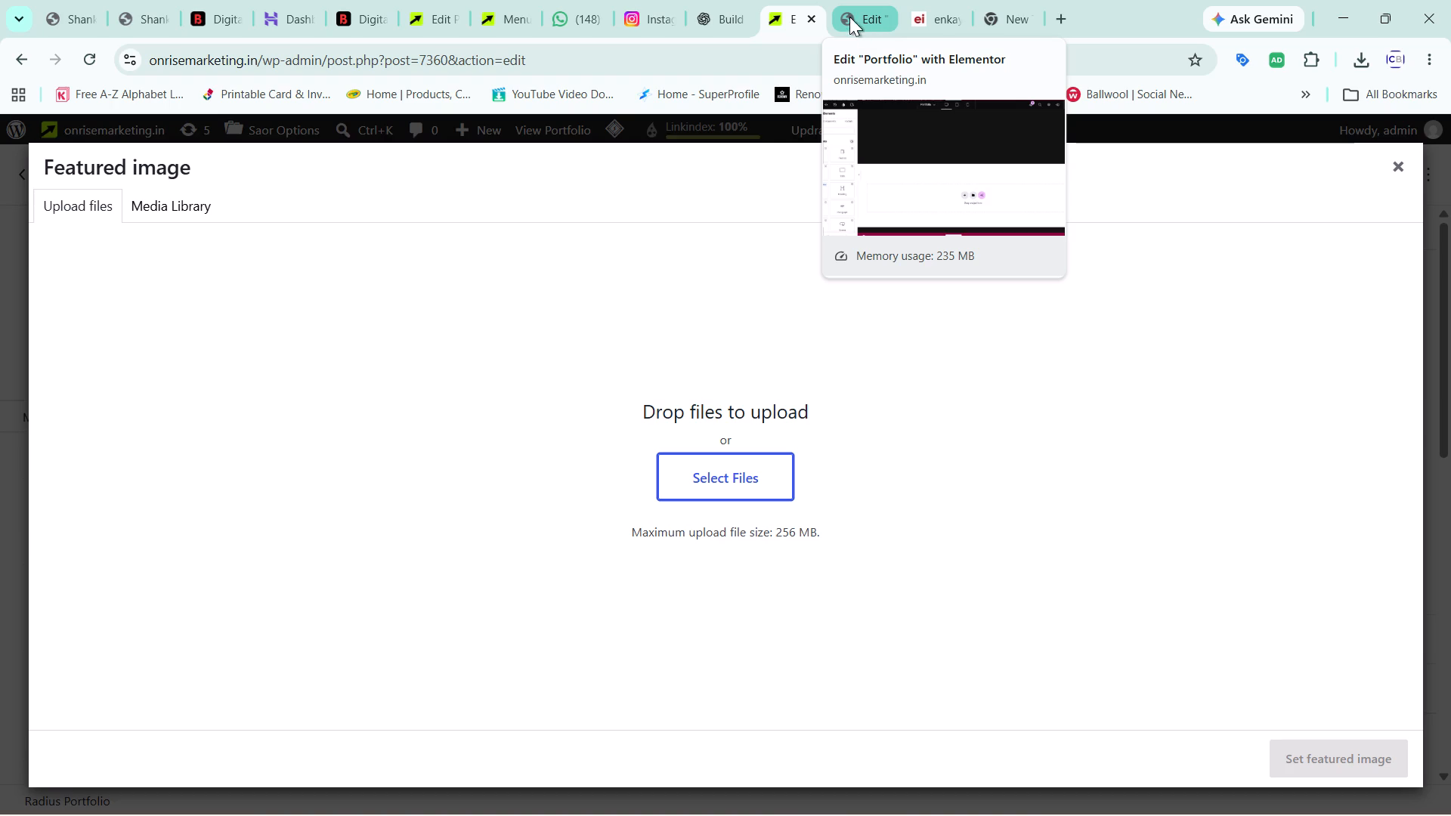
click(916, 11)
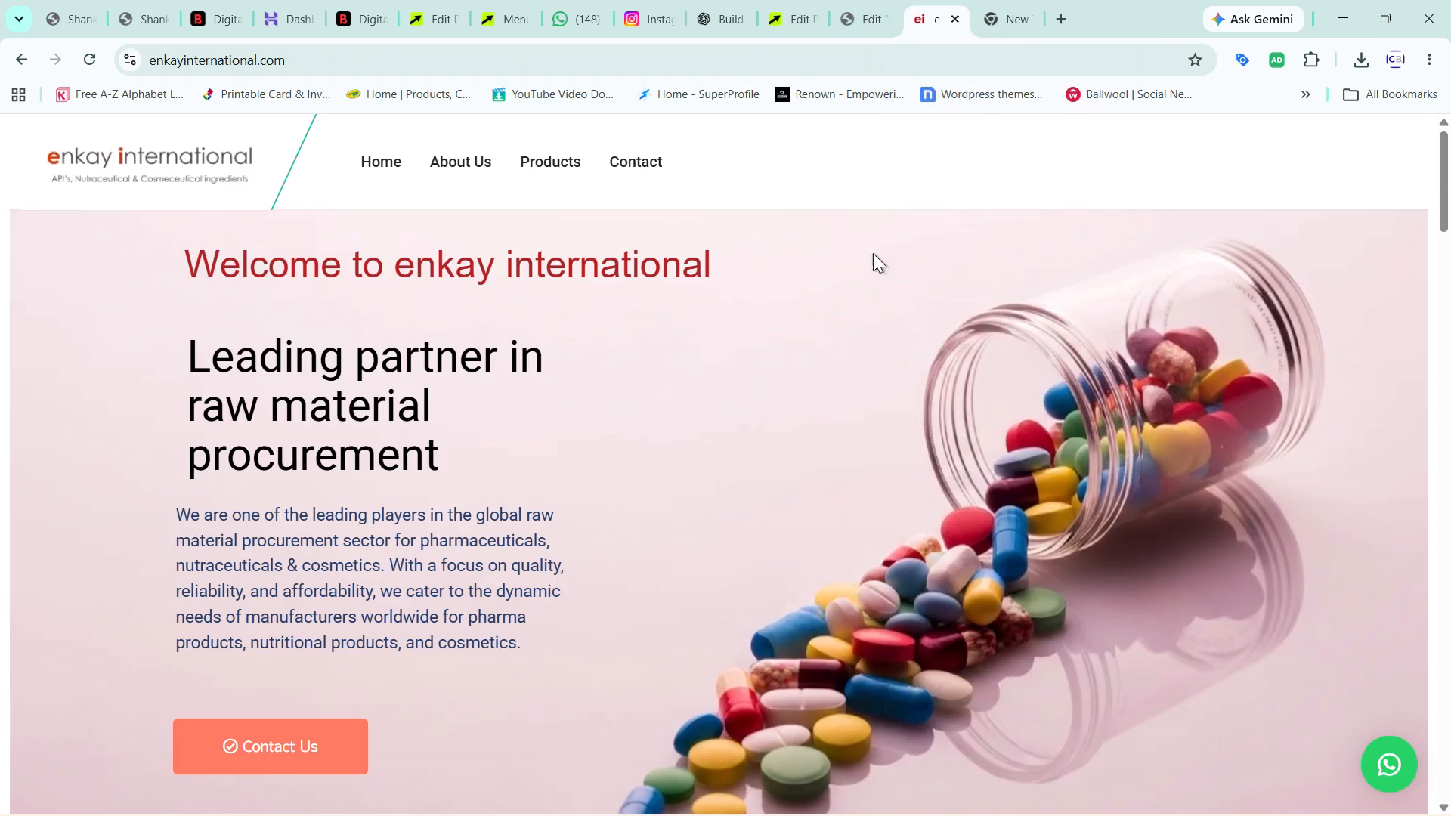
scroll(871, 344, down, 8)
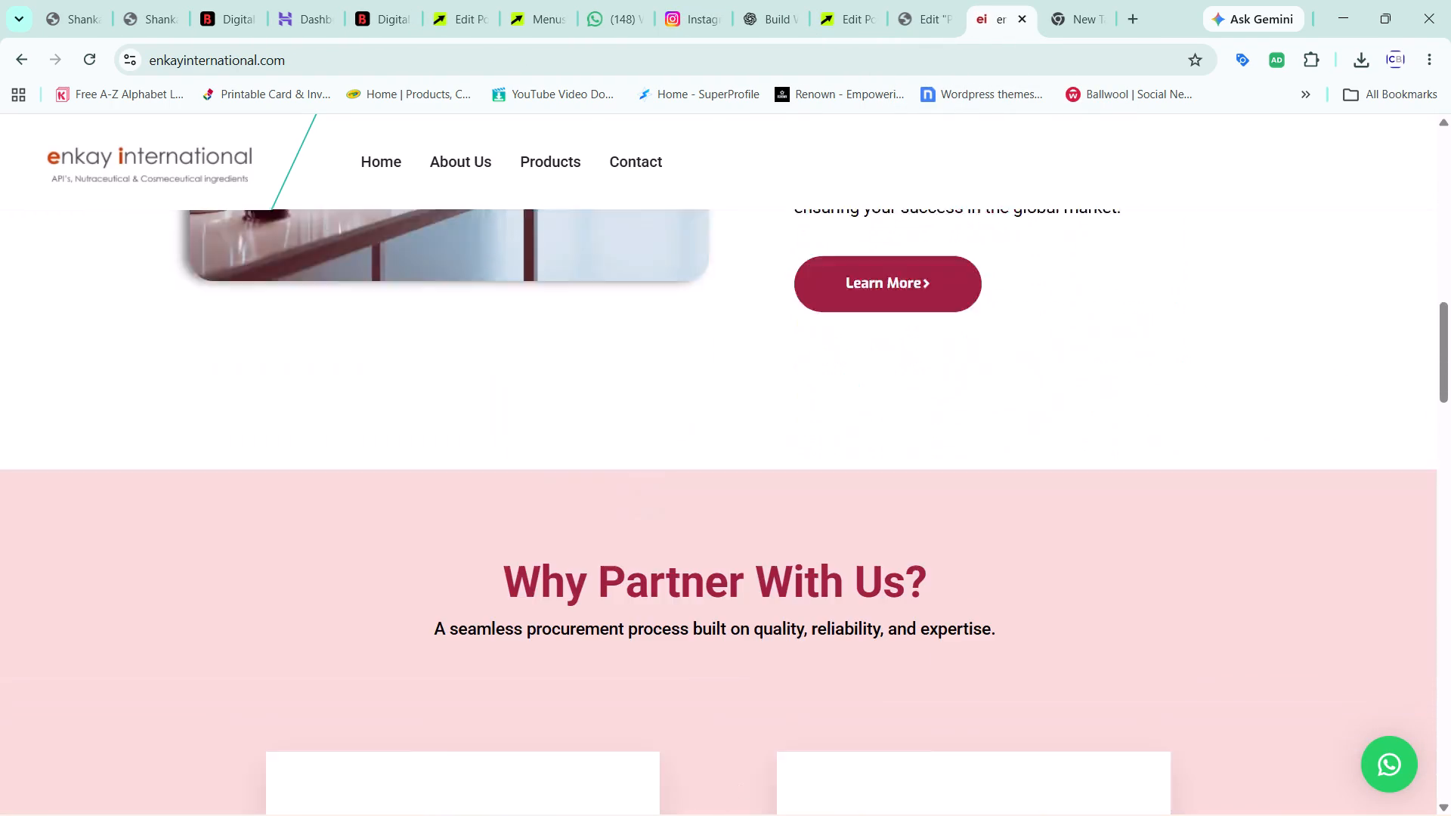
scroll(871, 344, down, 2)
Switch to the Portfolio page open in the Elementor editor.
click(929, 17)
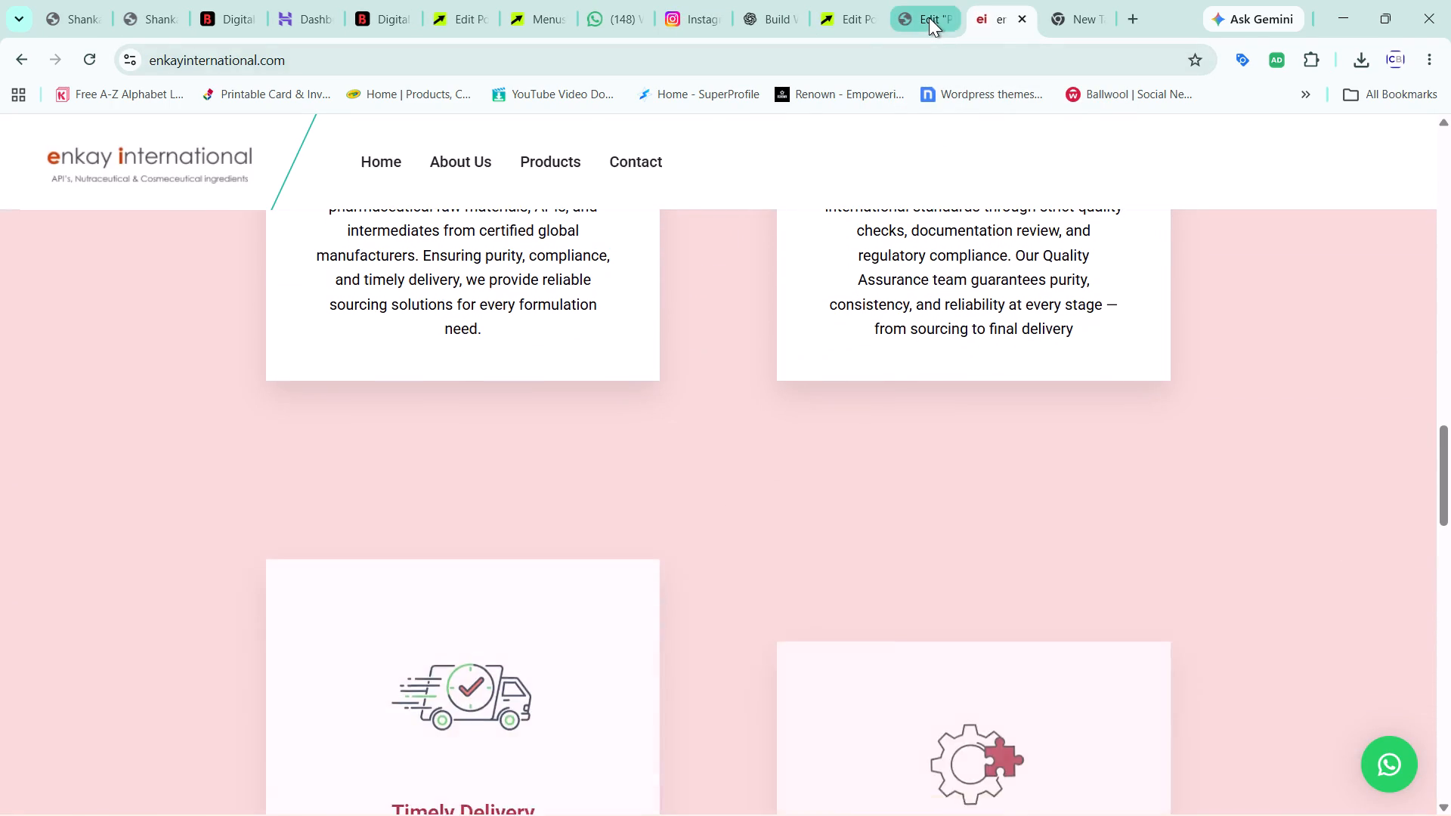
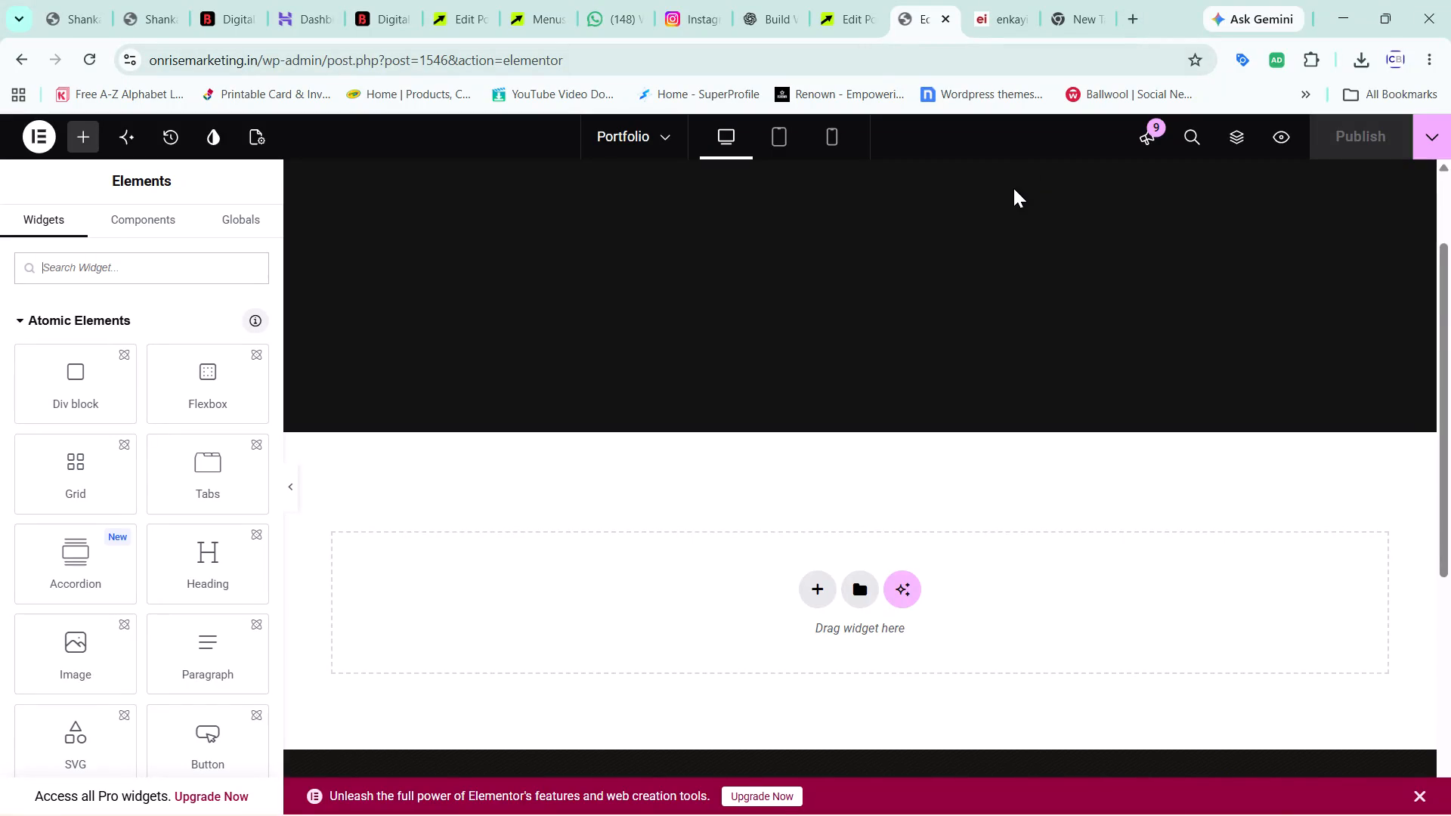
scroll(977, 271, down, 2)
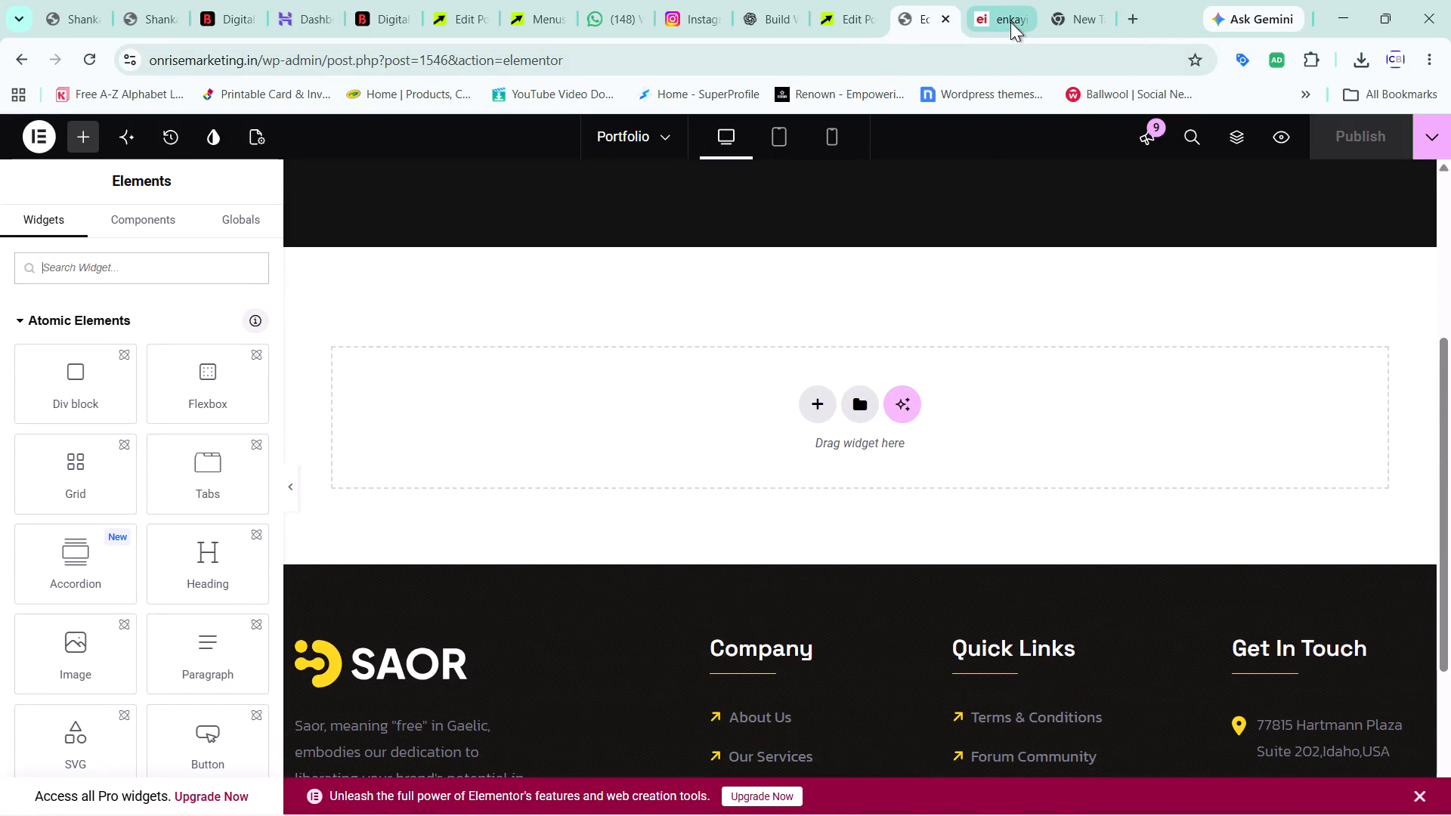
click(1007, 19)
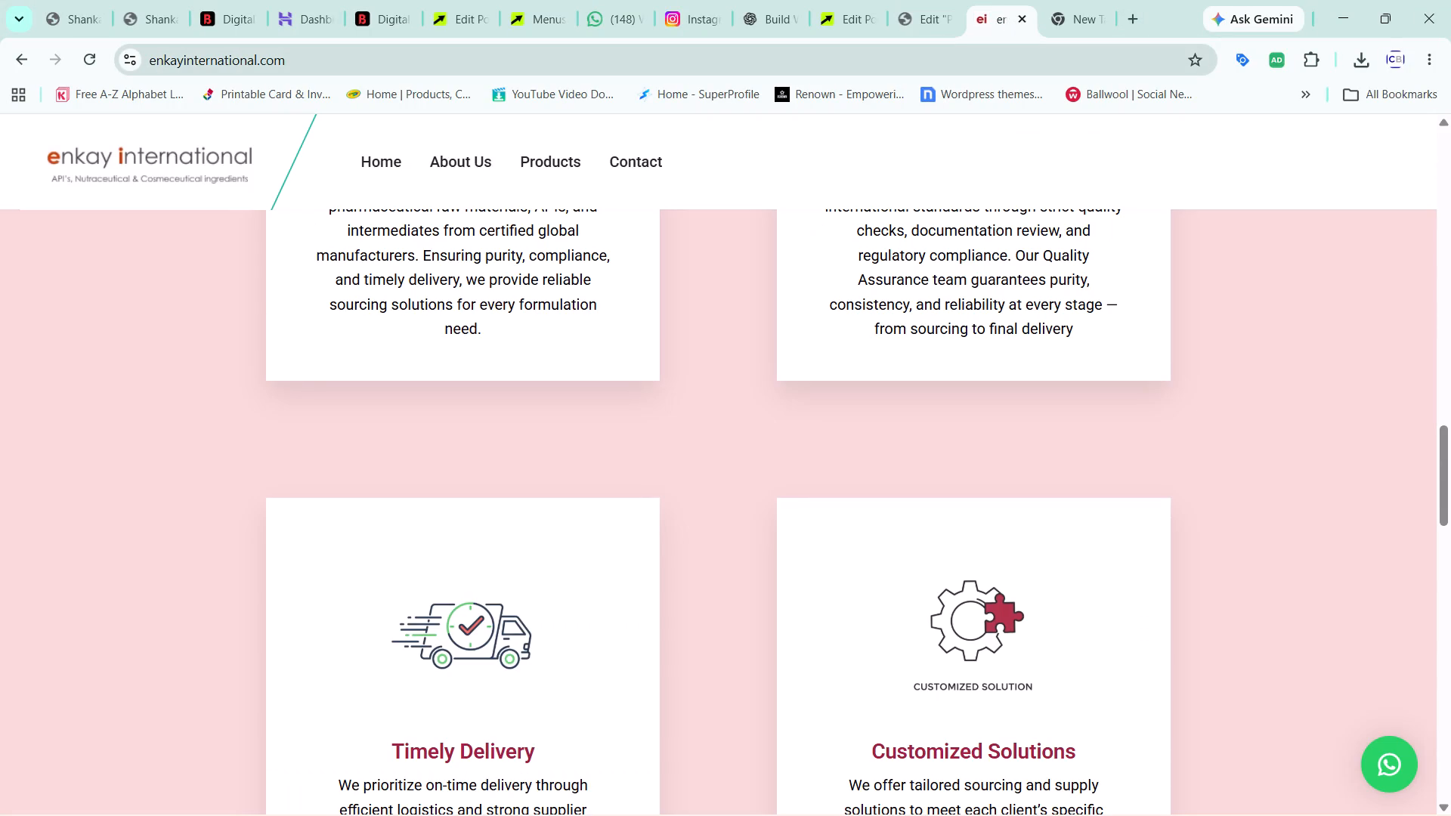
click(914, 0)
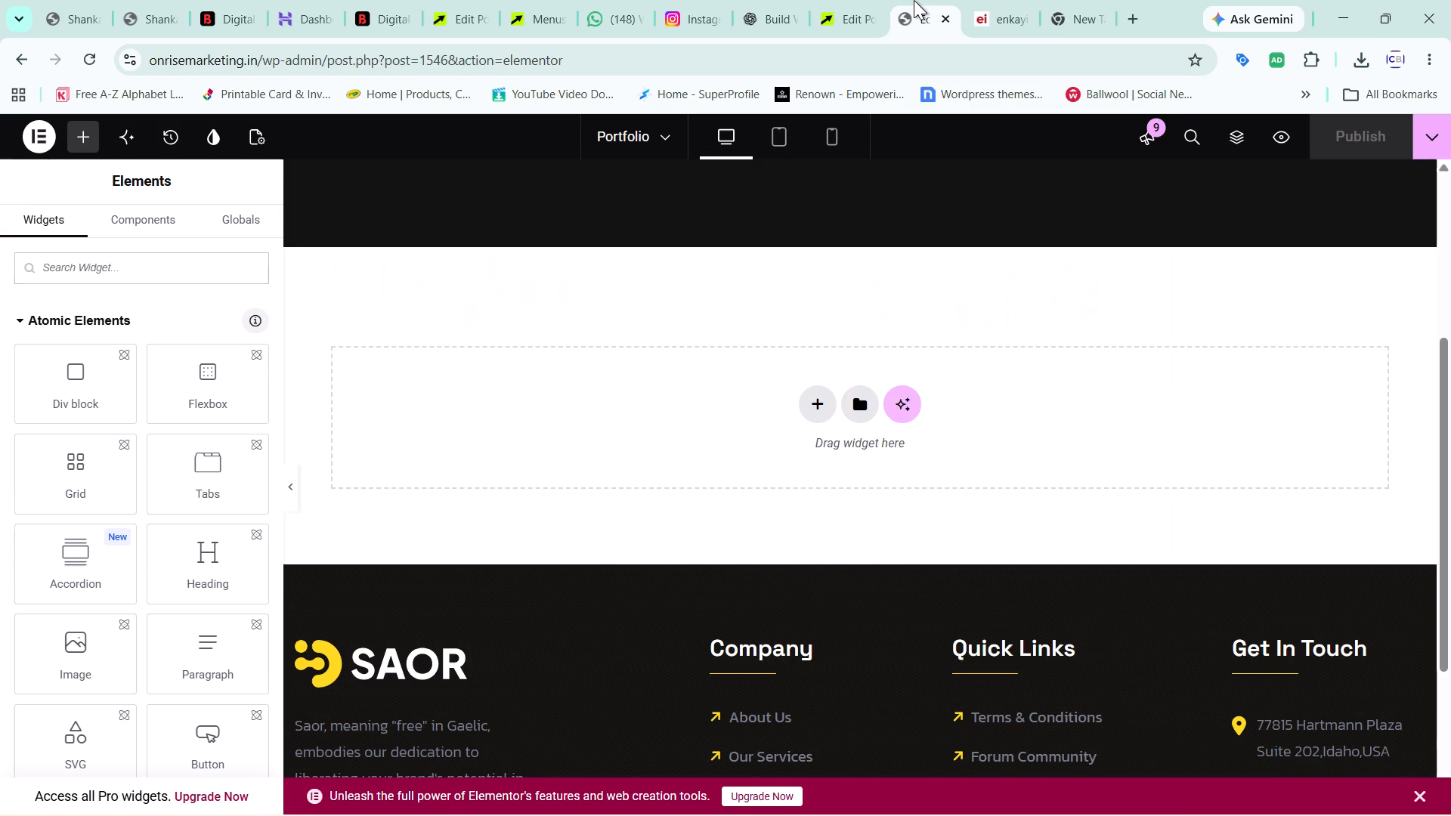
In the Viha builders portfolio entry, upload the "Your Future Starts Here" house advert from Downloads and set it as the featured image.
click(854, 0)
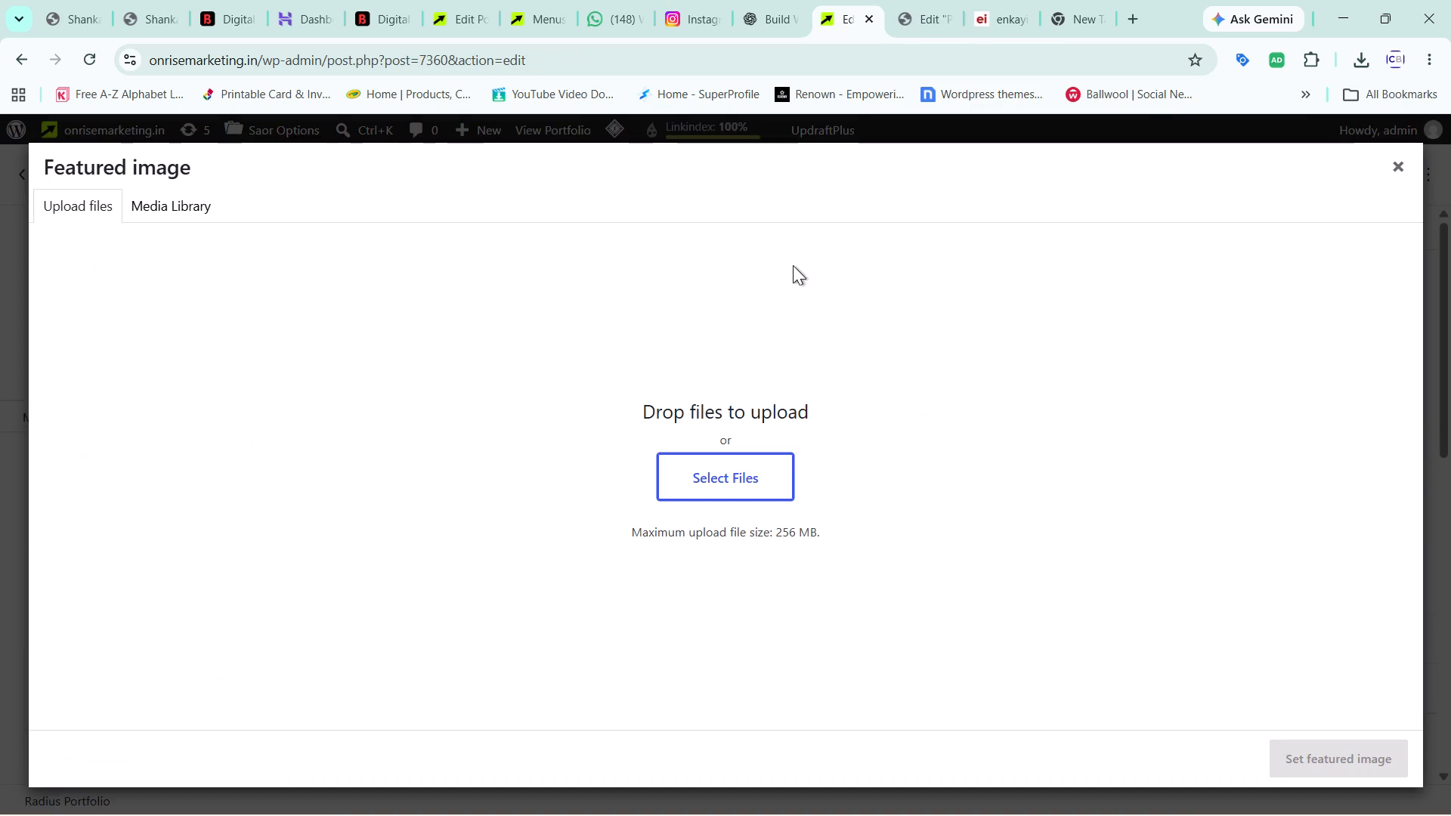
click(1396, 175)
scroll(725, 641, up, 1)
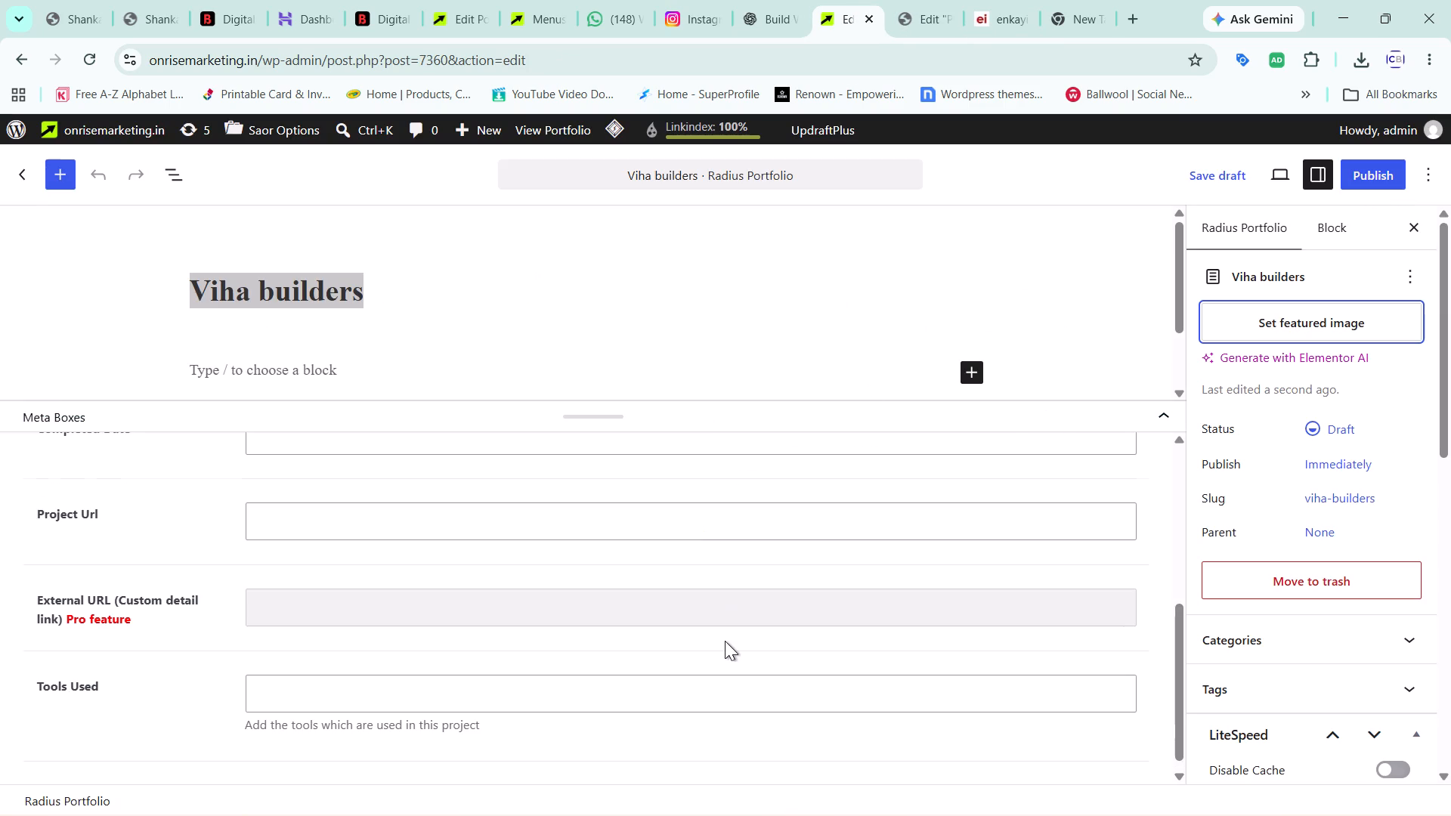
scroll(725, 641, up, 1)
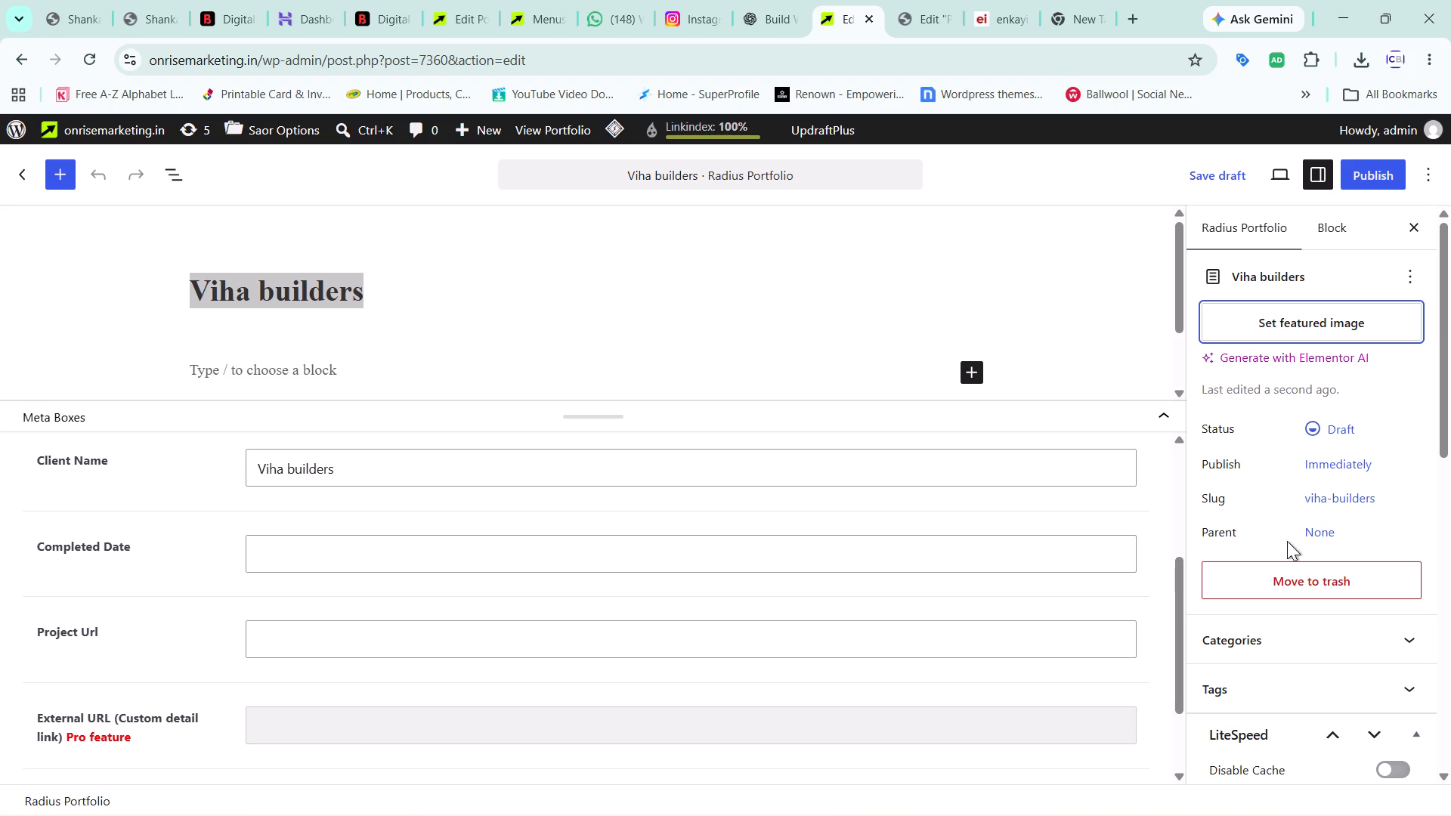
click(1322, 314)
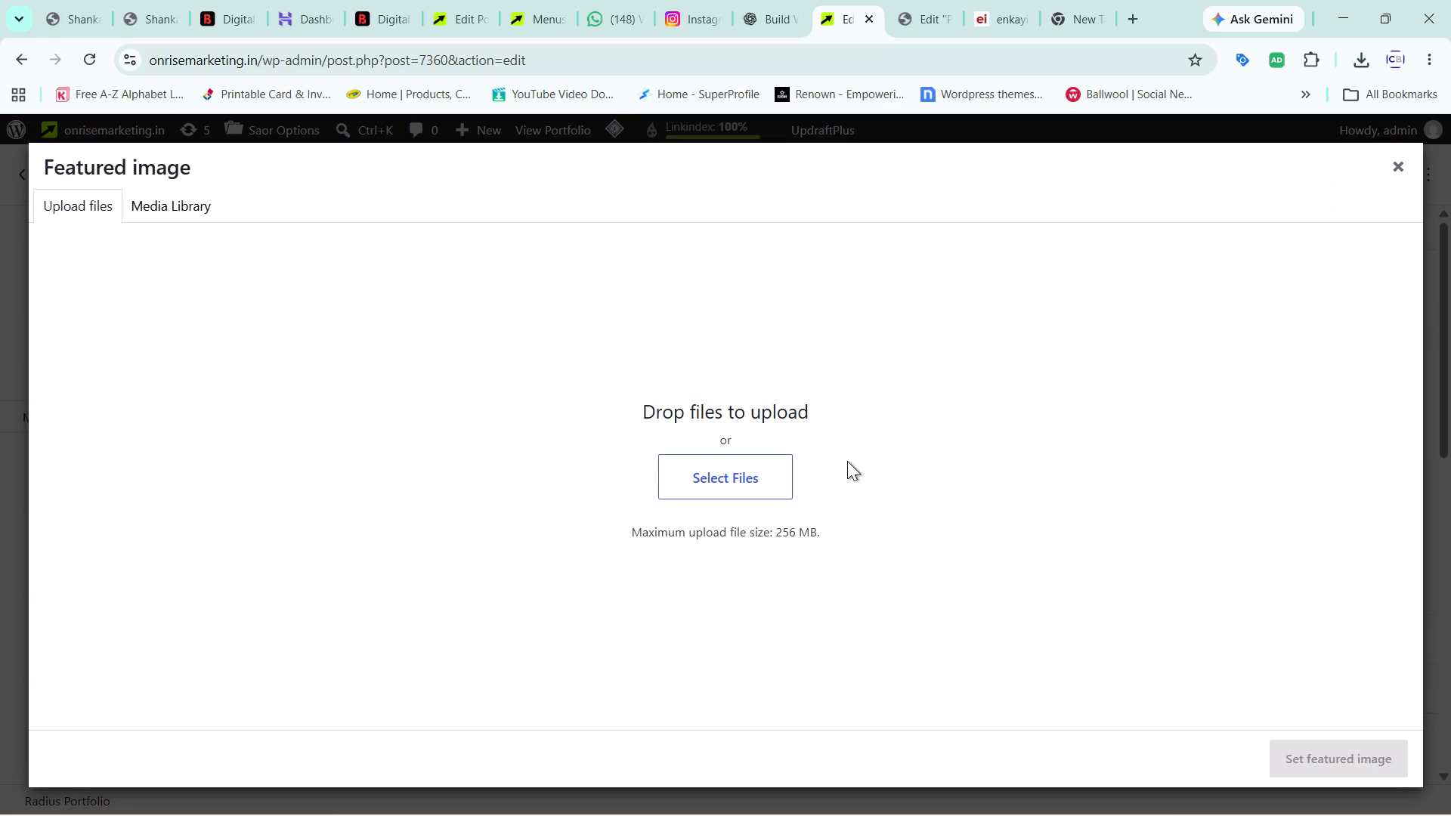
click(718, 486)
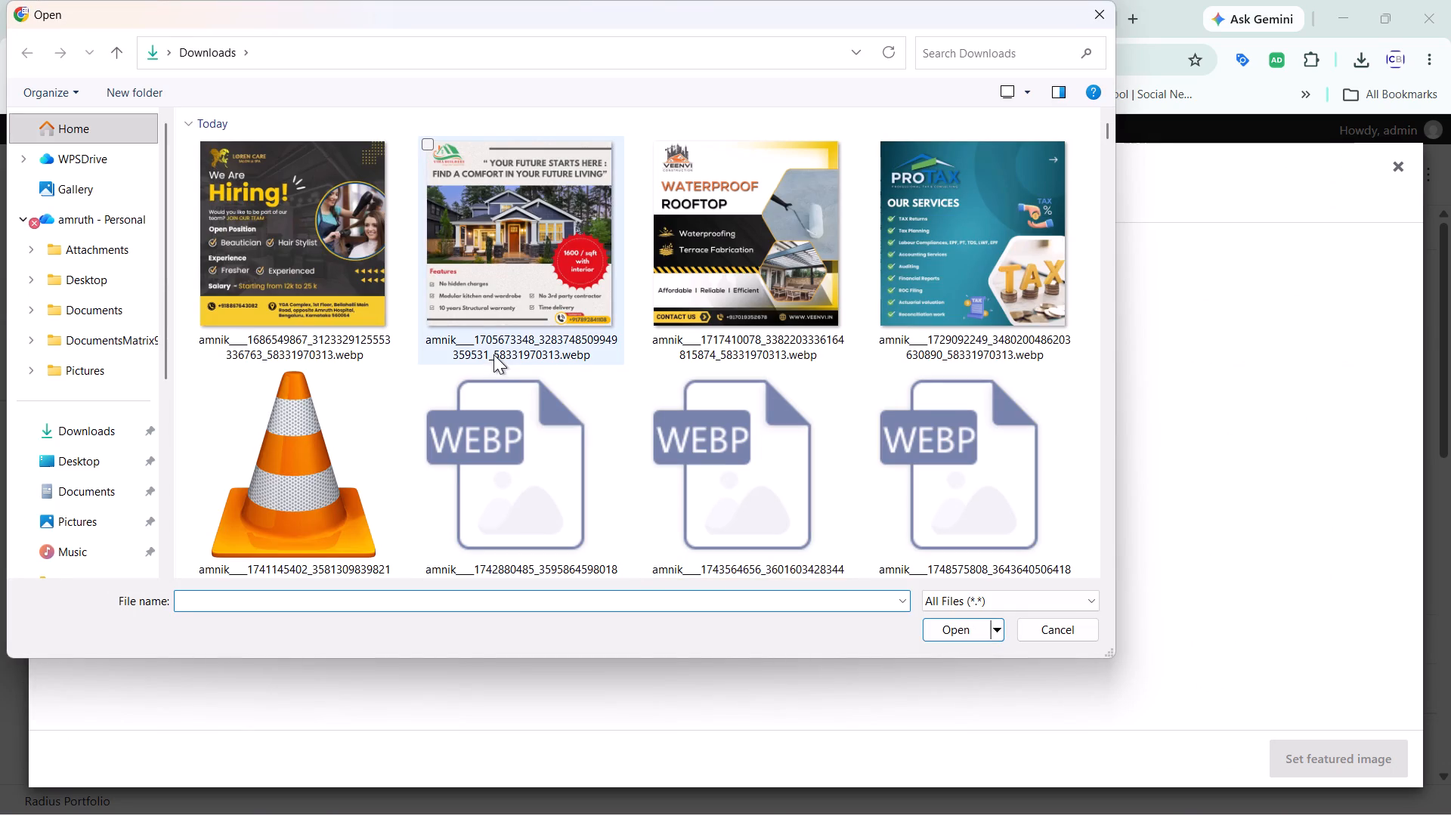
click(544, 268)
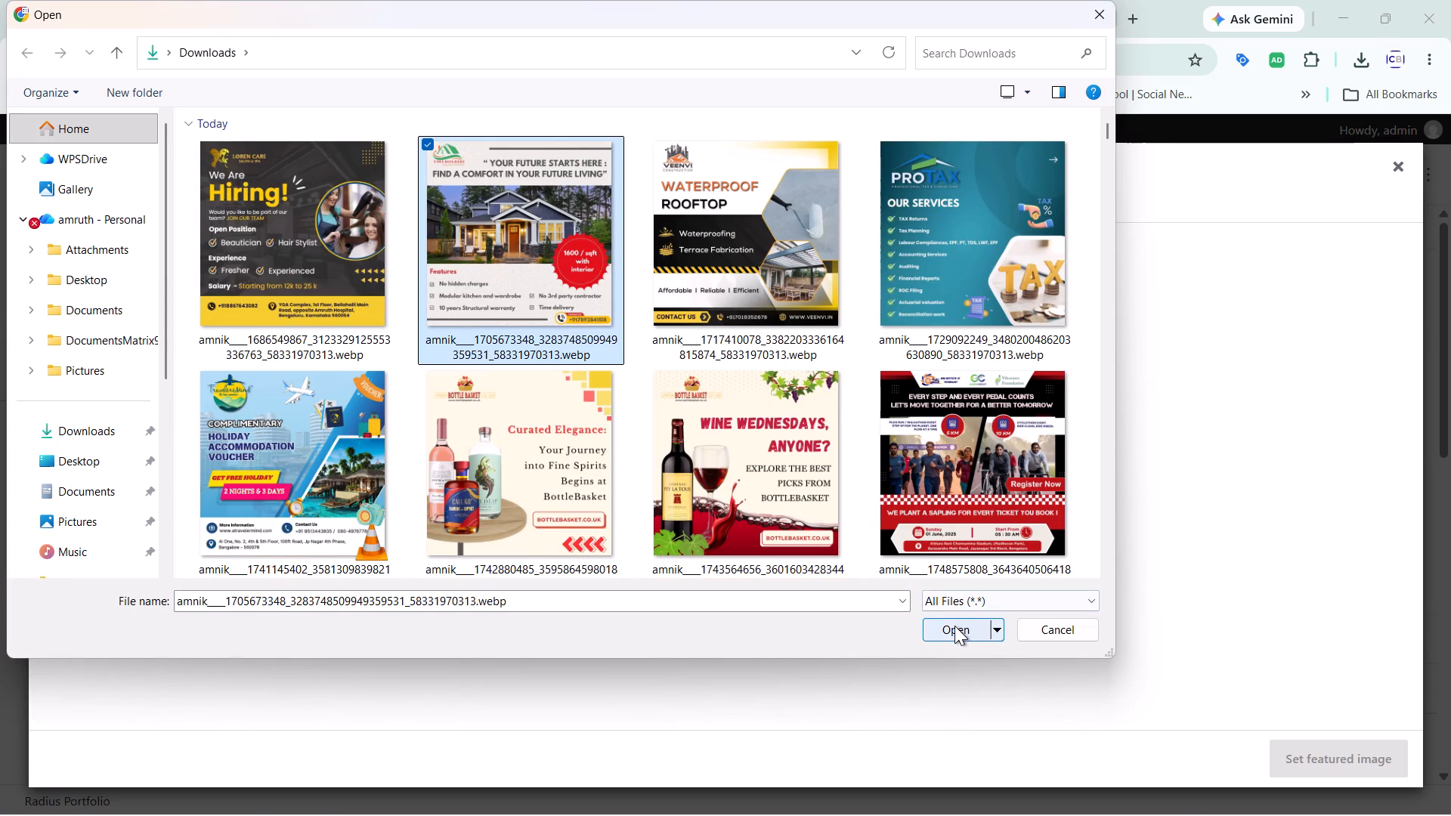
click(954, 626)
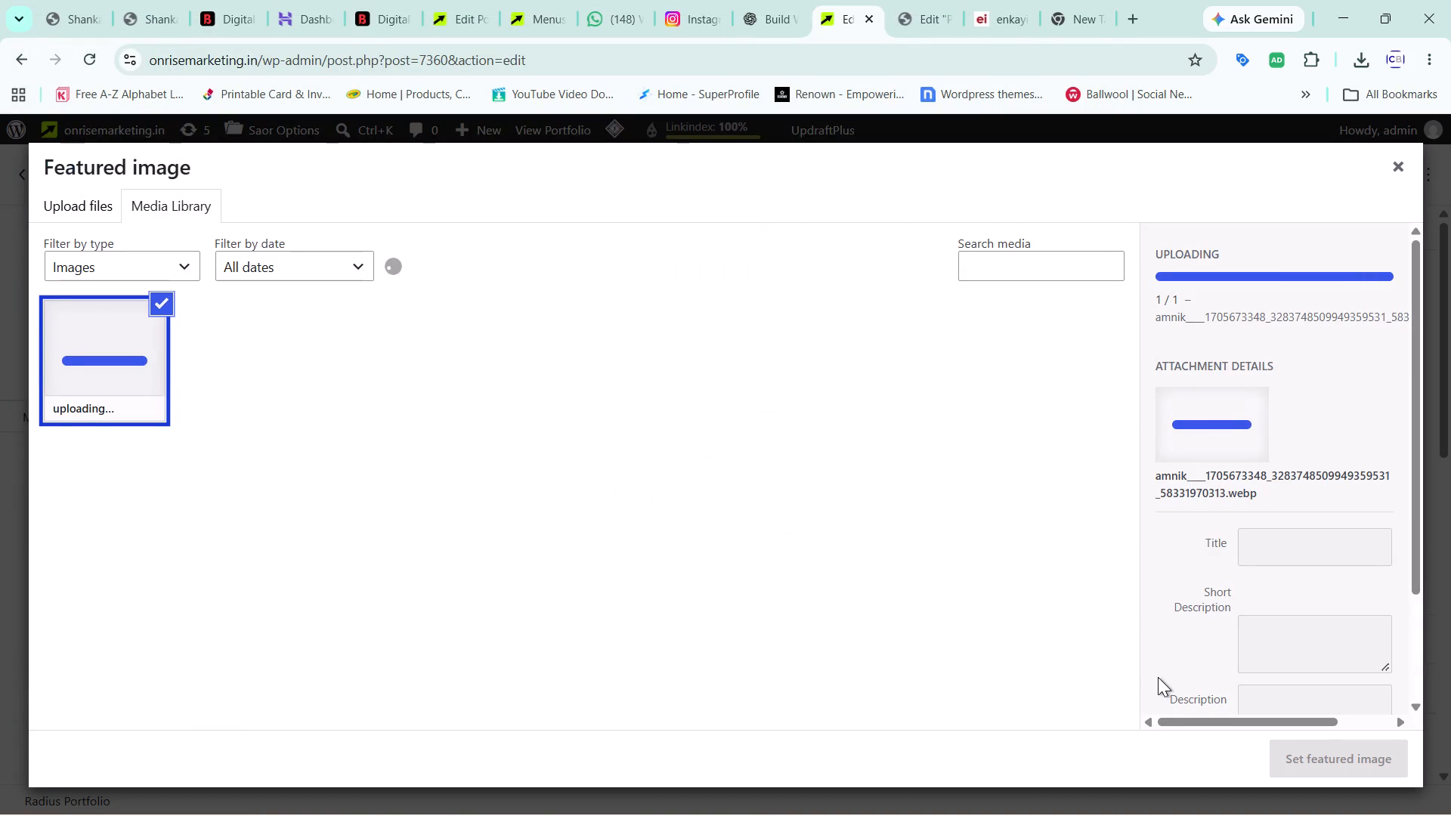
scroll(1158, 677, down, 2)
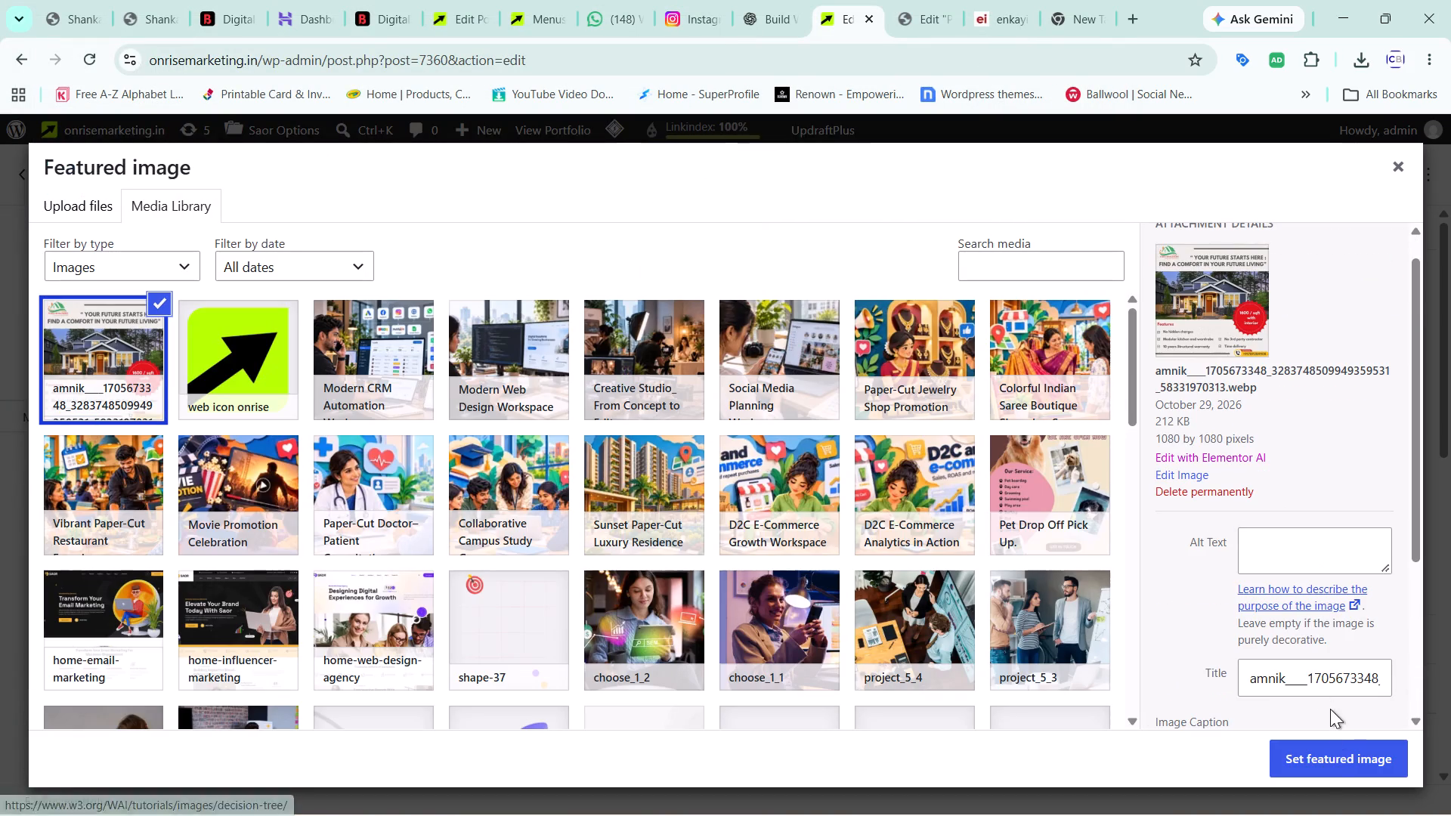
click(1320, 771)
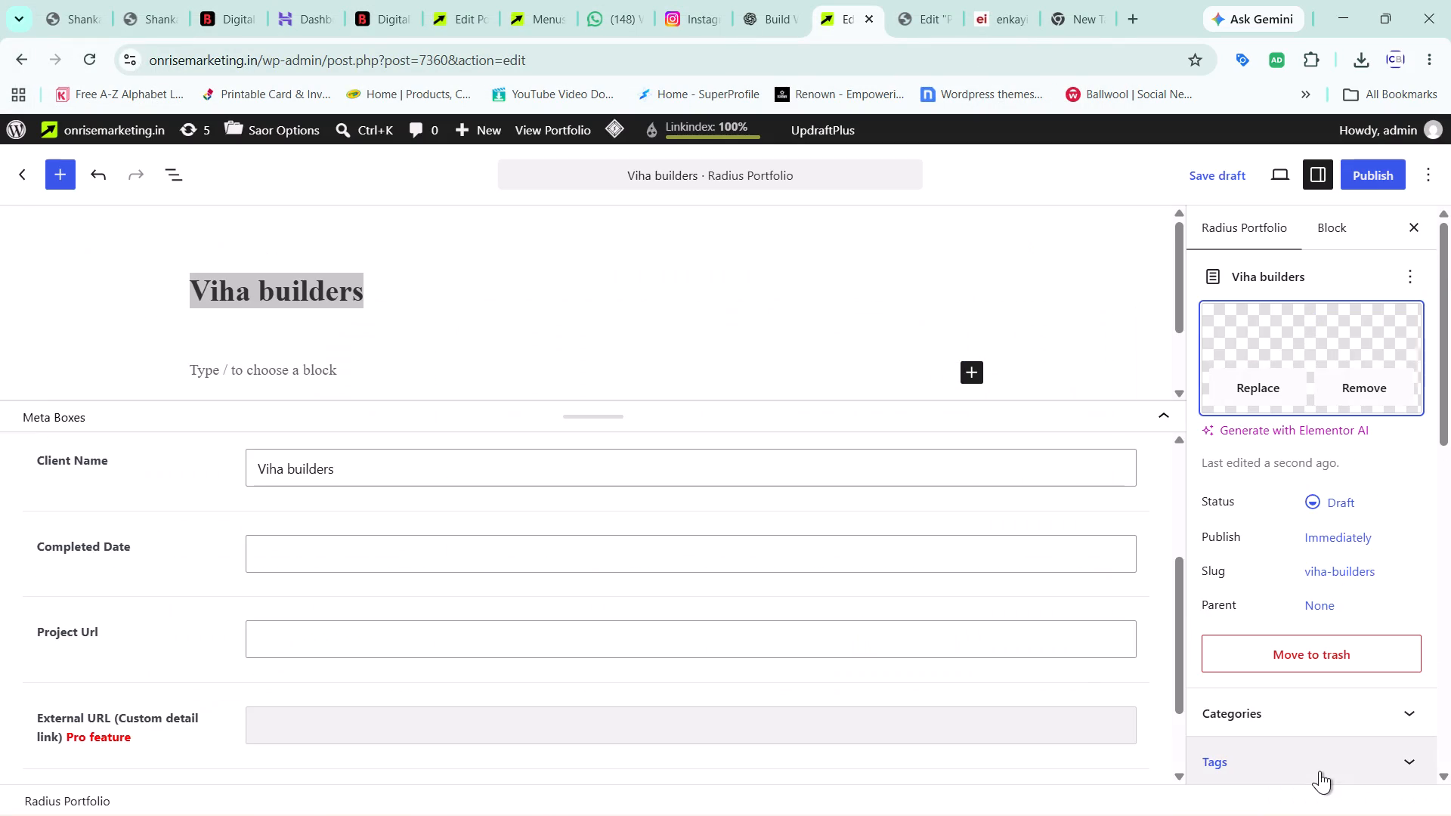
Publish the Viha builders portfolio entry with the Tools Used field left empty.
scroll(1072, 672, down, 3)
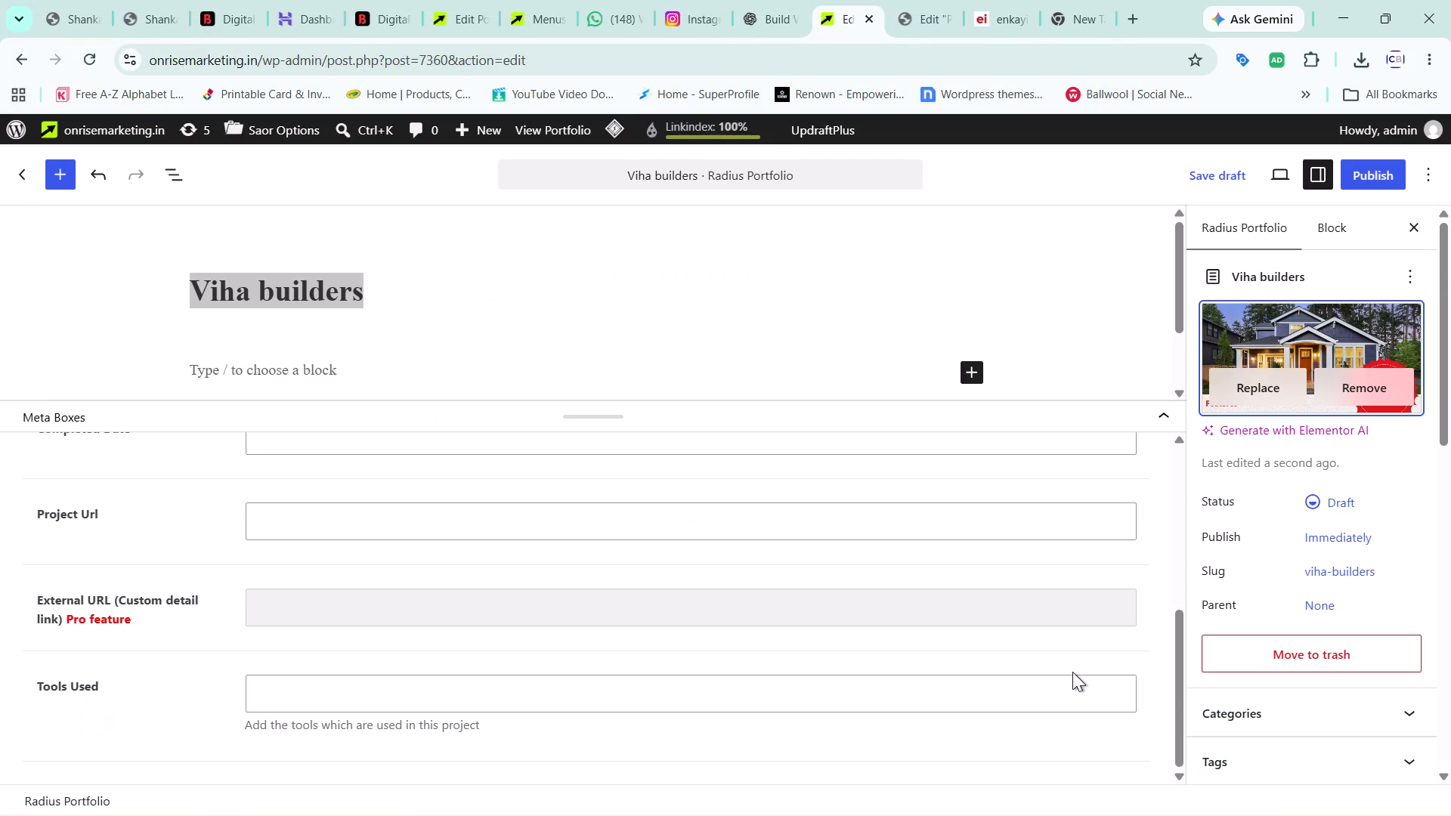
click(988, 704)
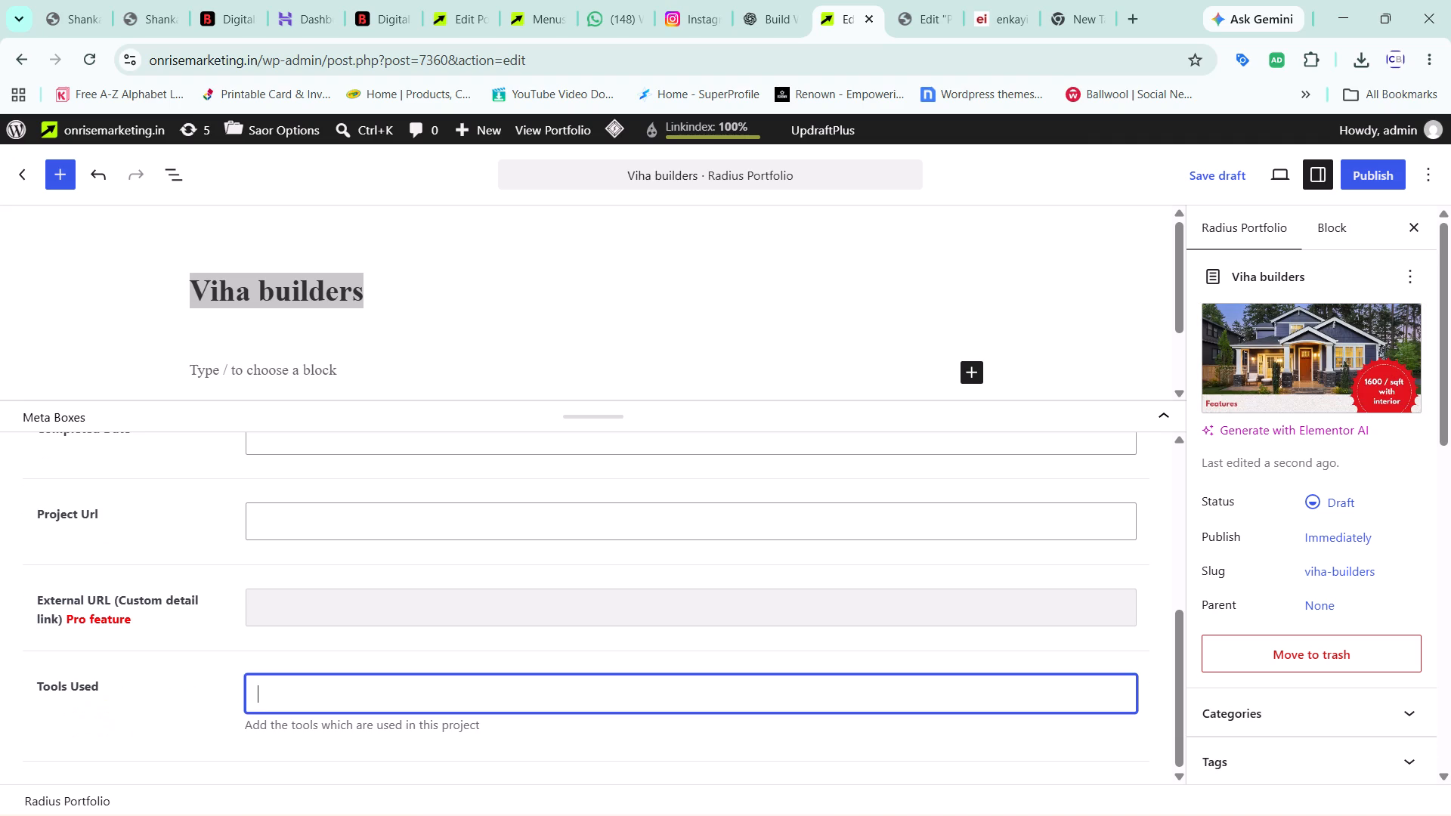
click(1368, 168)
click(1368, 168)
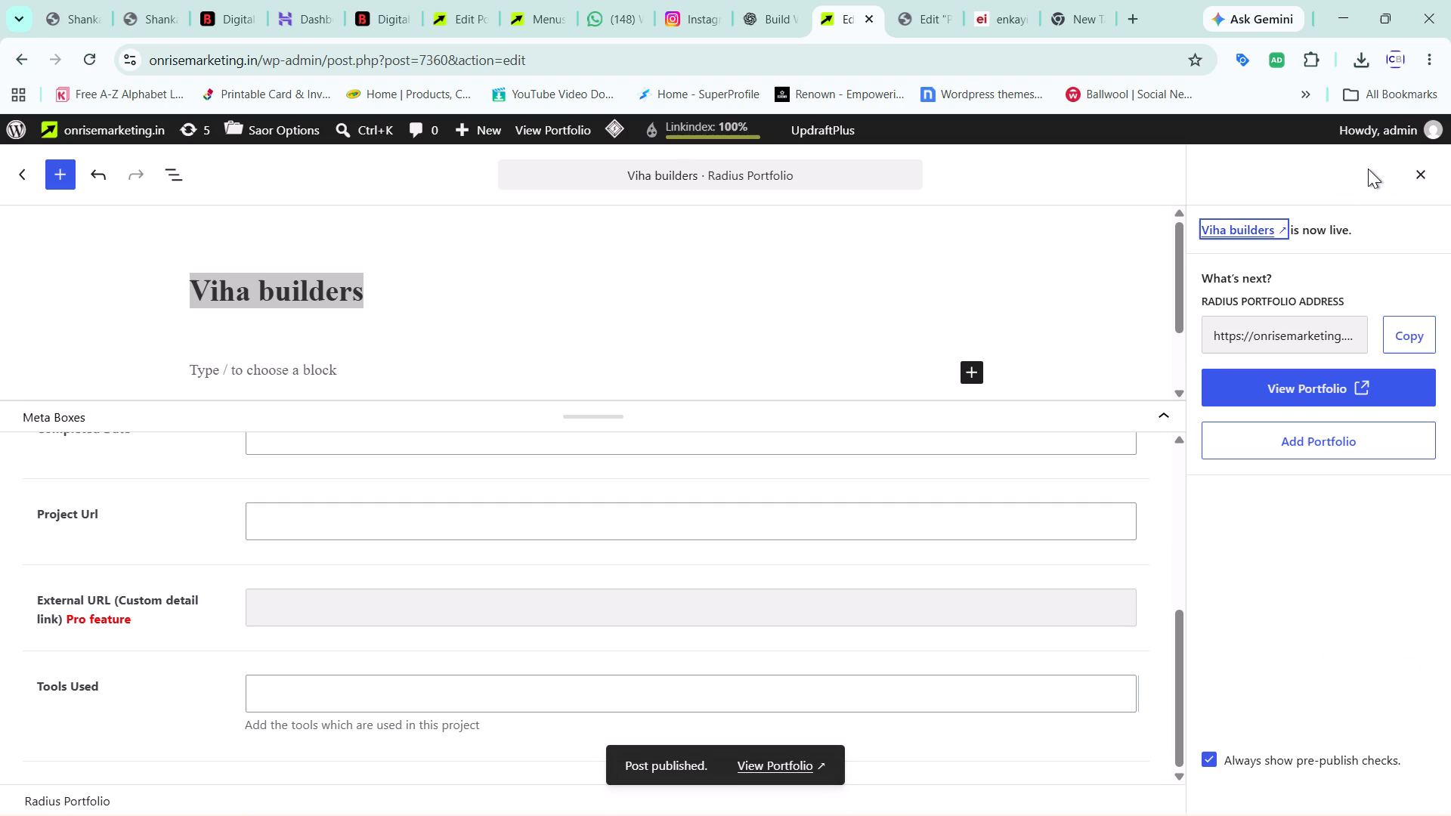
View the live Viha builders portfolio page and check its featured image, title and client details.
click(1294, 380)
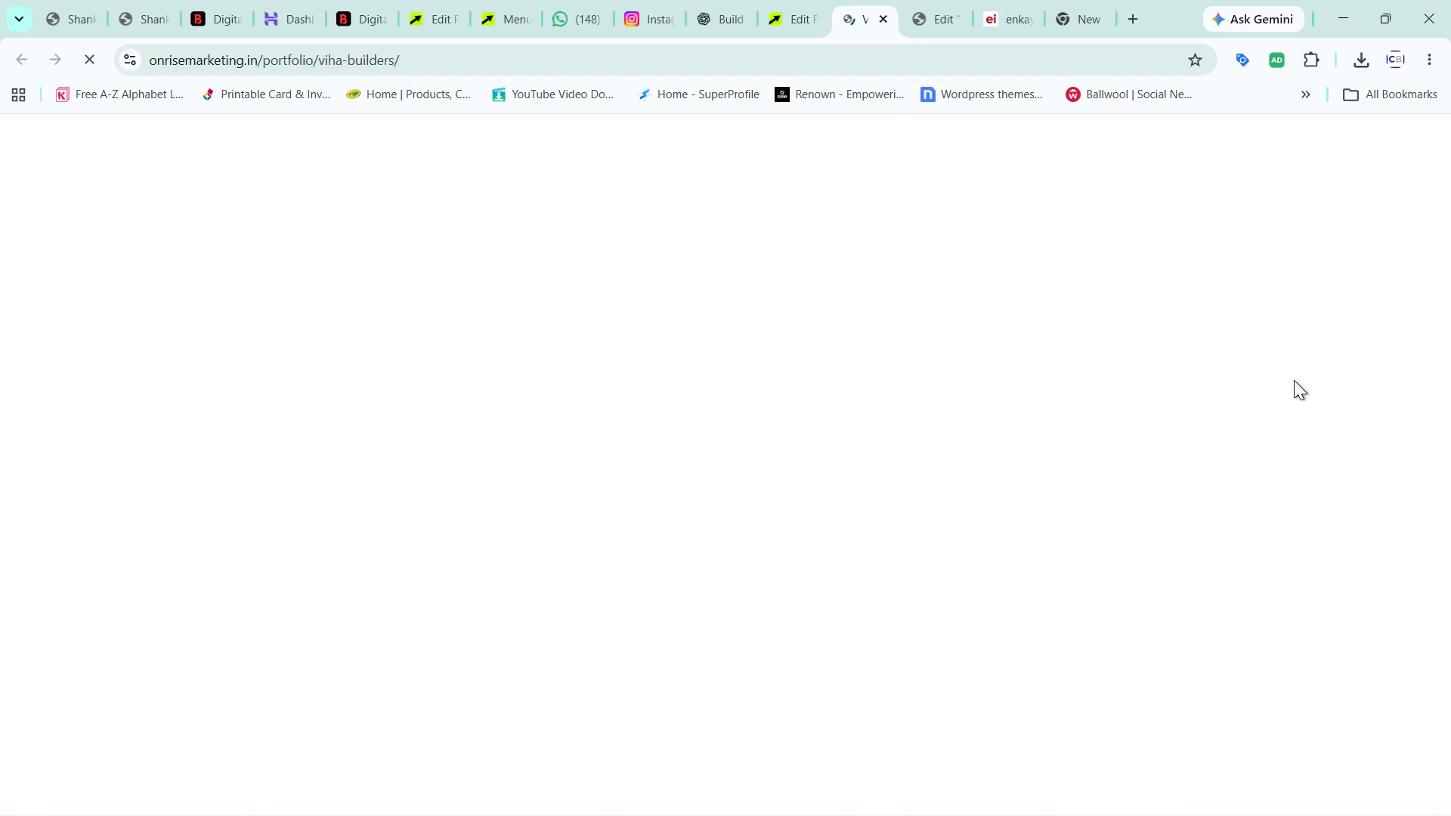
scroll(1136, 412, down, 4)
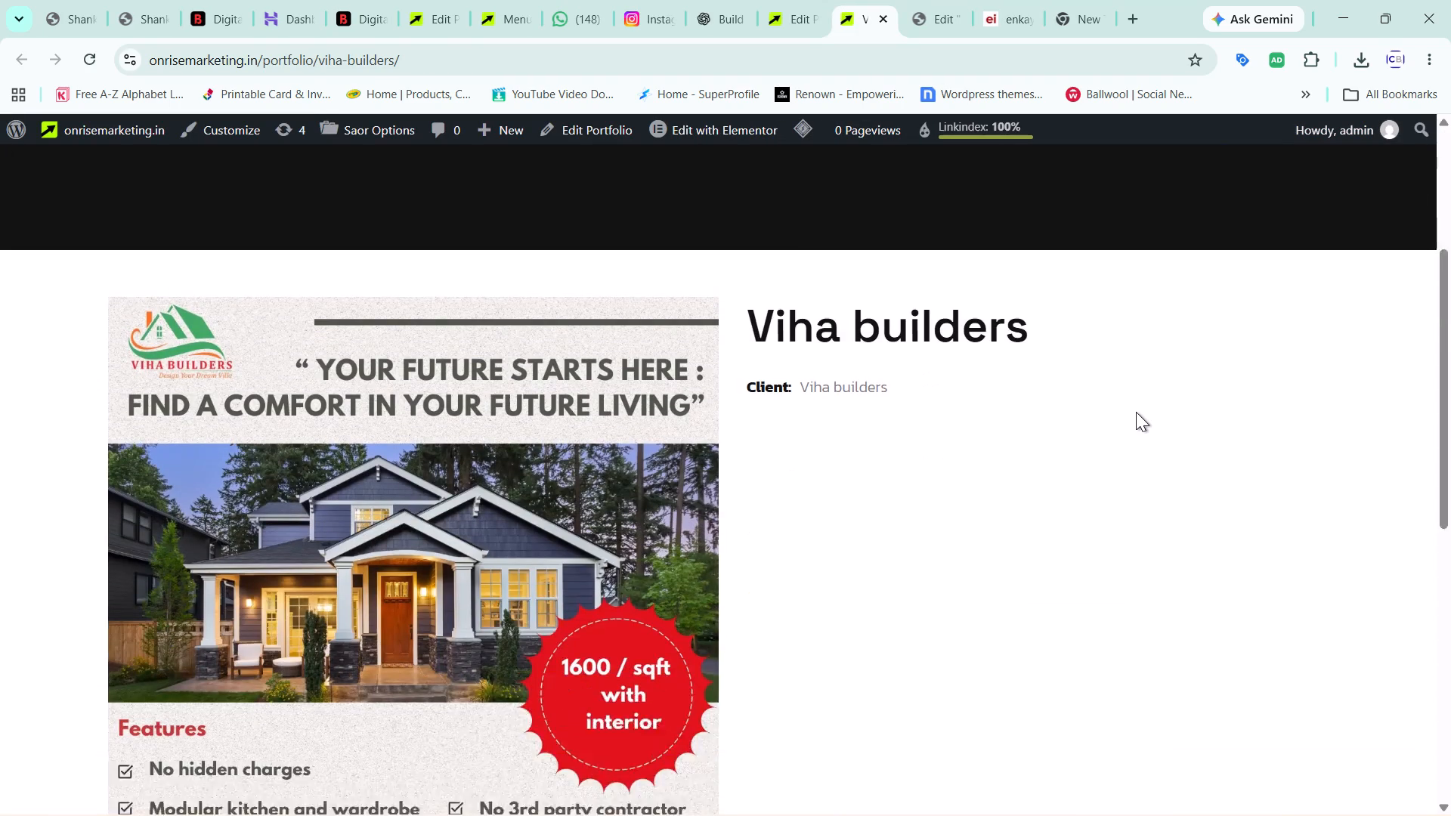
scroll(1136, 412, down, 2)
scroll(1136, 412, up, 3)
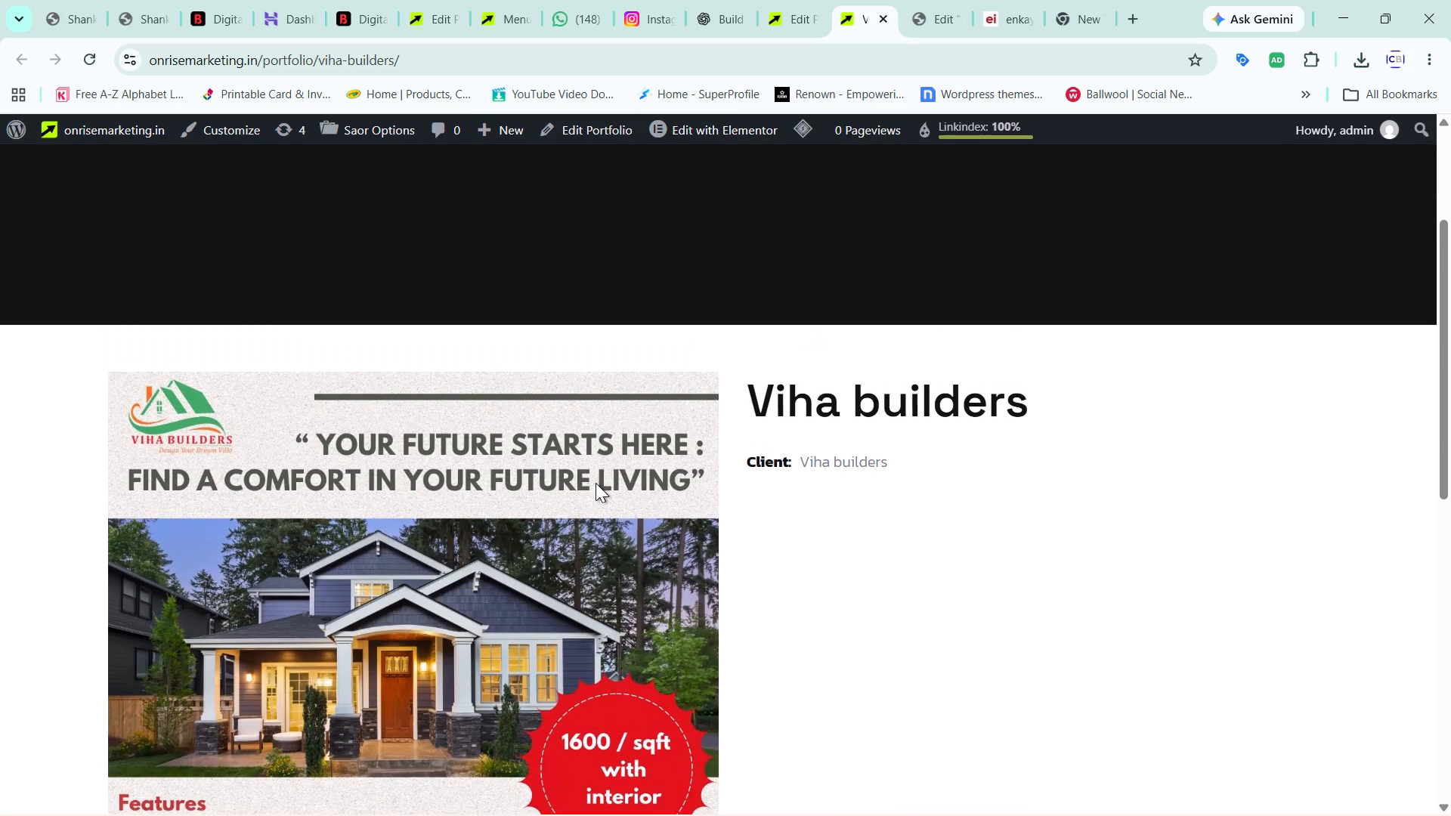
scroll(596, 483, down, 3)
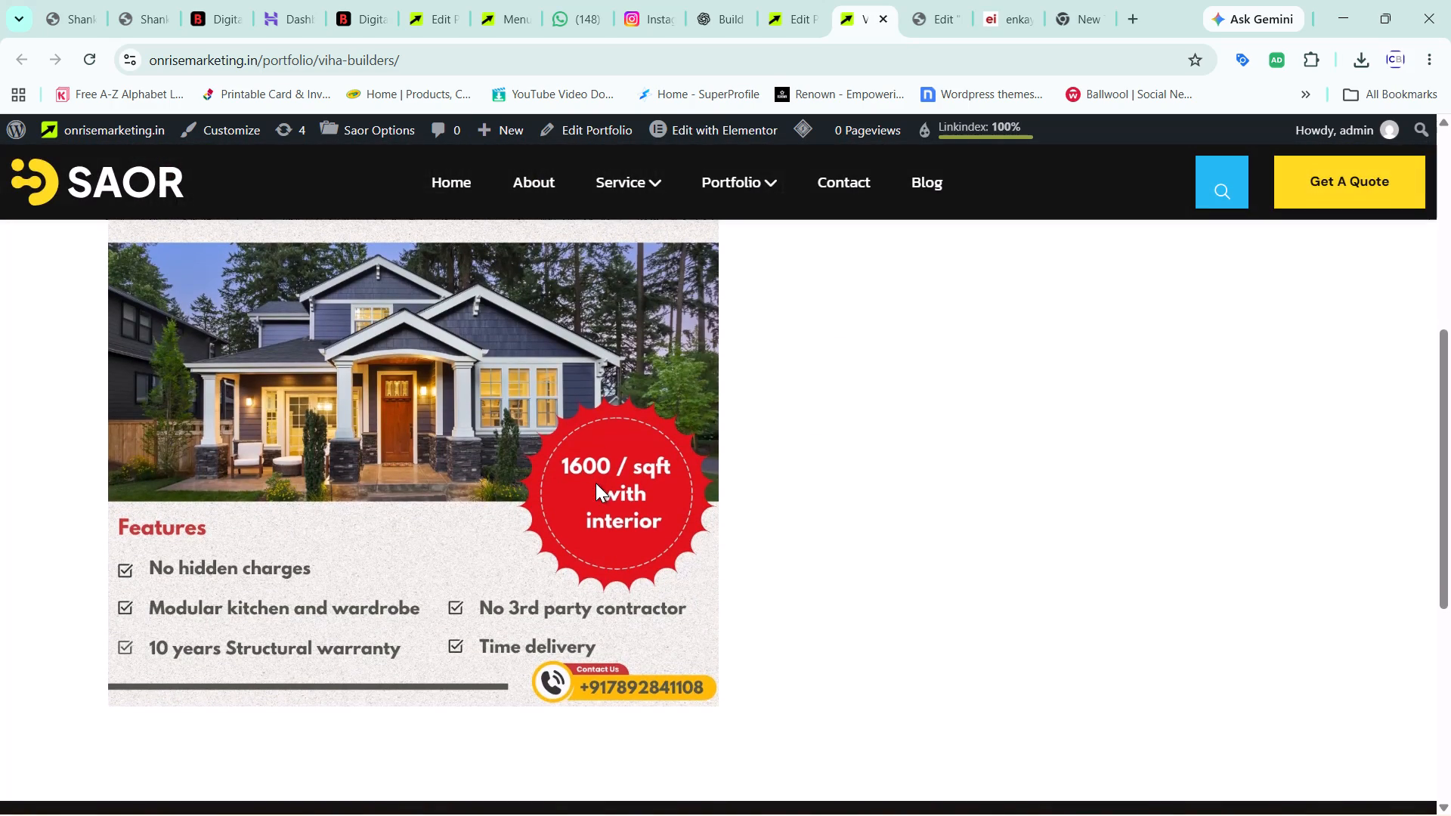
scroll(596, 483, up, 2)
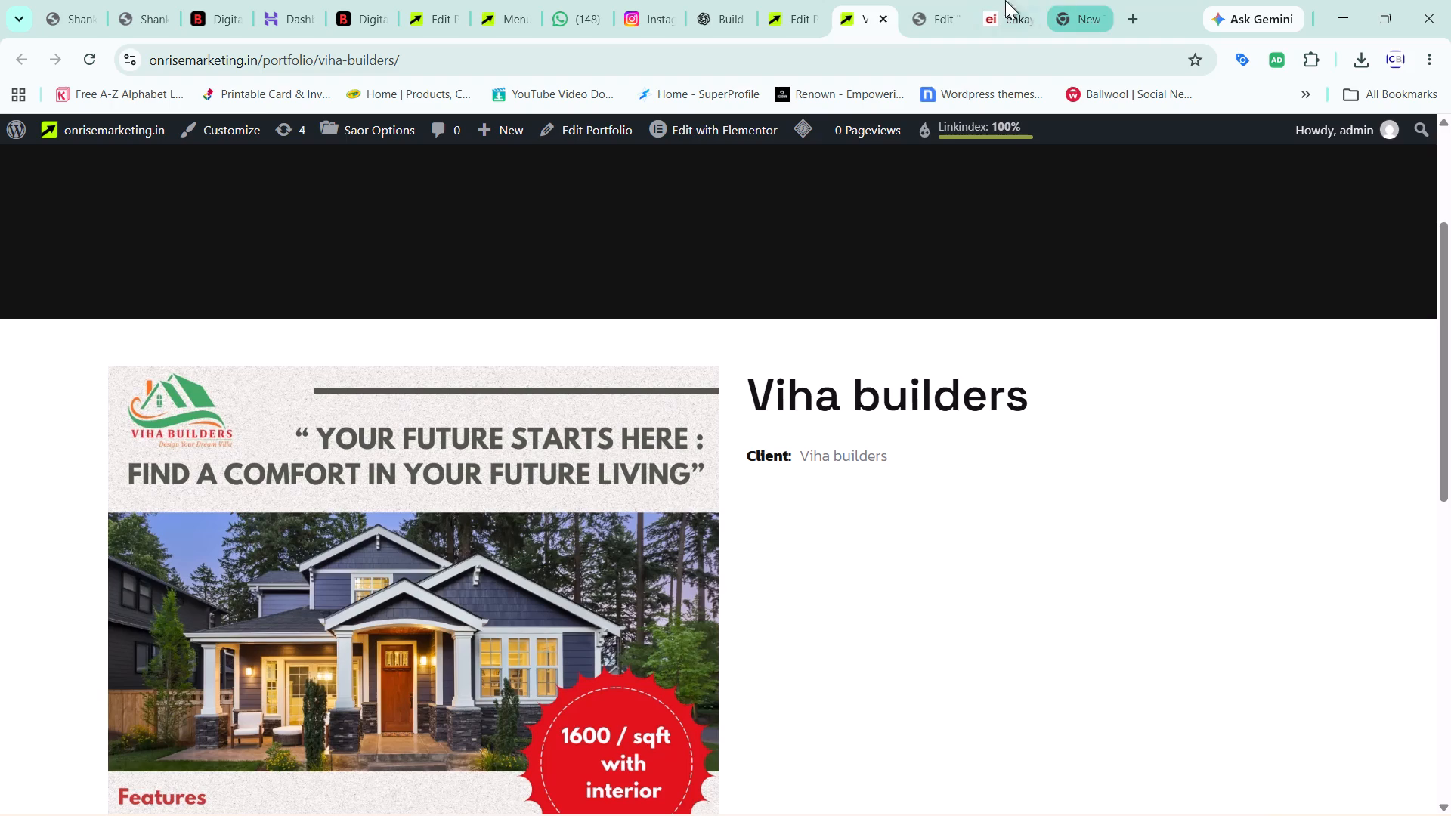
Leave the Viha builders entry editor and return to the list of all Radius Portfolio entries.
click(775, 0)
scroll(768, 338, up, 3)
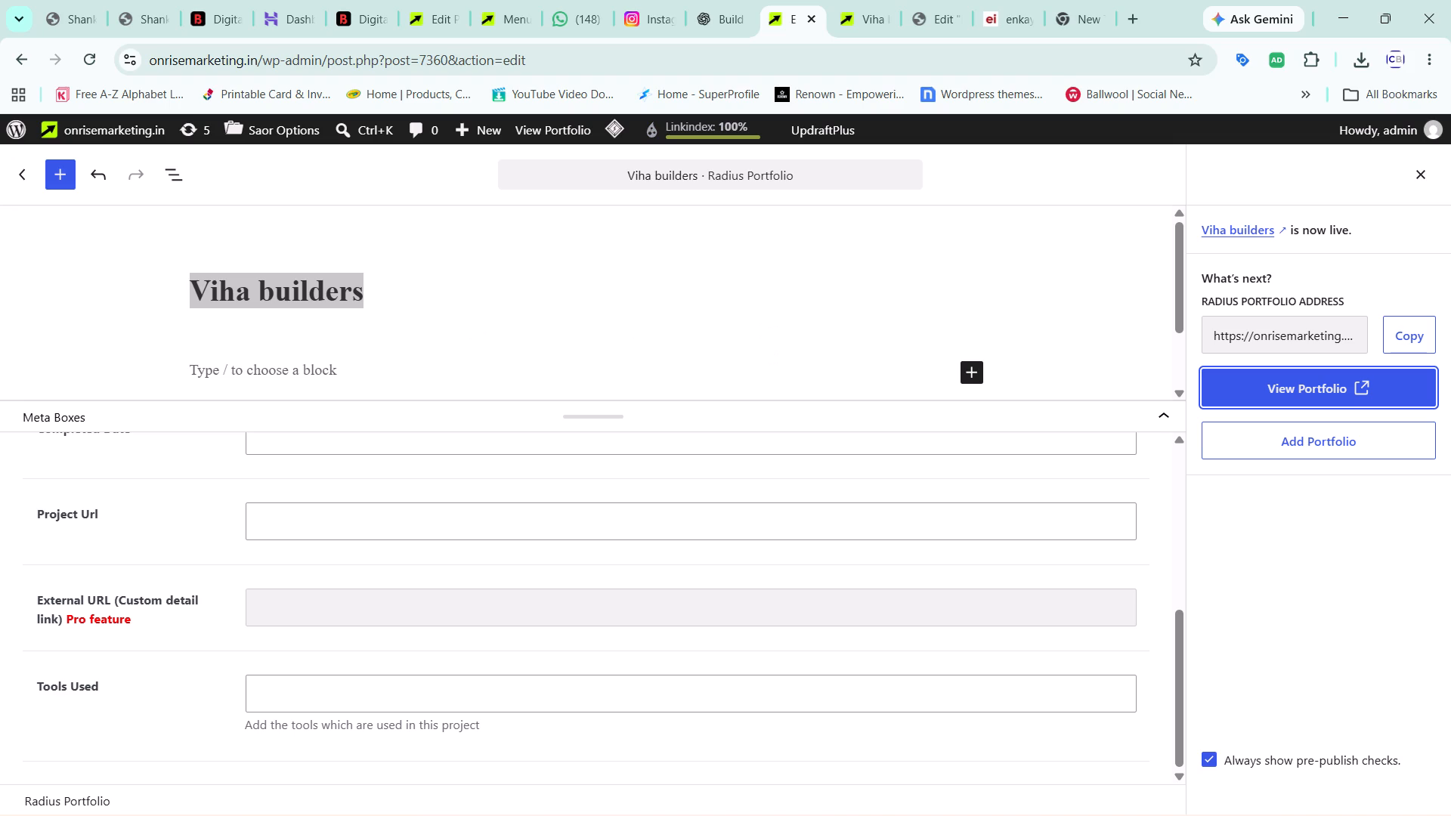
click(23, 165)
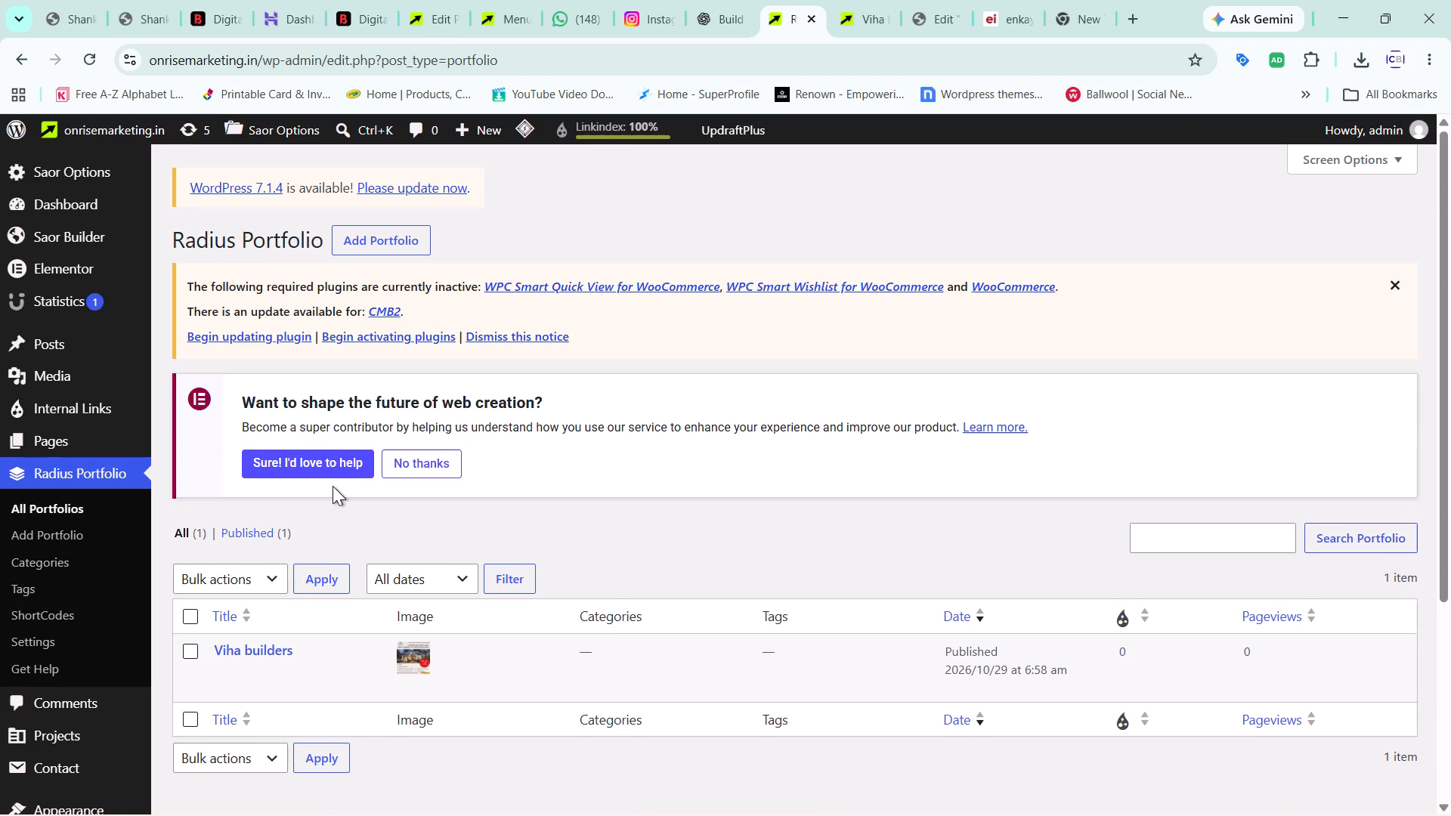
scroll(333, 486, down, 1)
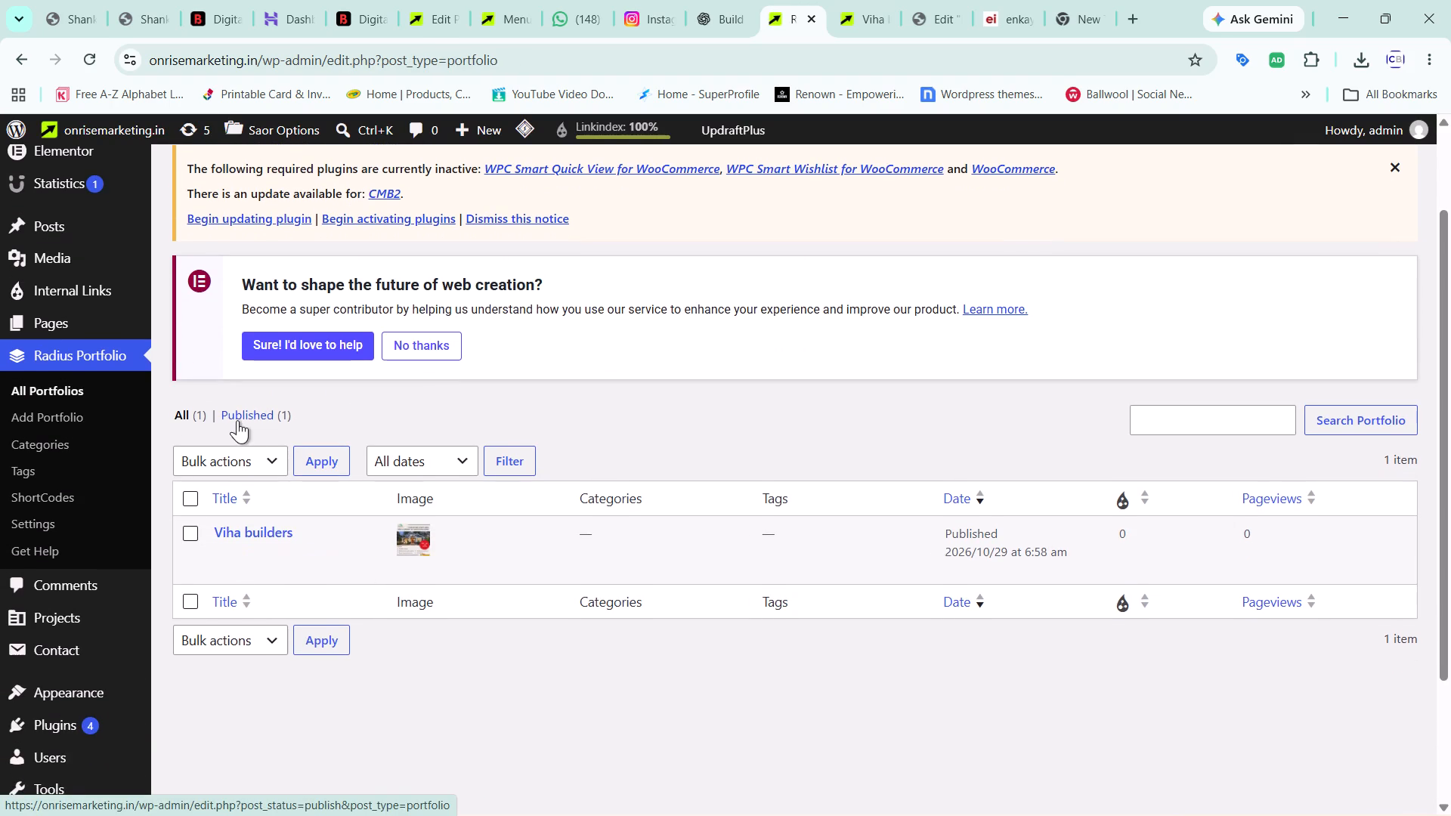
scroll(237, 420, up, 2)
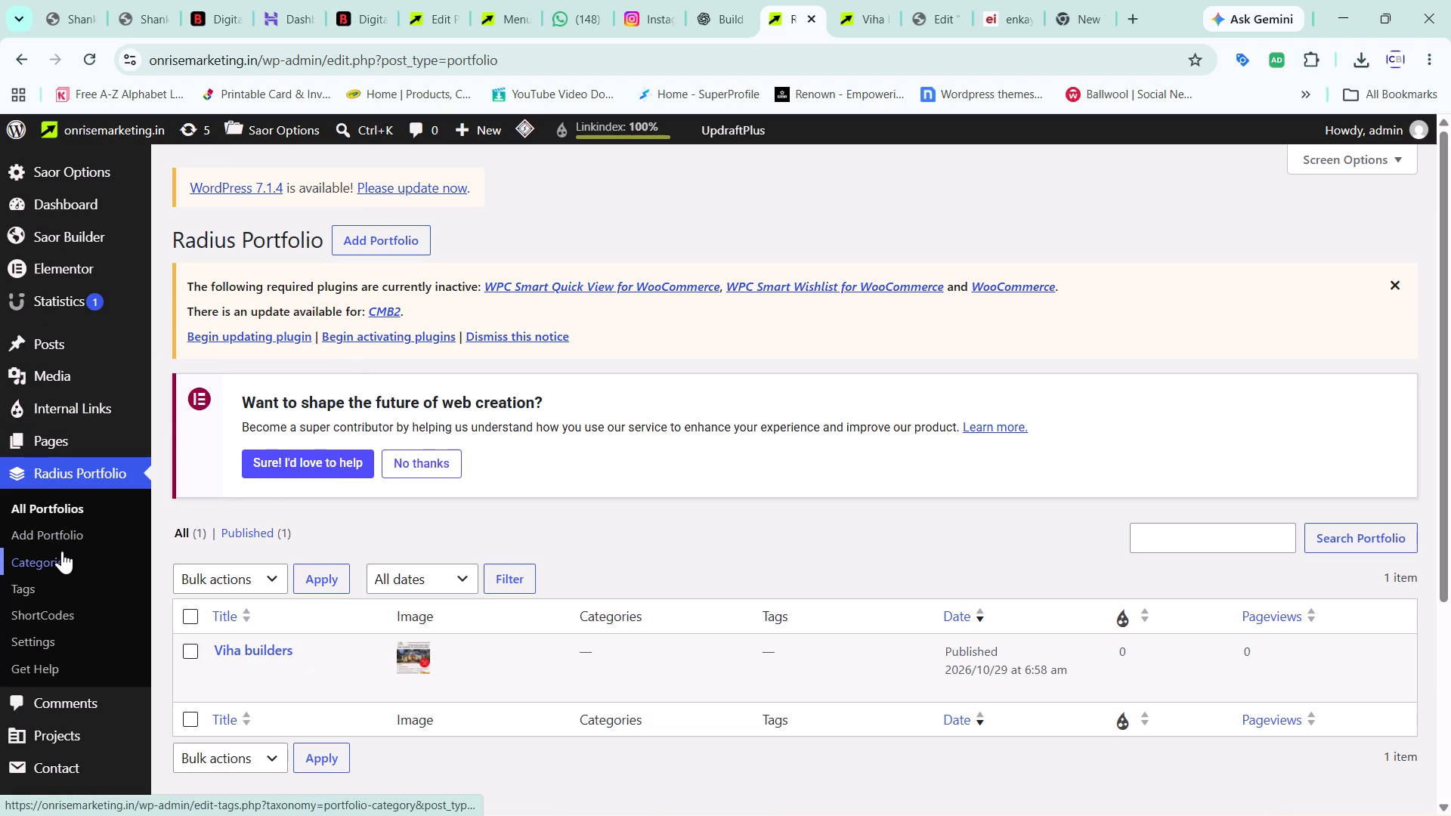
Enable Social Share To Detail Page in the Radius Portfolio plugin settings and save the changes.
click(54, 648)
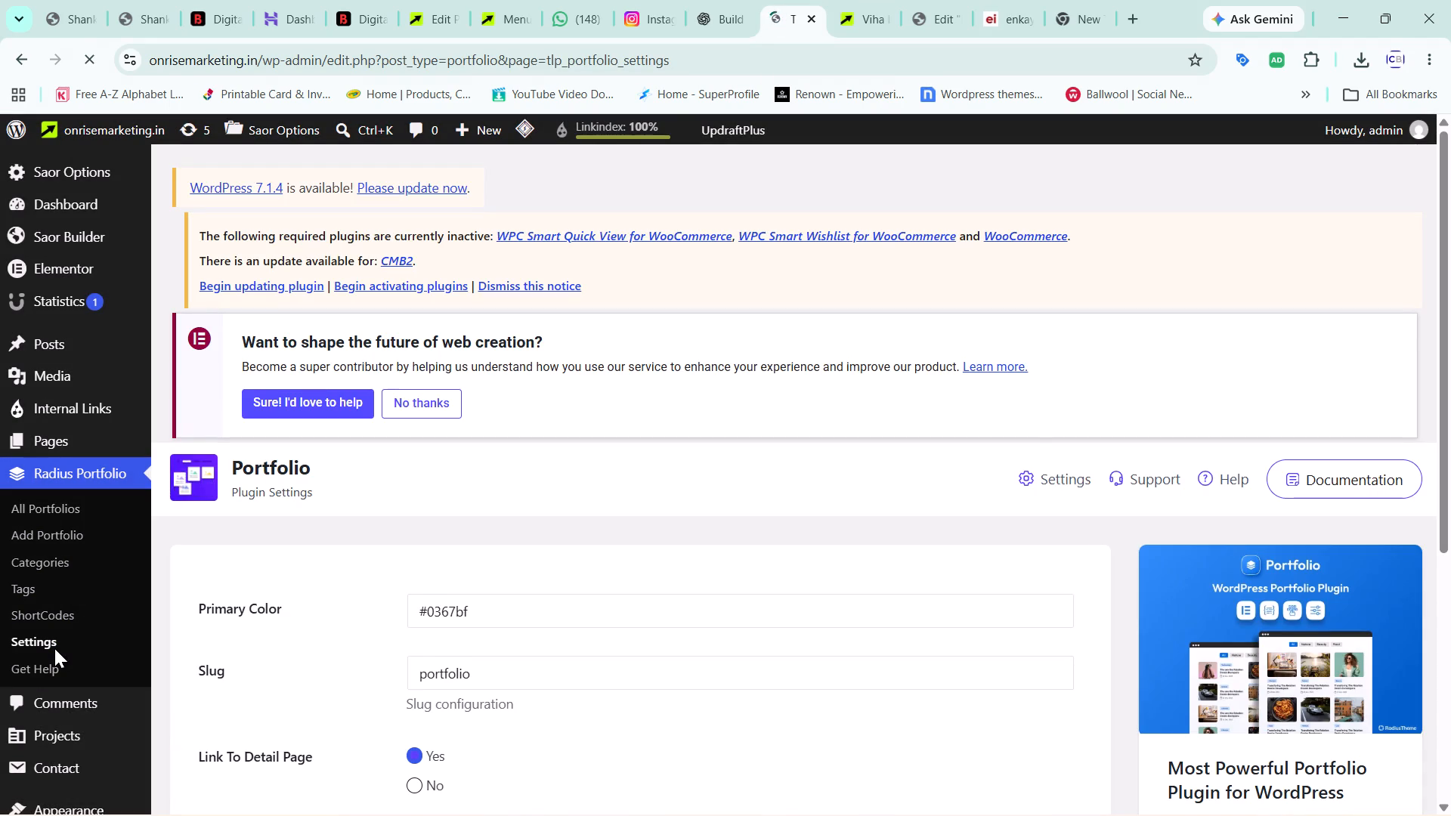
scroll(404, 651, down, 2)
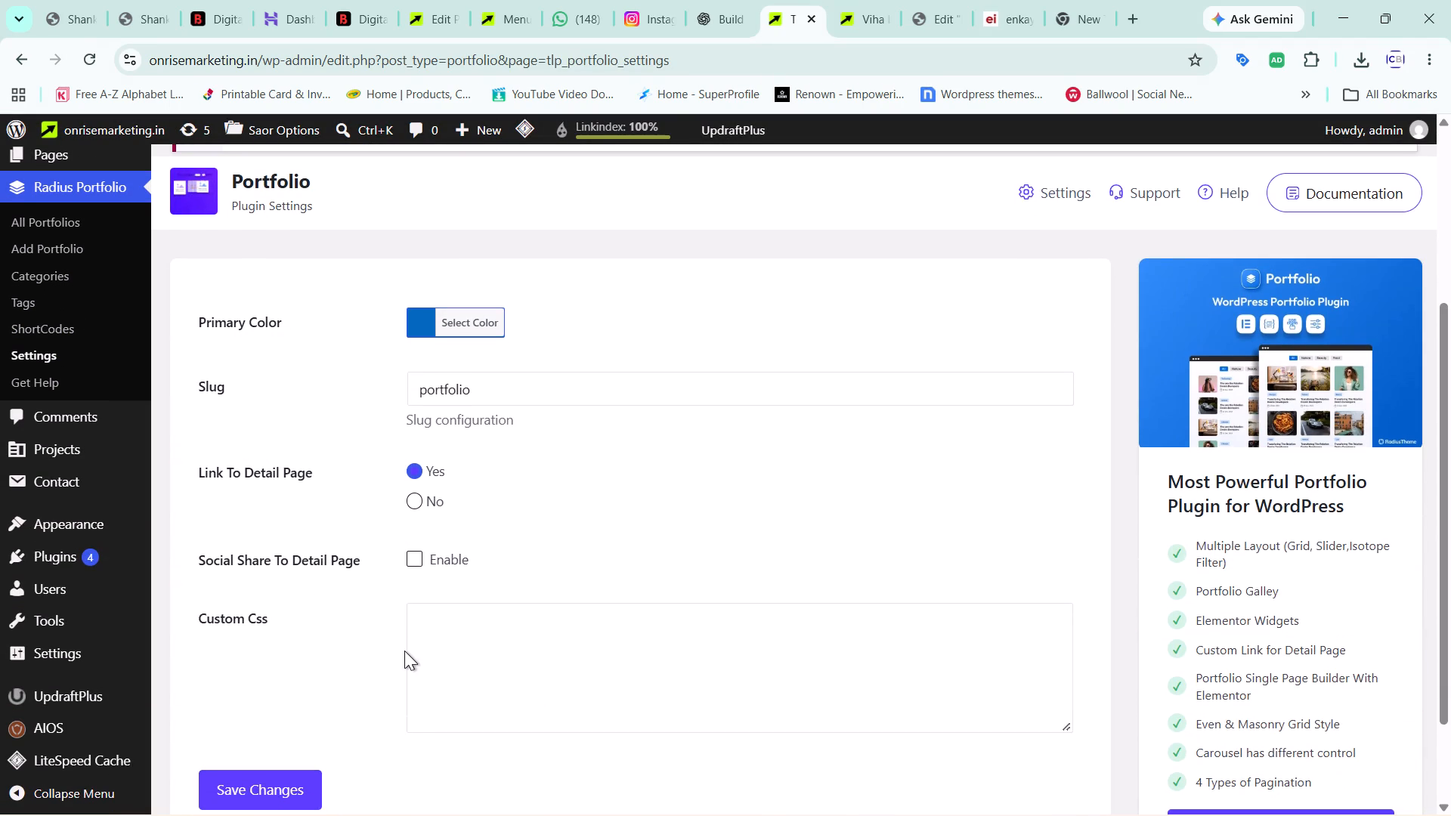
scroll(404, 651, down, 1)
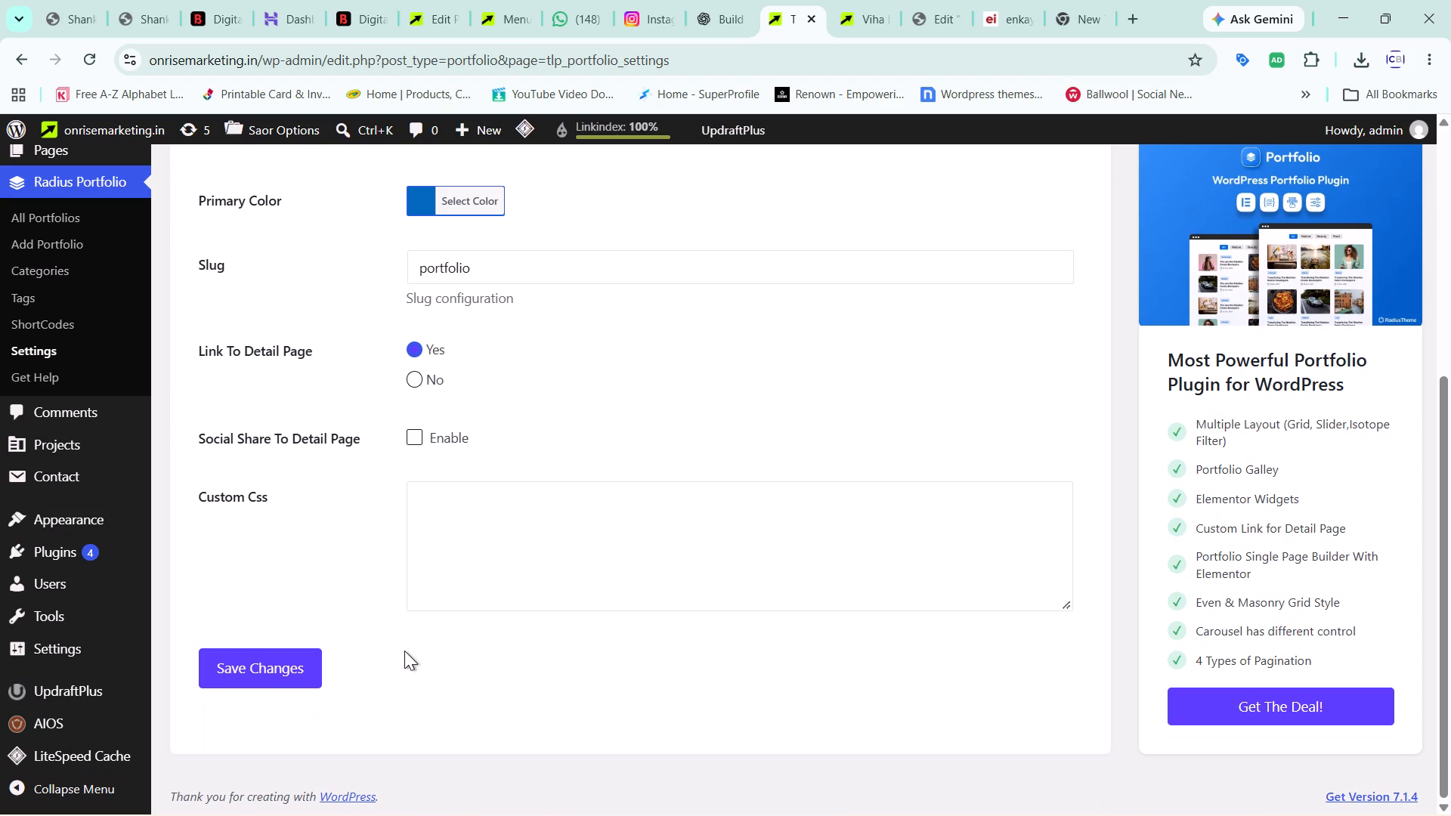
scroll(404, 651, down, 1)
click(409, 441)
scroll(391, 567, down, 2)
scroll(391, 567, up, 3)
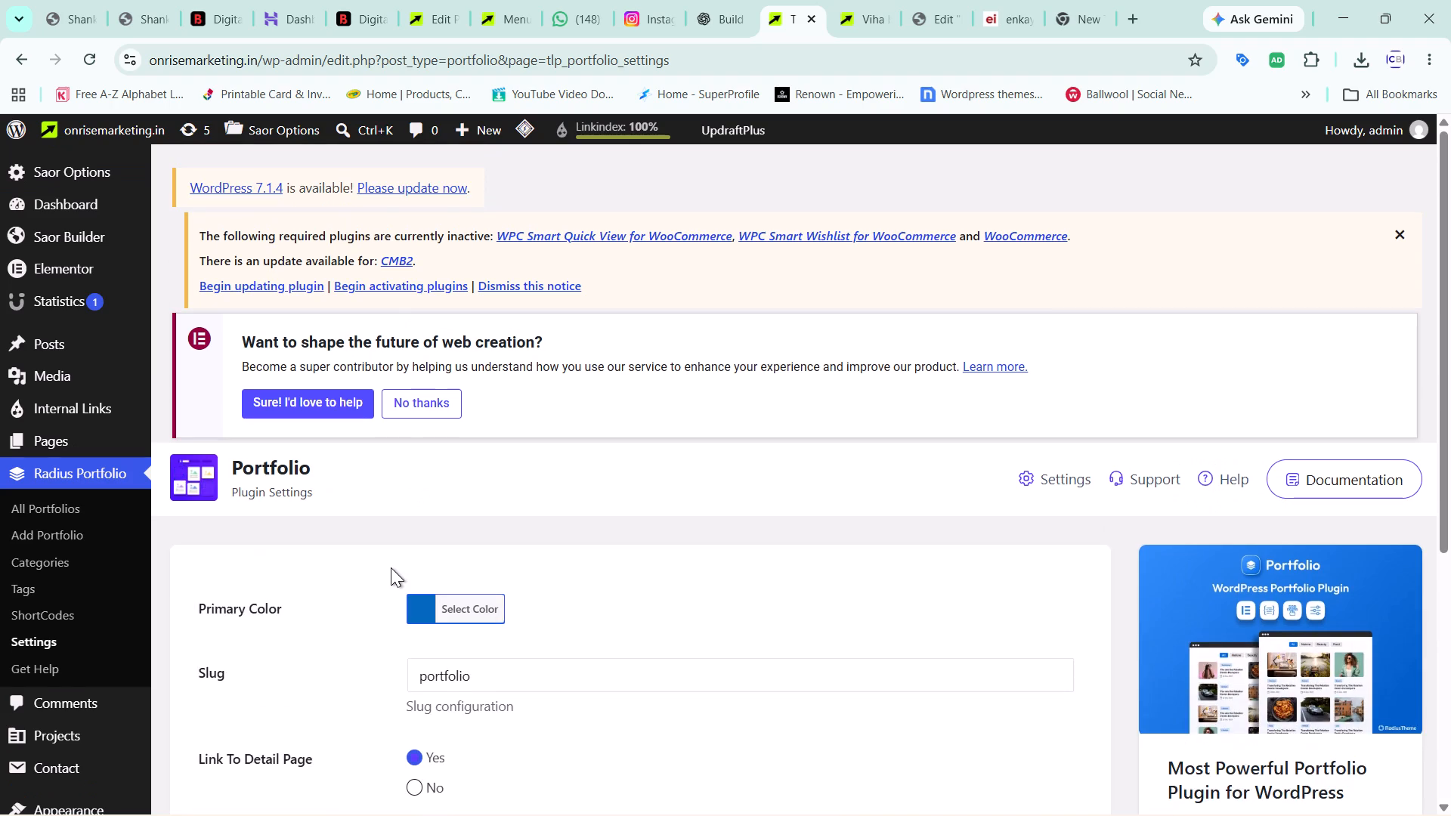
scroll(391, 567, down, 1)
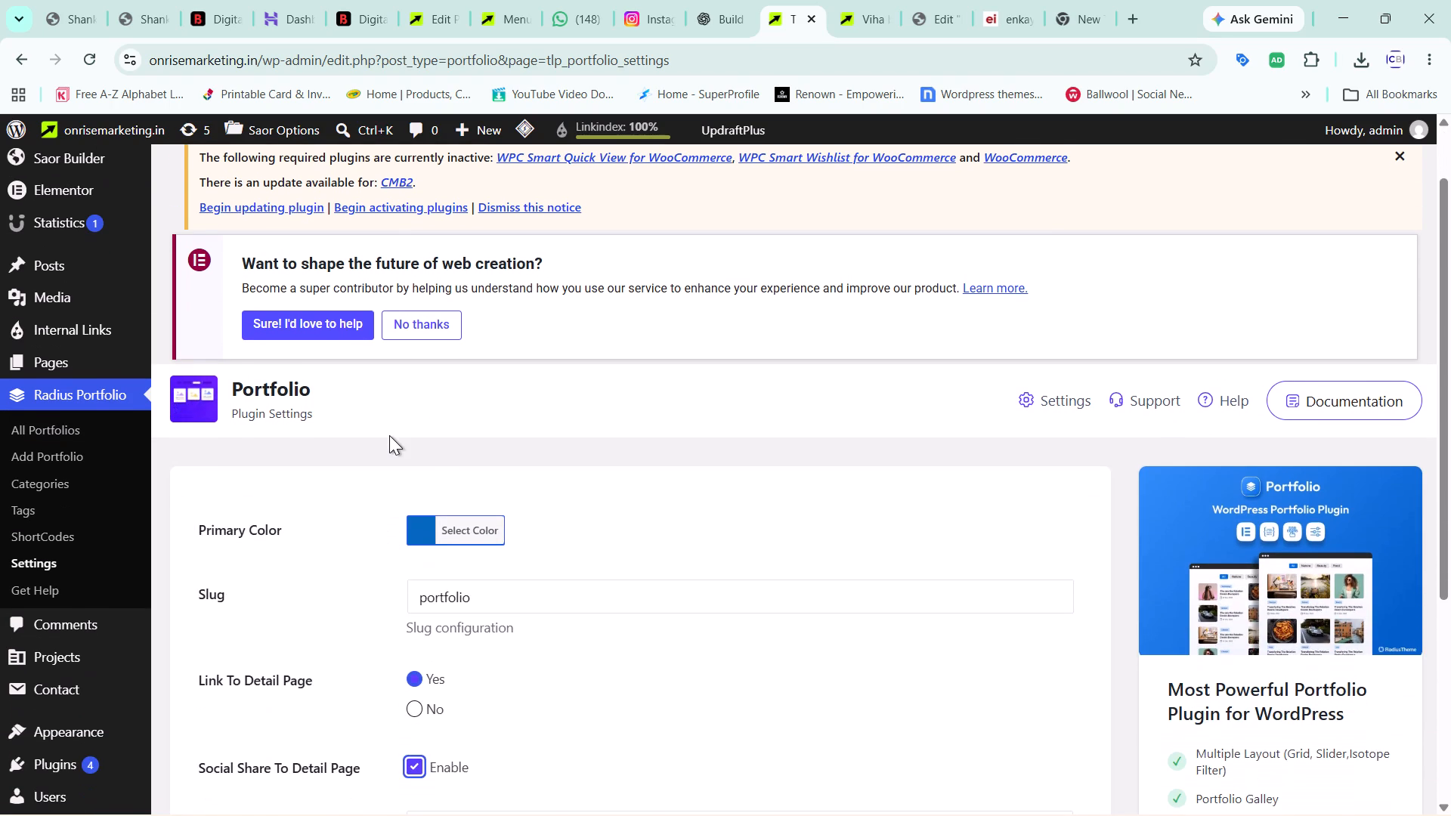
scroll(389, 435, down, 3)
click(277, 688)
click(274, 705)
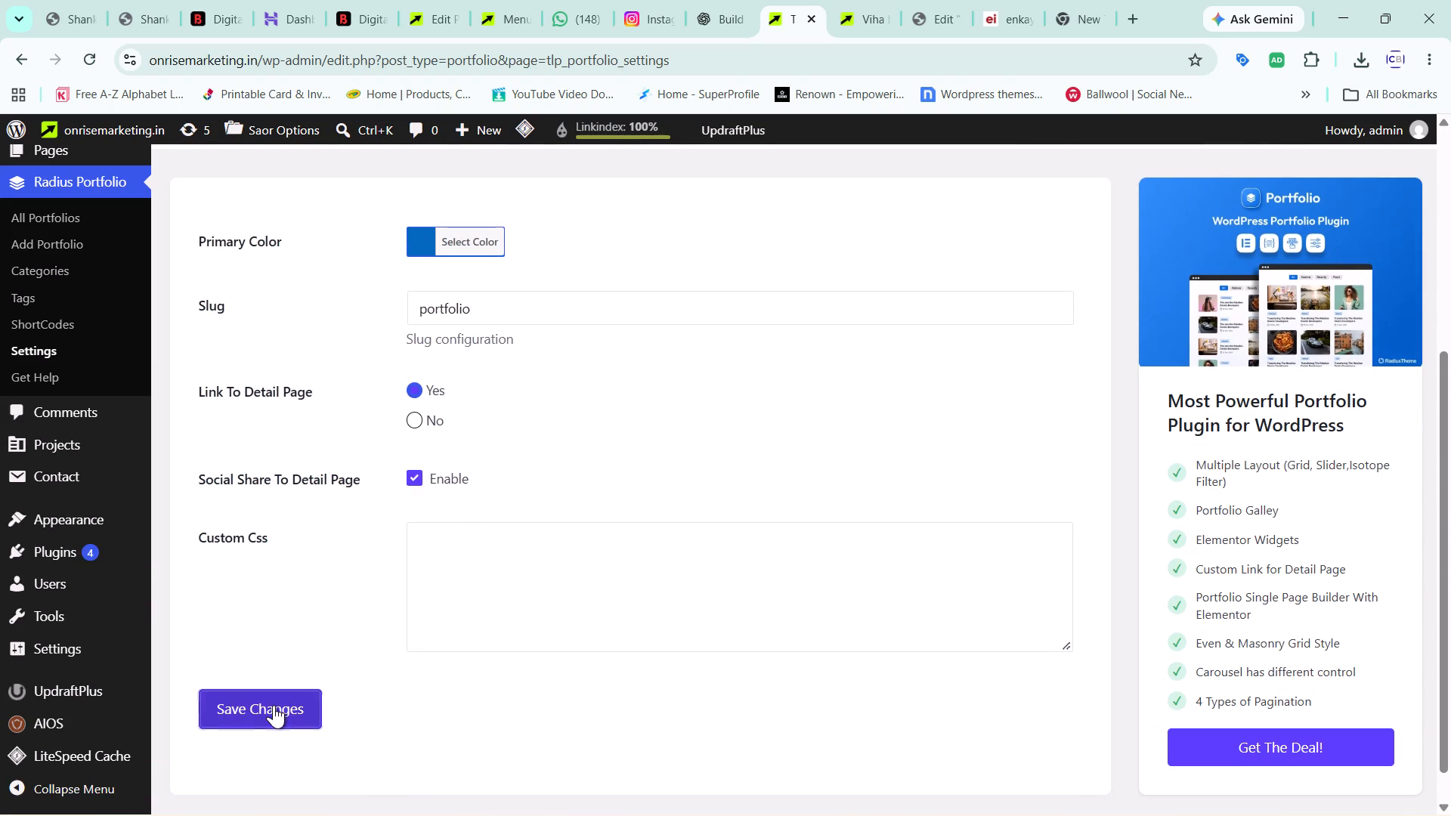
scroll(557, 579, down, 4)
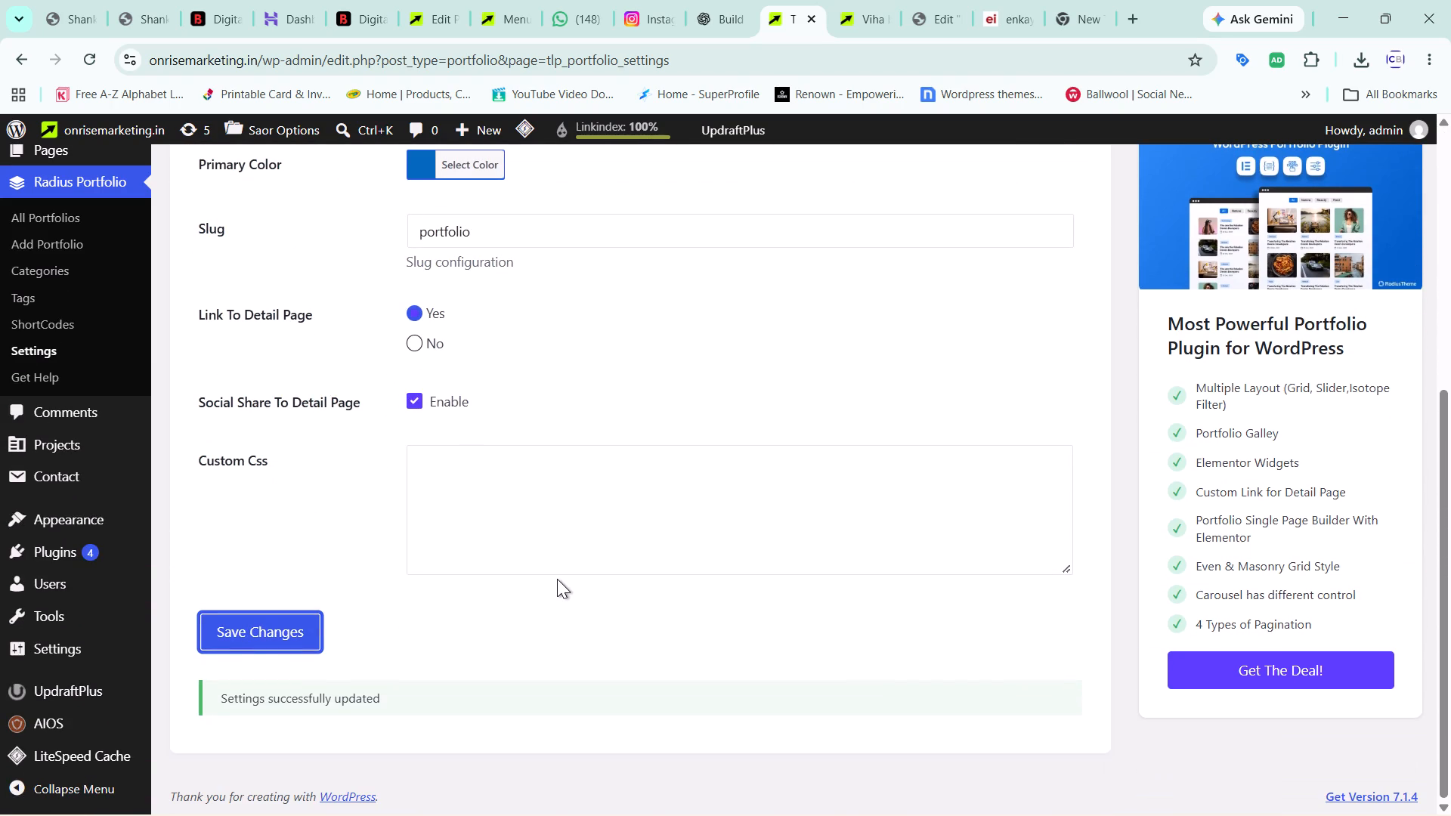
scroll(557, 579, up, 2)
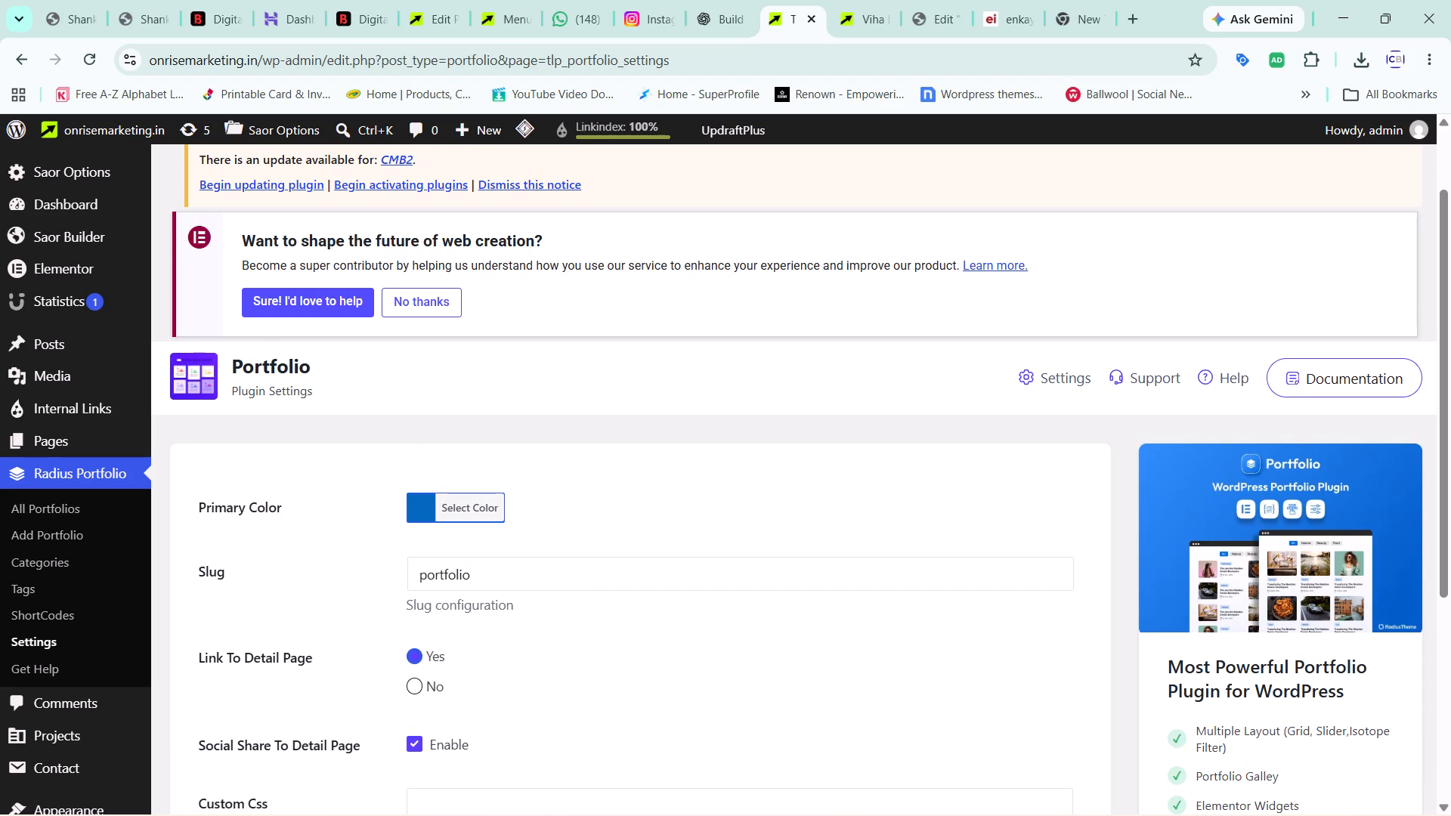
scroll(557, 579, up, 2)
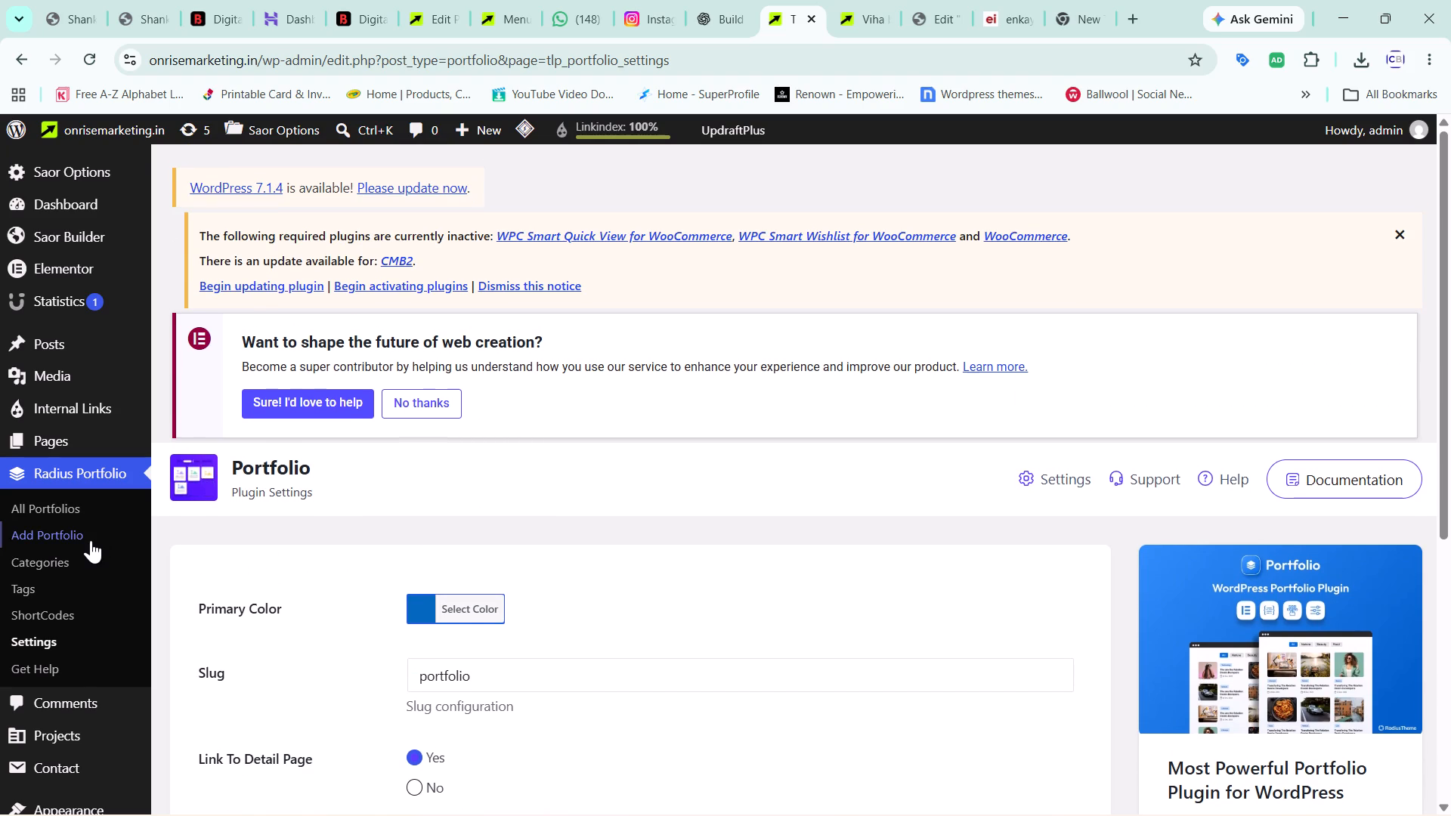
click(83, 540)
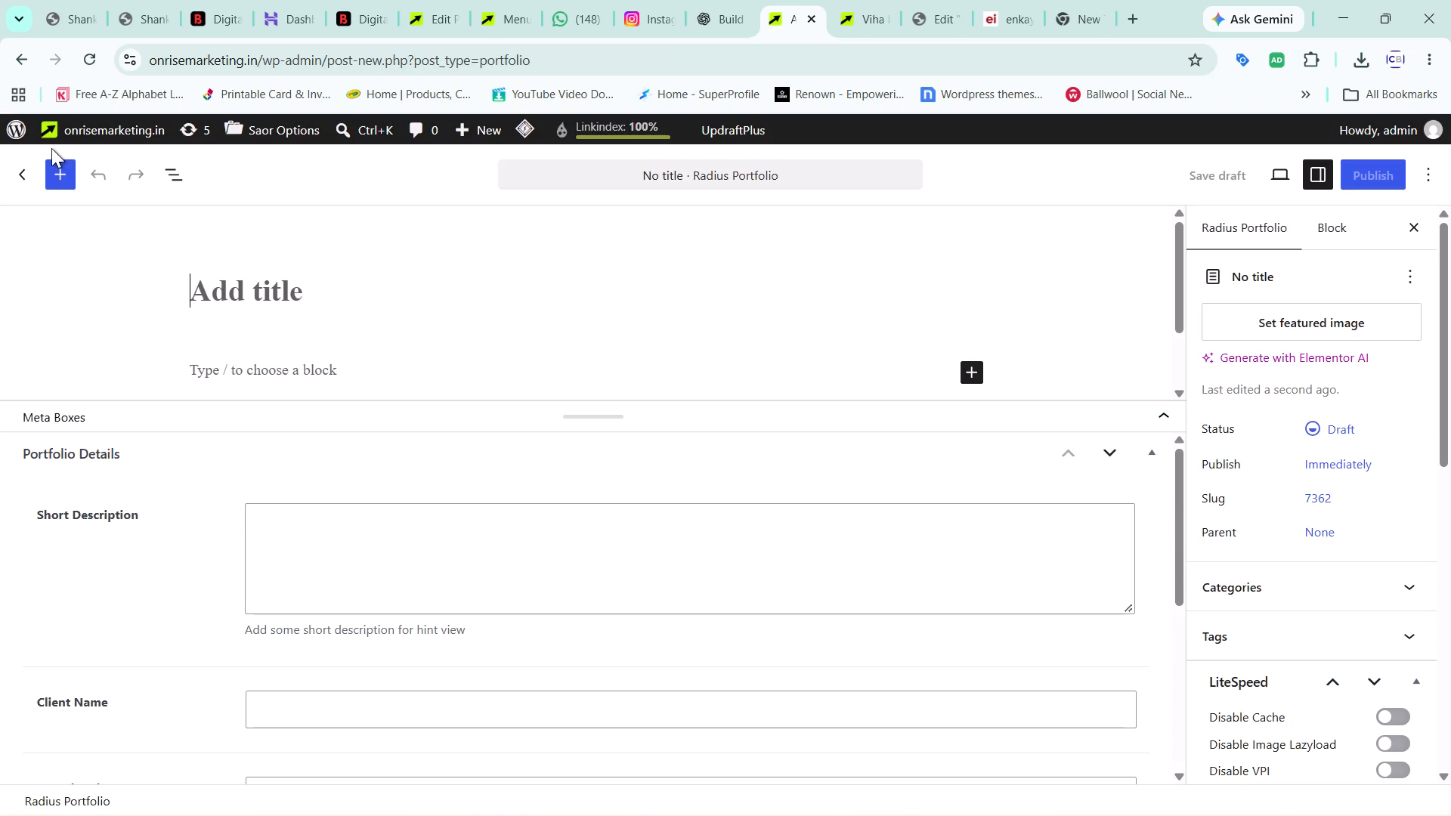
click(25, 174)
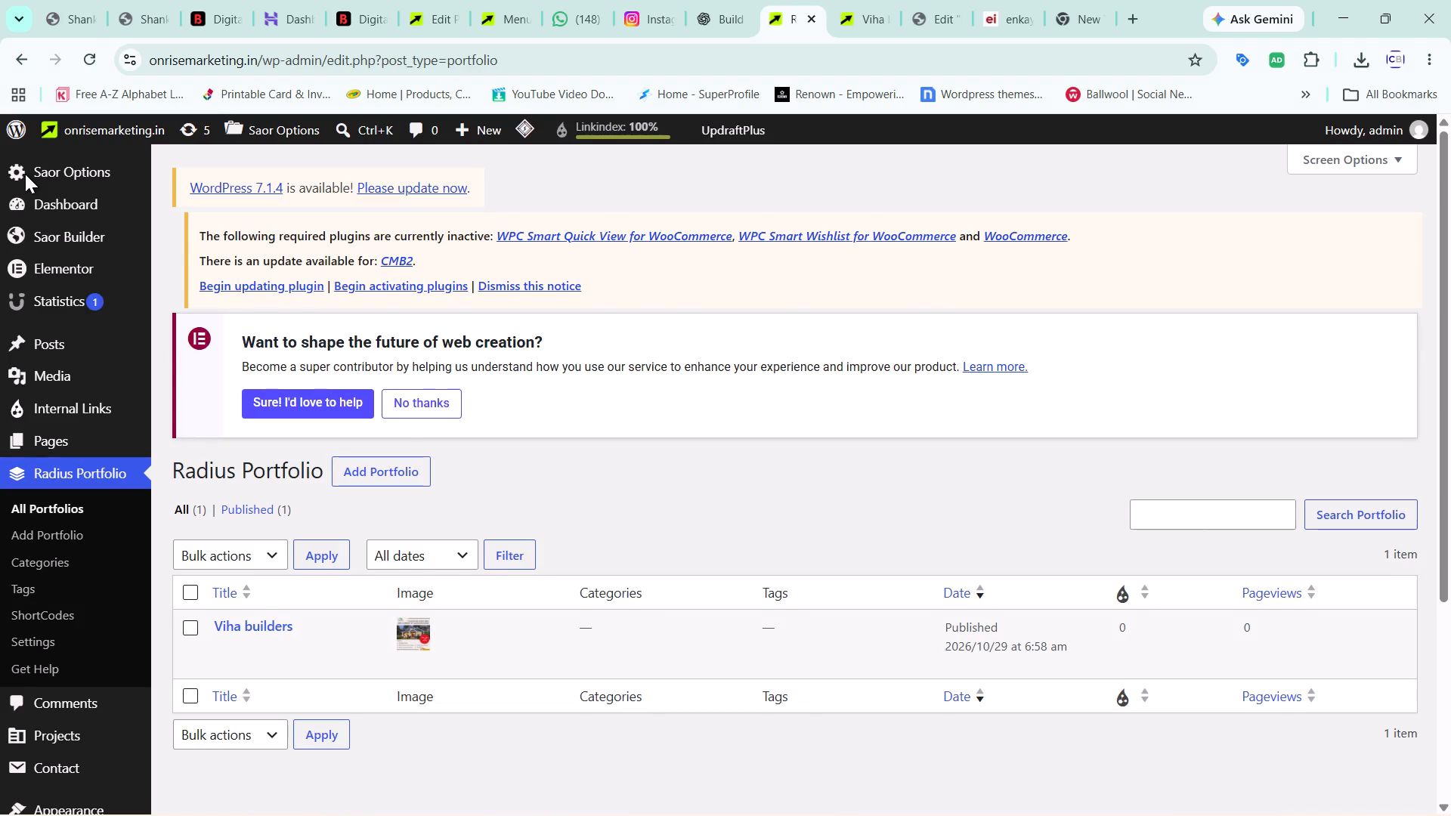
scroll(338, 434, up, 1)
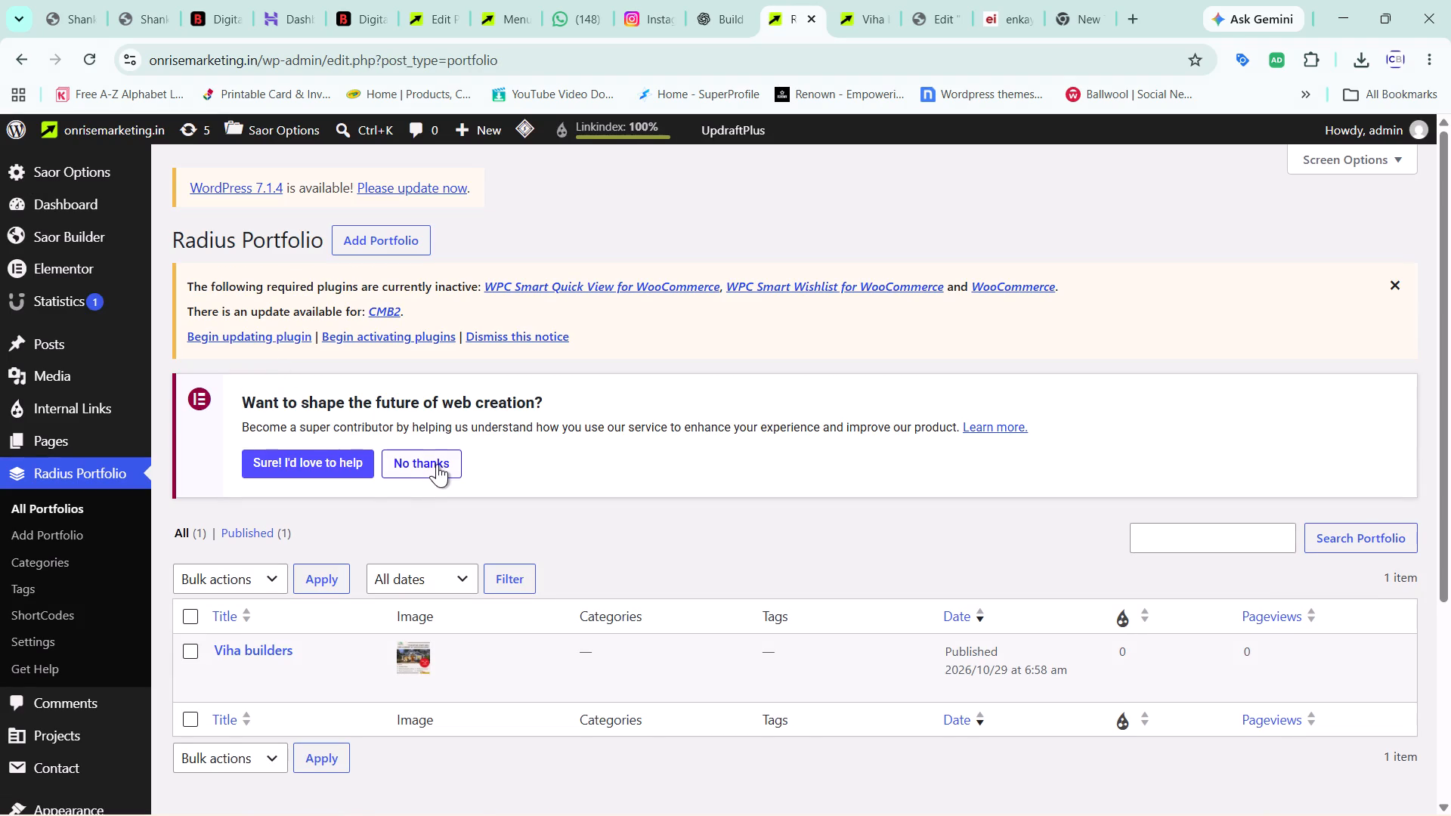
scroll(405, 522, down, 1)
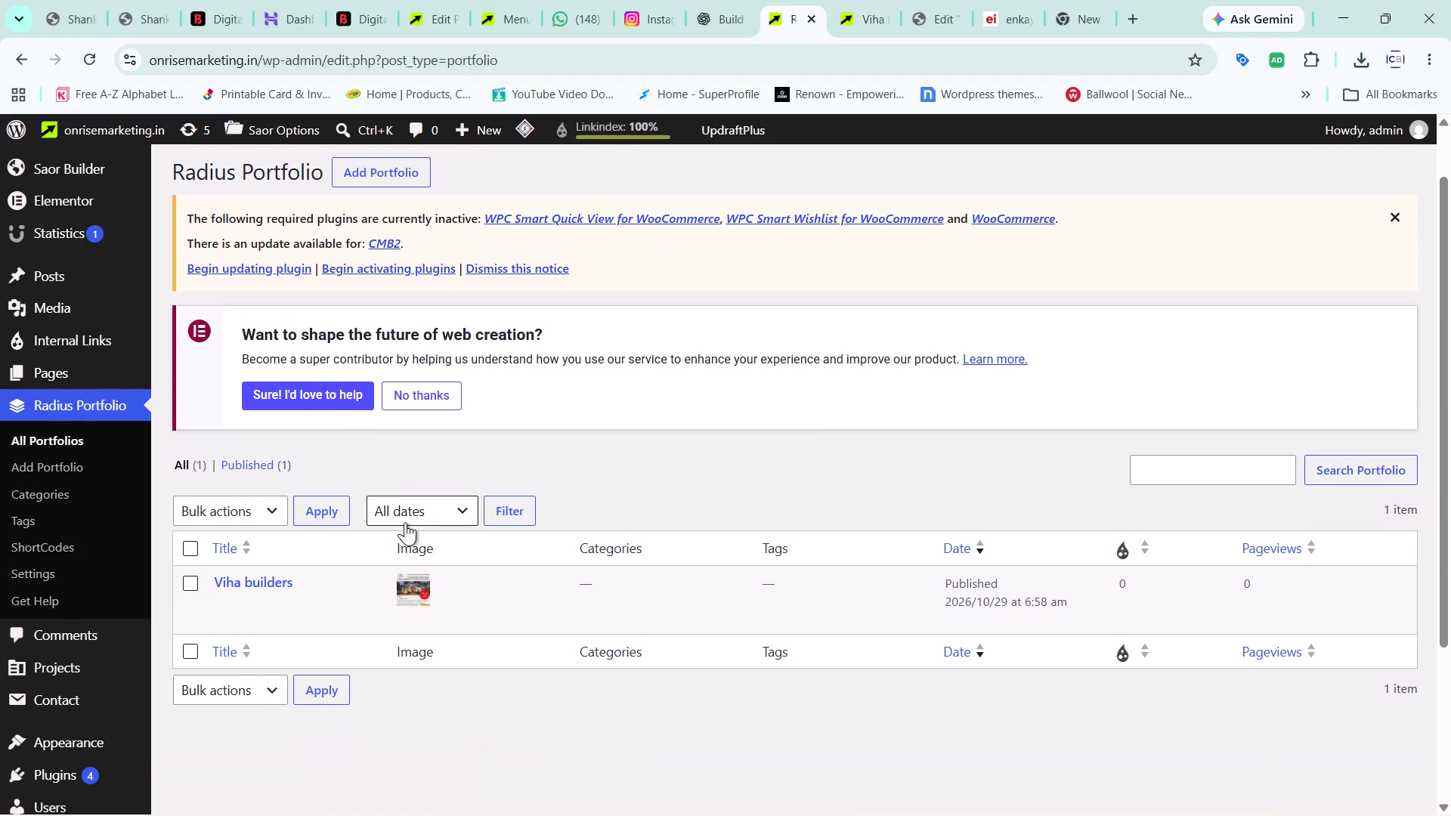
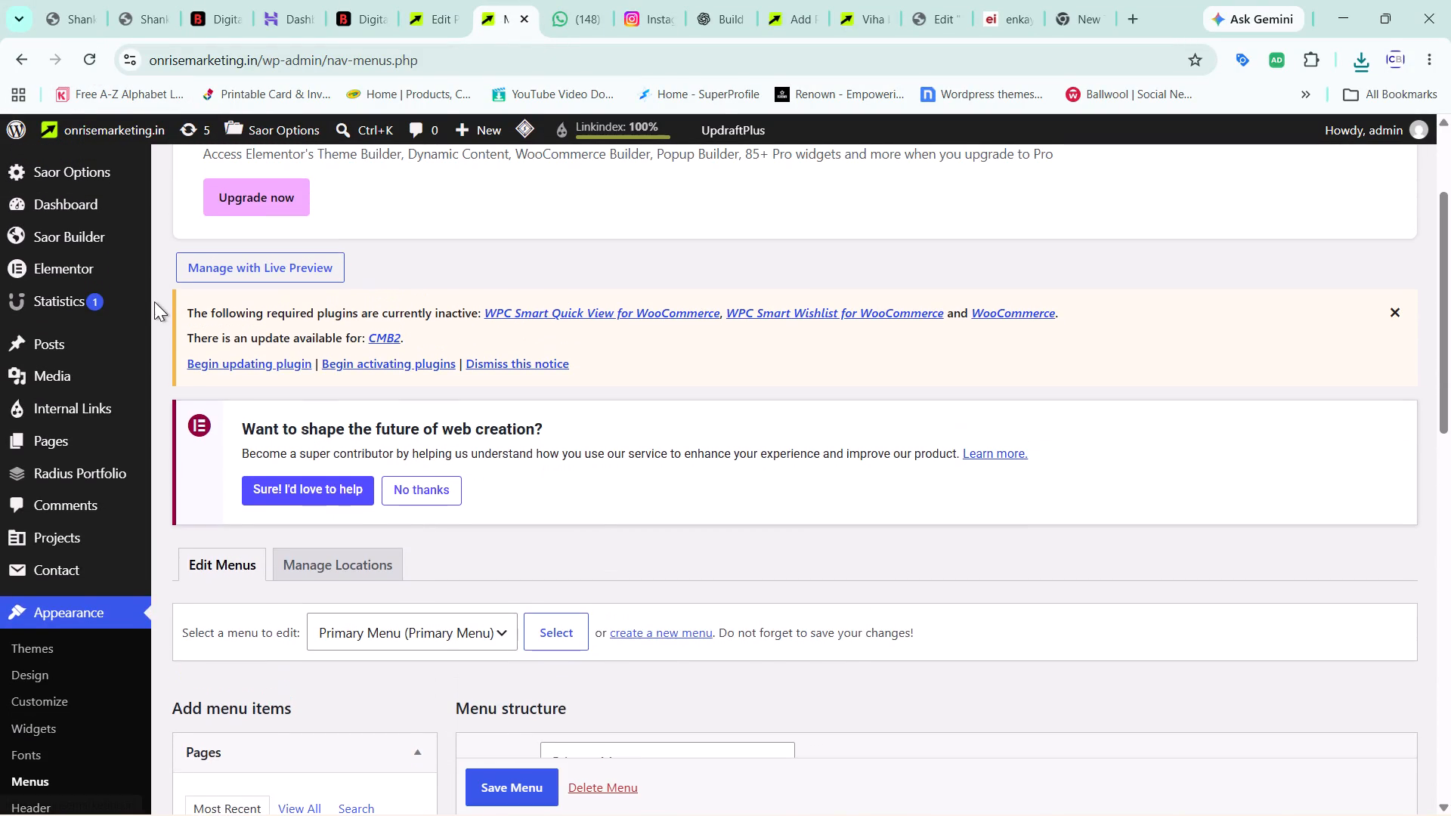
Open the Saor Options theme settings from the menu management page.
scroll(156, 462, up, 1)
click(62, 175)
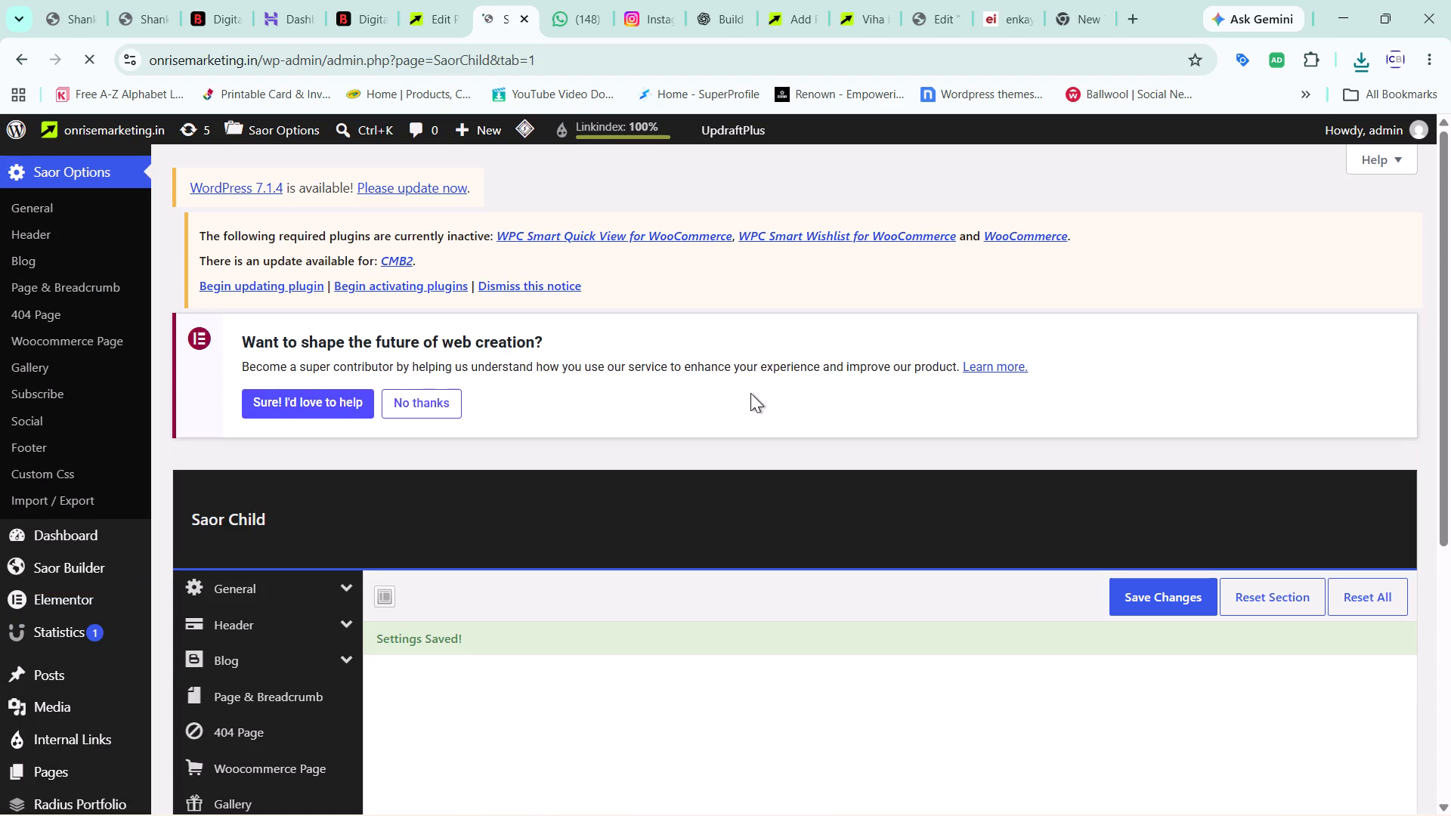
Upload logo 182 50.png from the Downloads folder and set it as the site logo in the theme's Header Logo settings.
scroll(750, 393, down, 2)
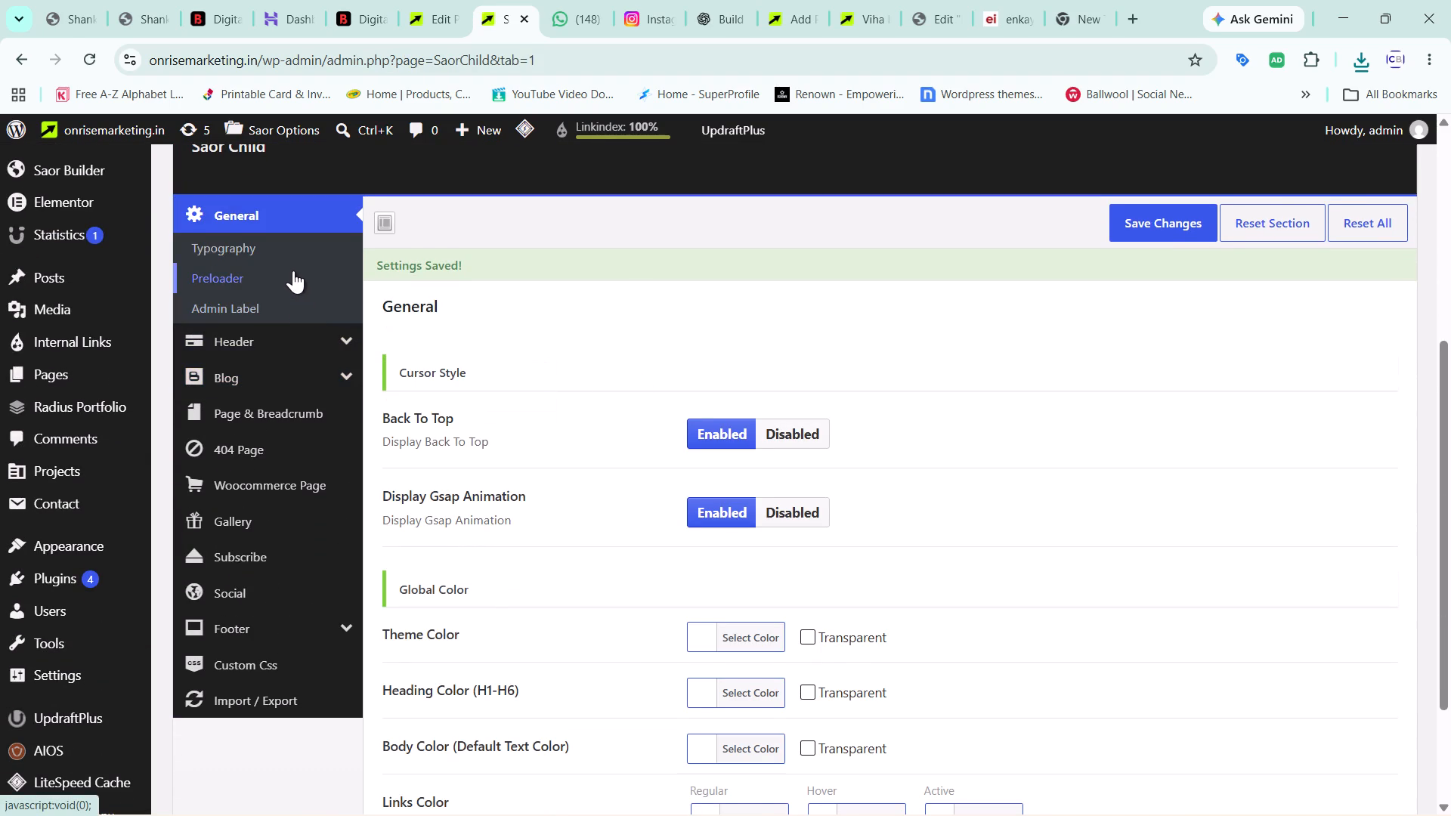
click(286, 326)
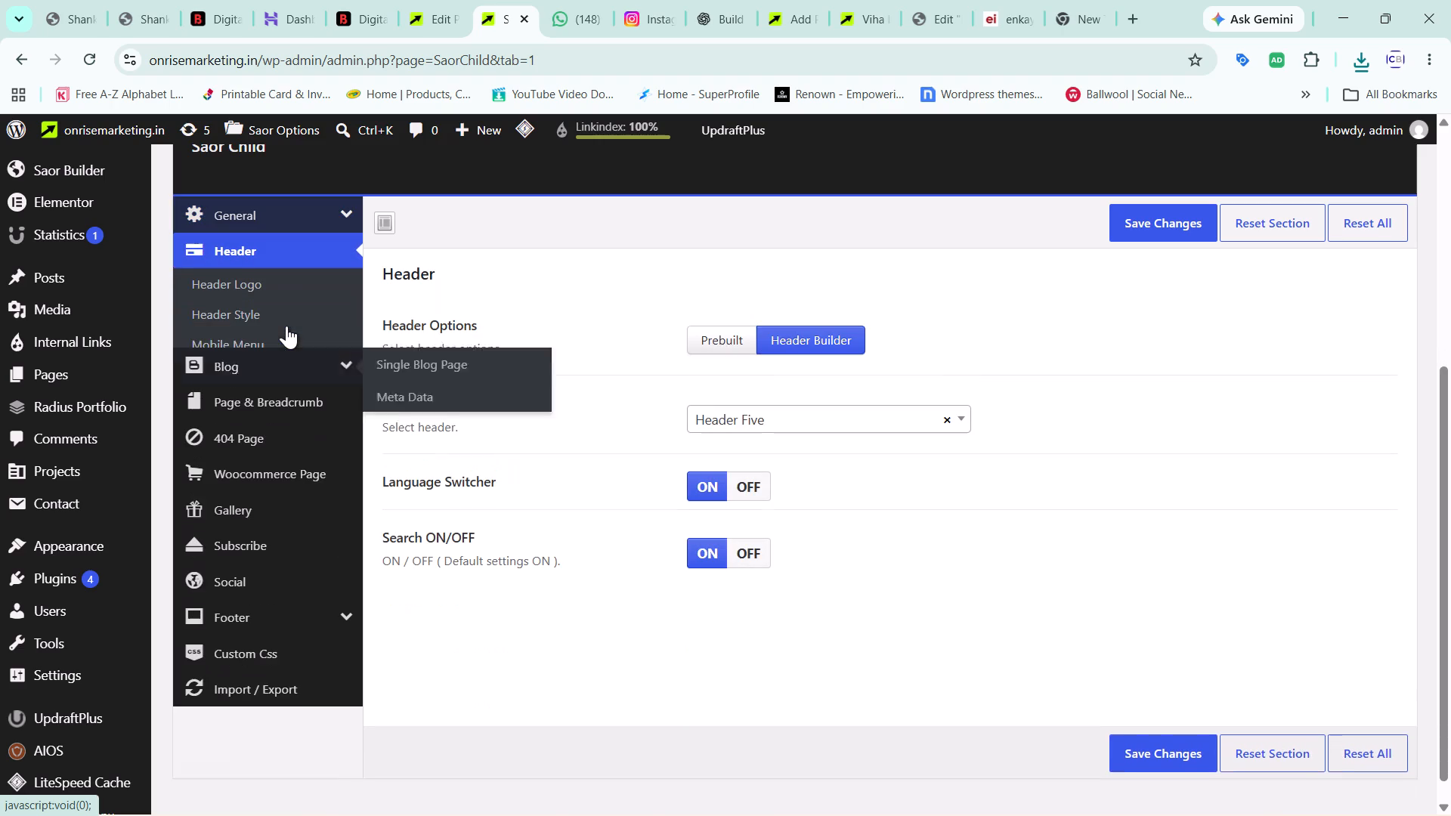
click(303, 295)
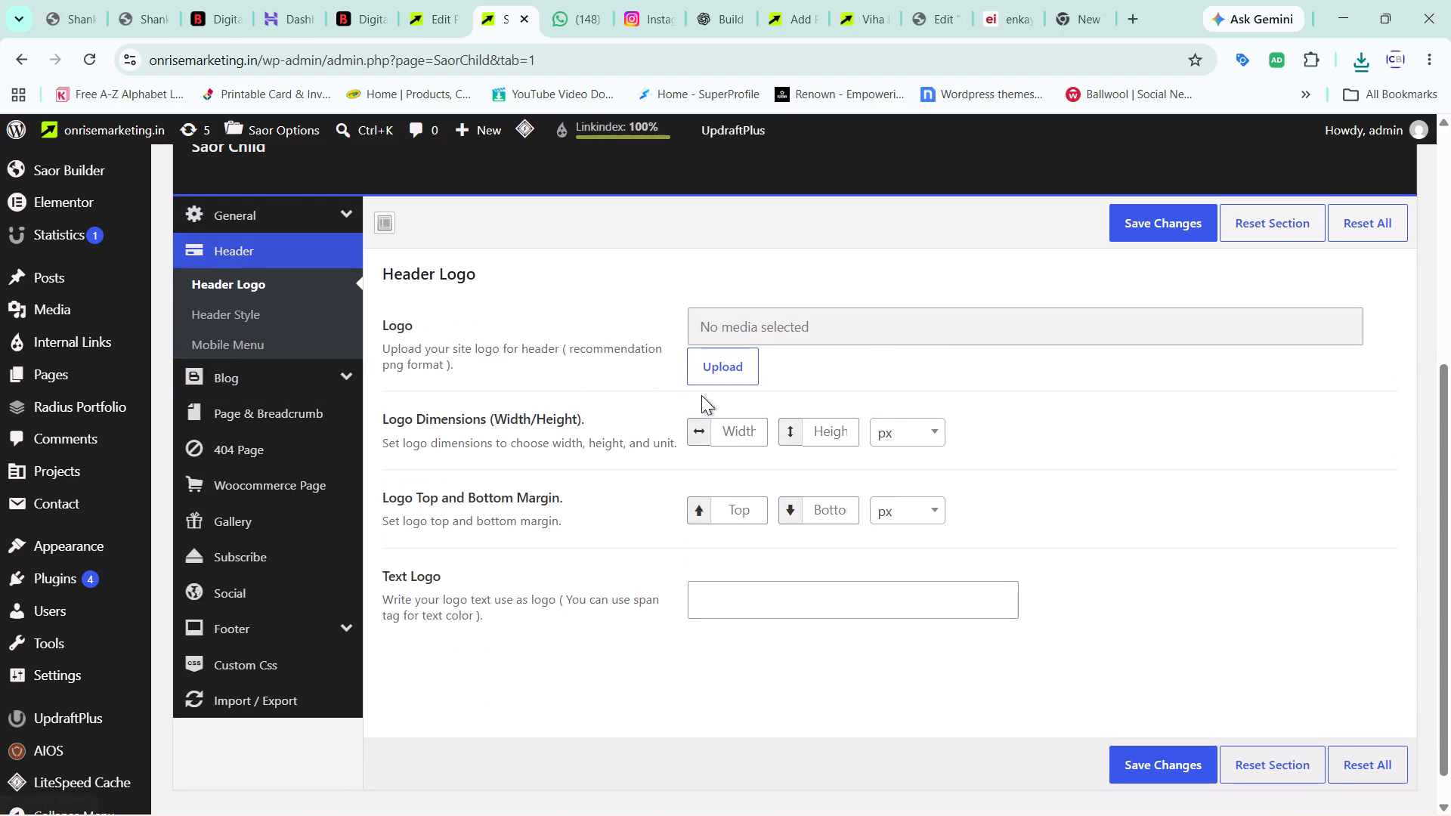
click(732, 373)
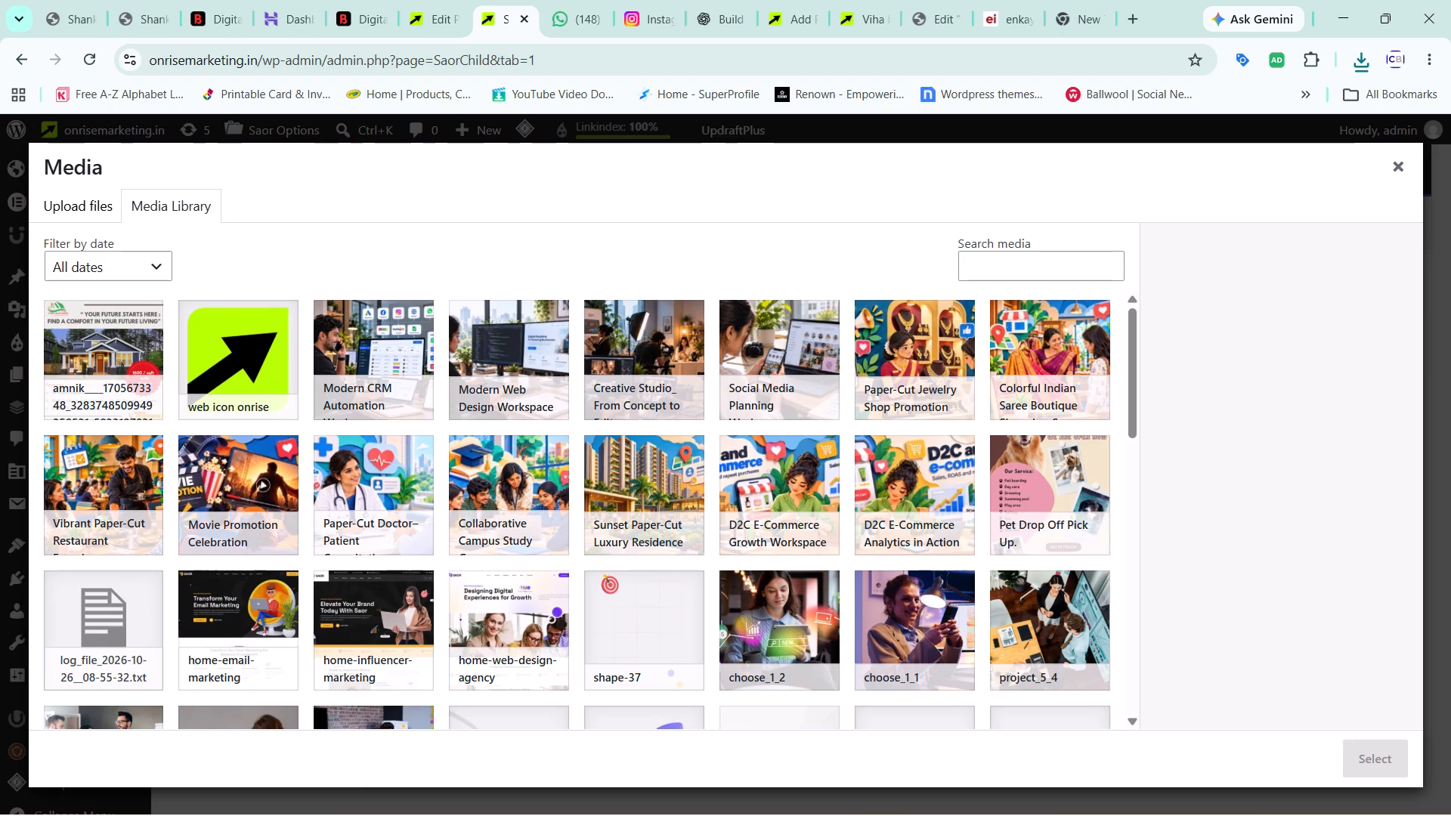
click(76, 211)
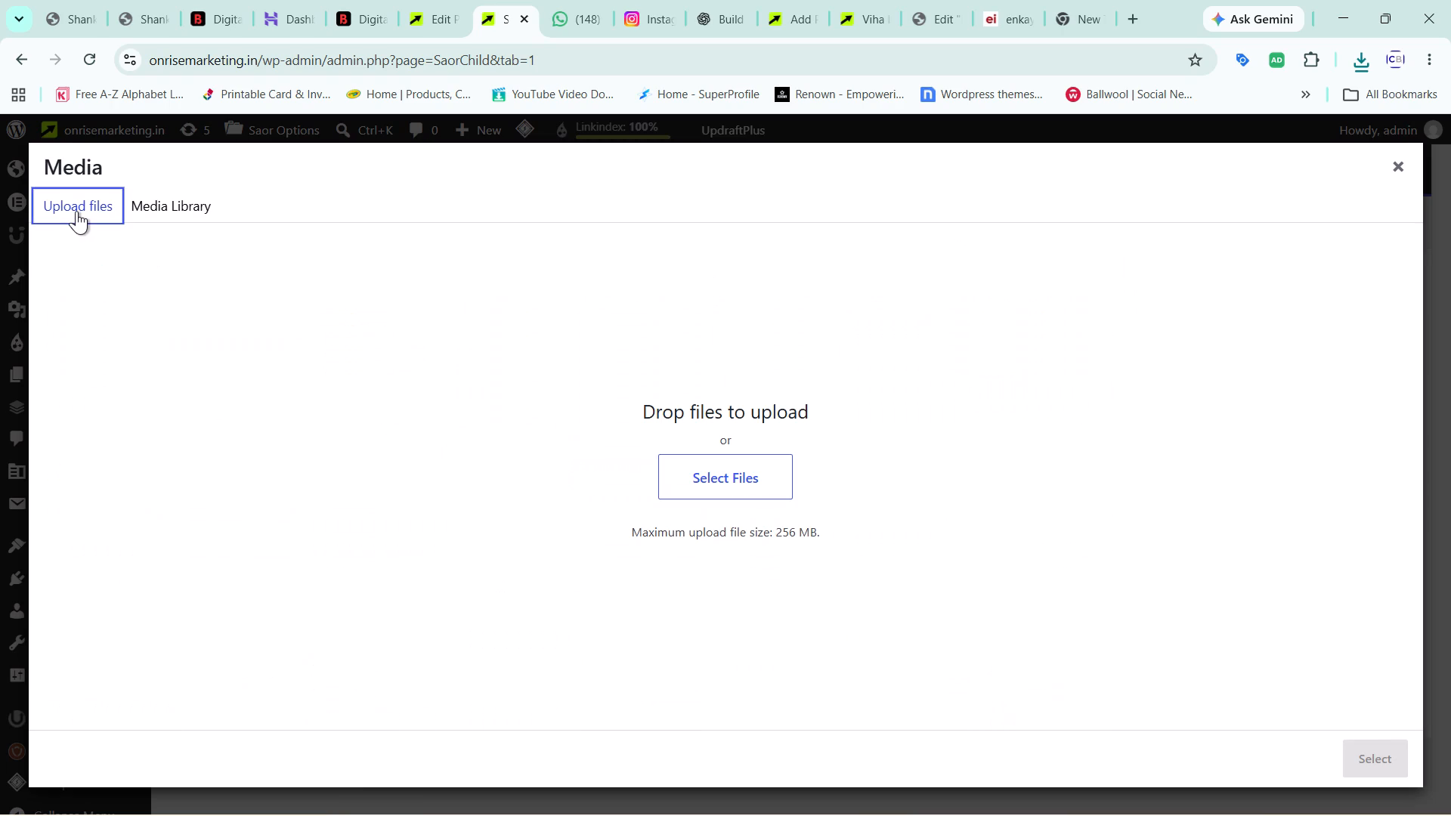
click(668, 475)
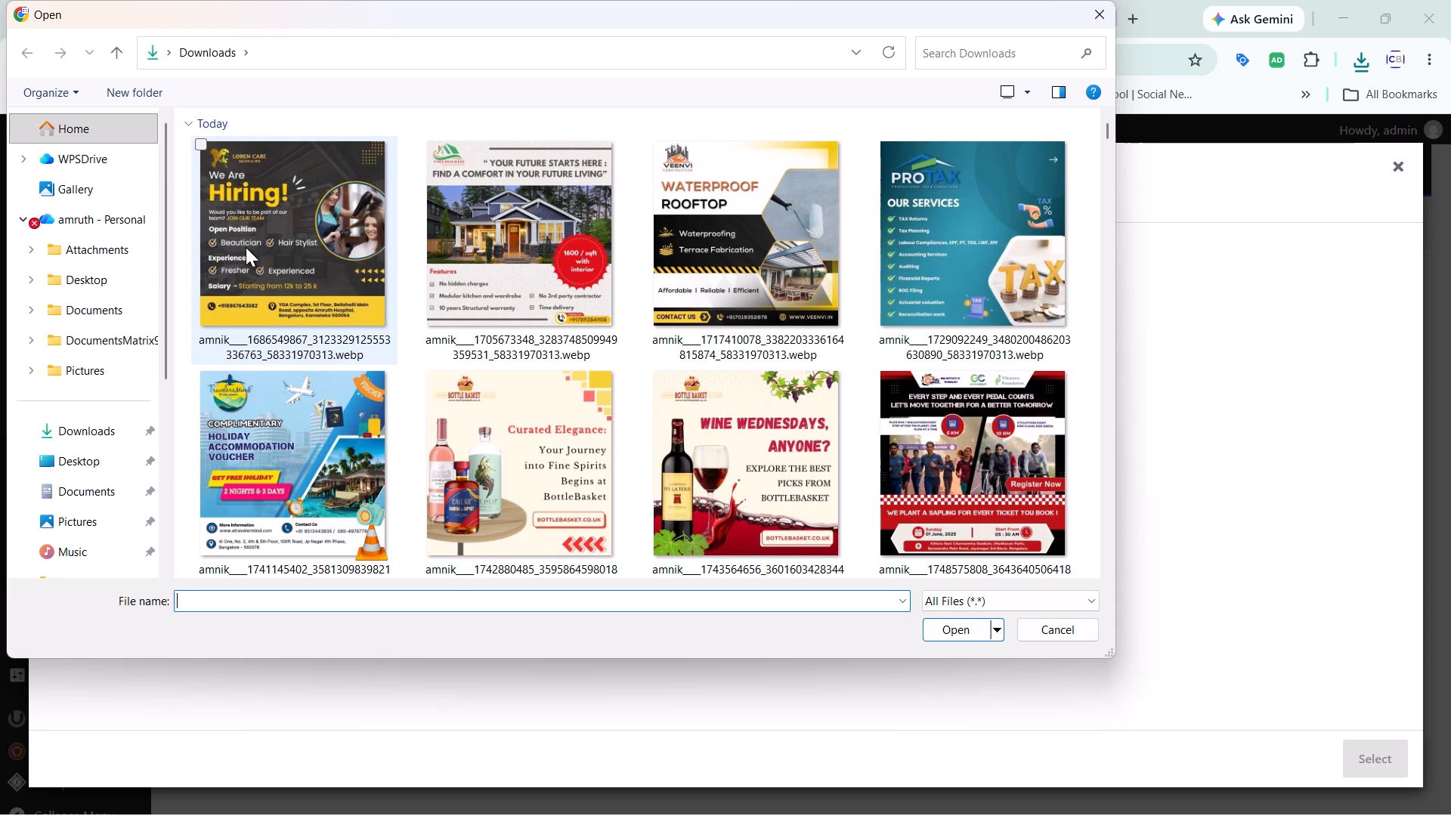
scroll(246, 247, up, 2)
click(88, 418)
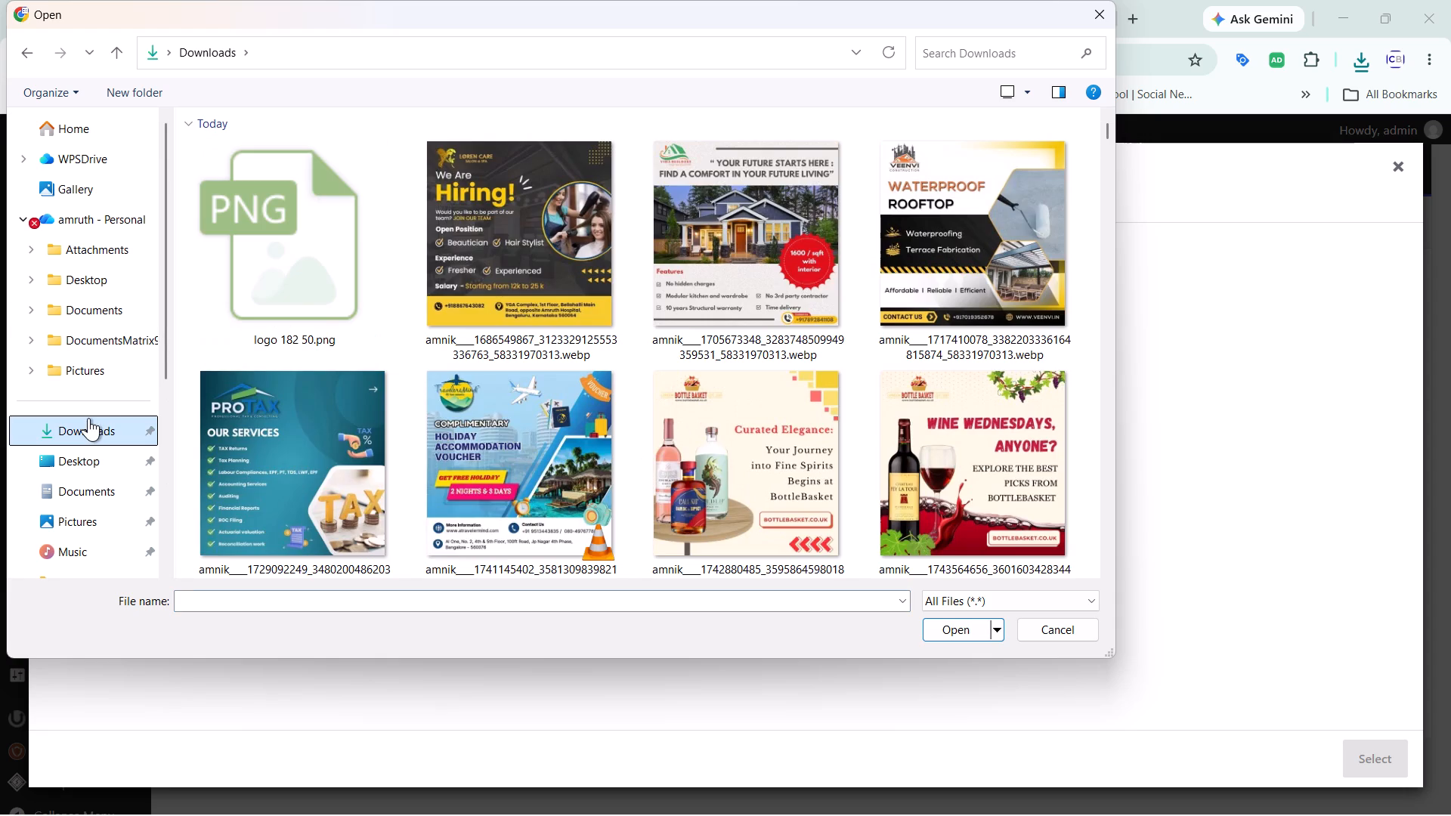
click(364, 339)
click(952, 634)
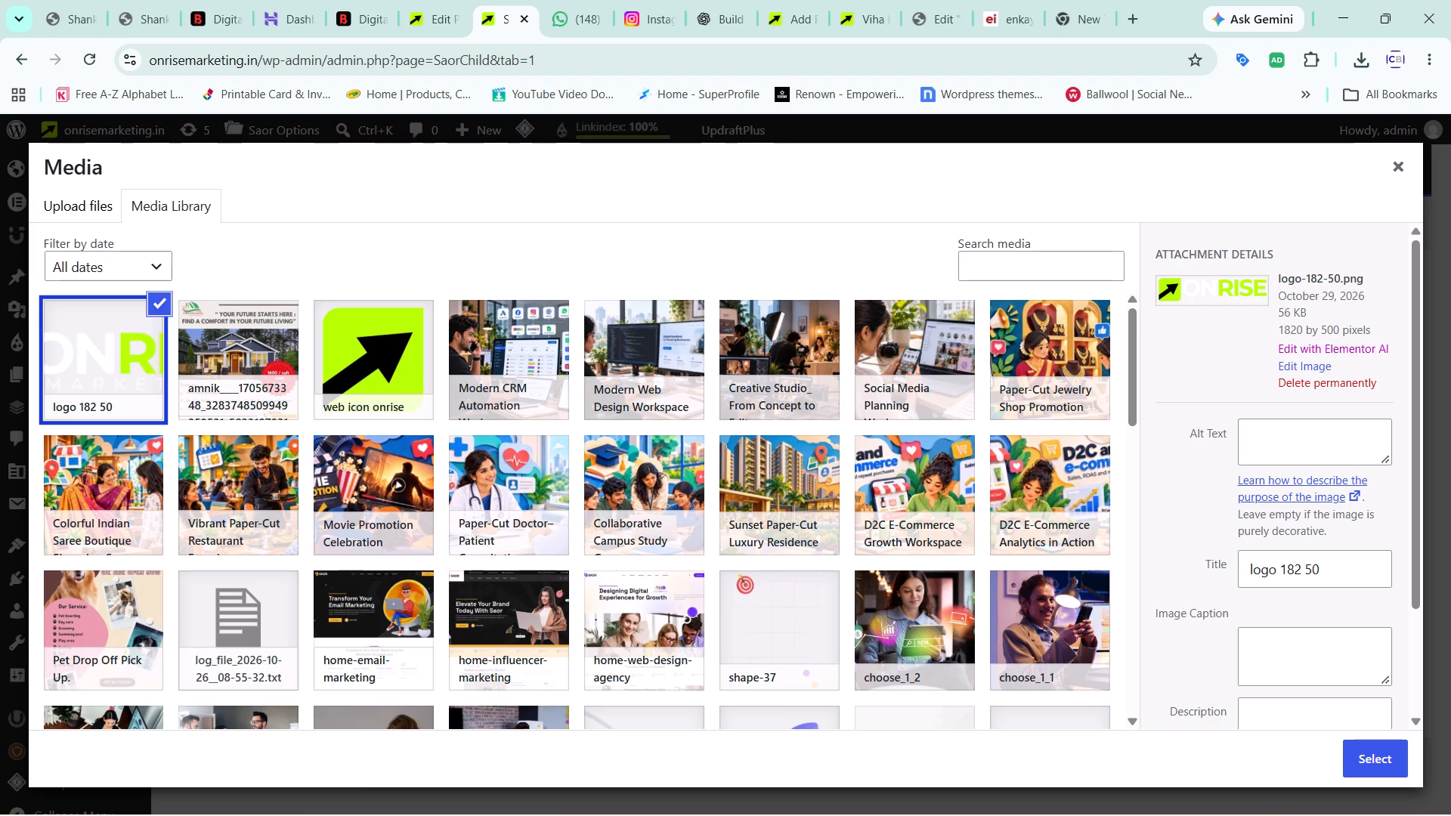
click(1373, 760)
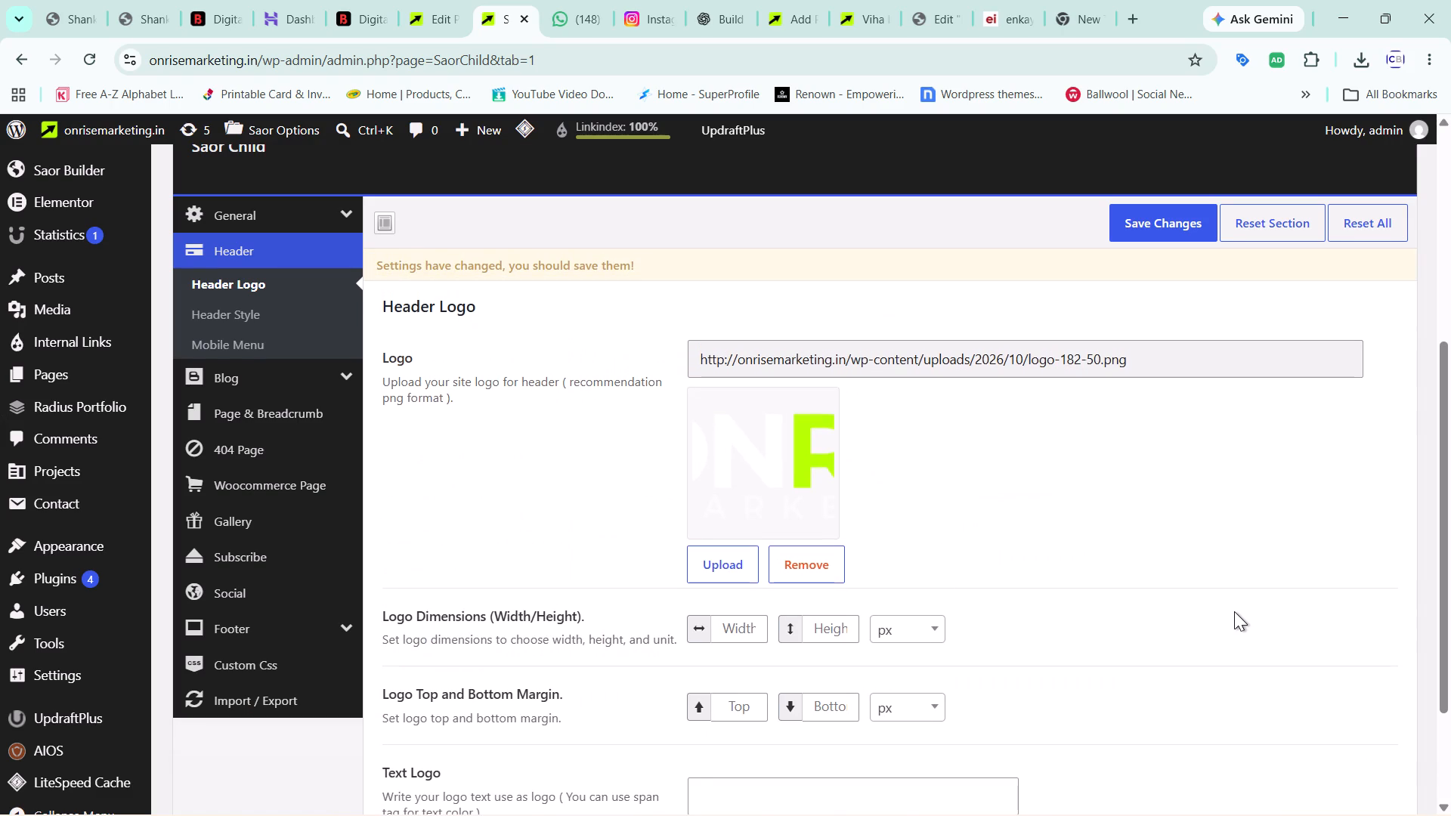
Review the Header Logo settings, including the logo preview, dimensions, top and bottom margins, and Text Logo field.
scroll(1234, 611, down, 3)
scroll(1234, 611, up, 2)
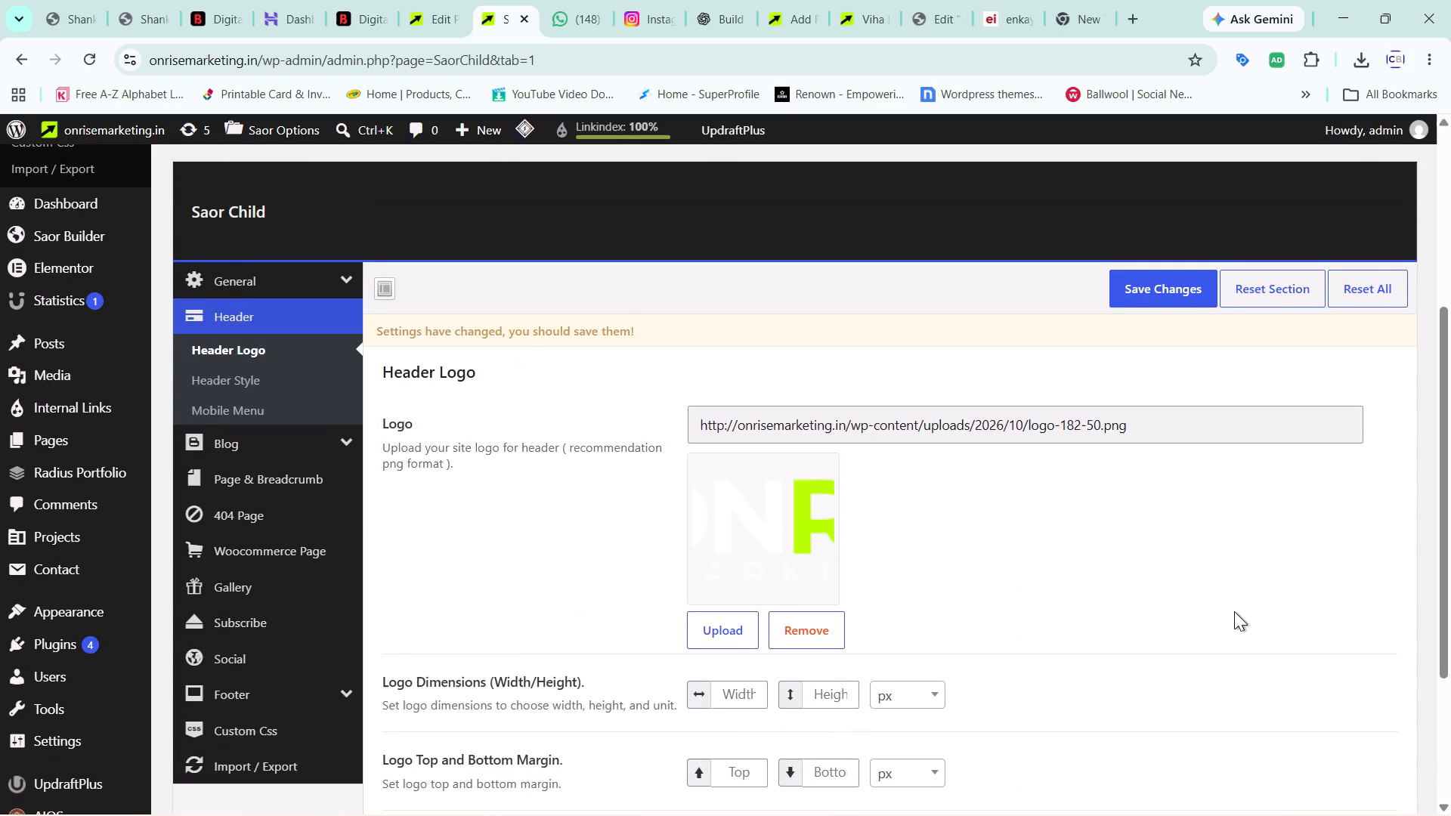
scroll(1234, 611, down, 2)
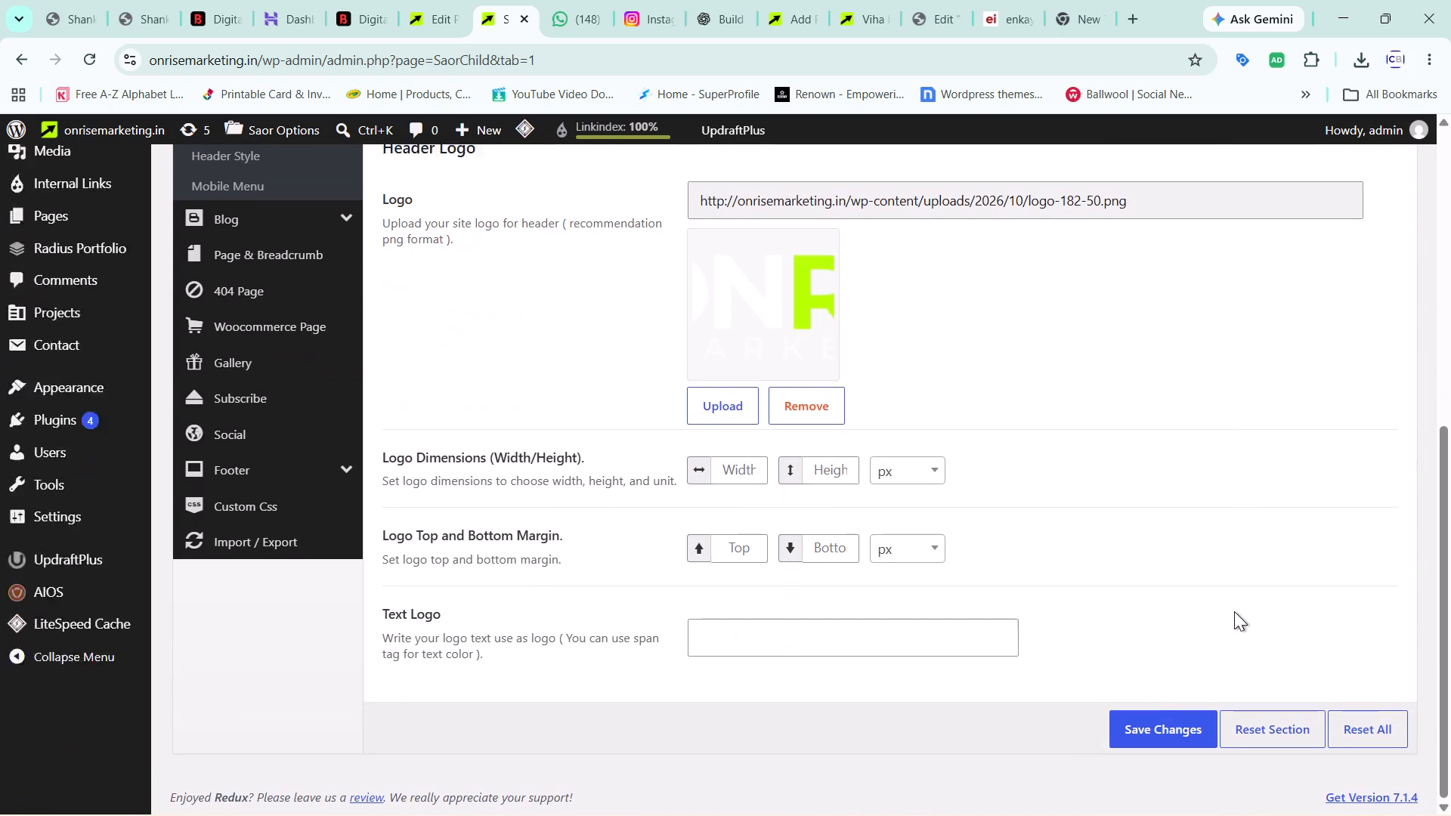
scroll(1060, 648, up, 1)
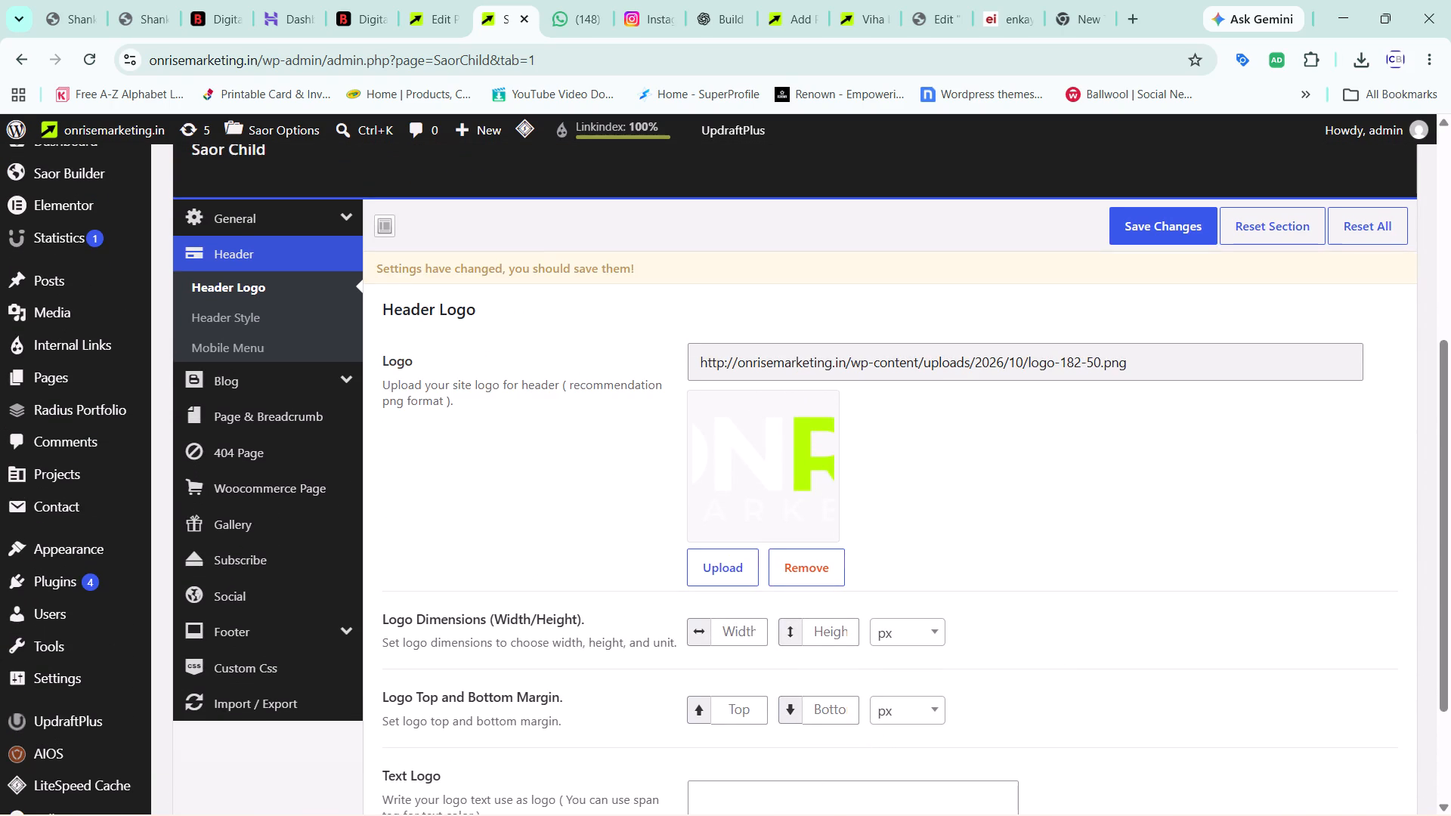
click(776, 800)
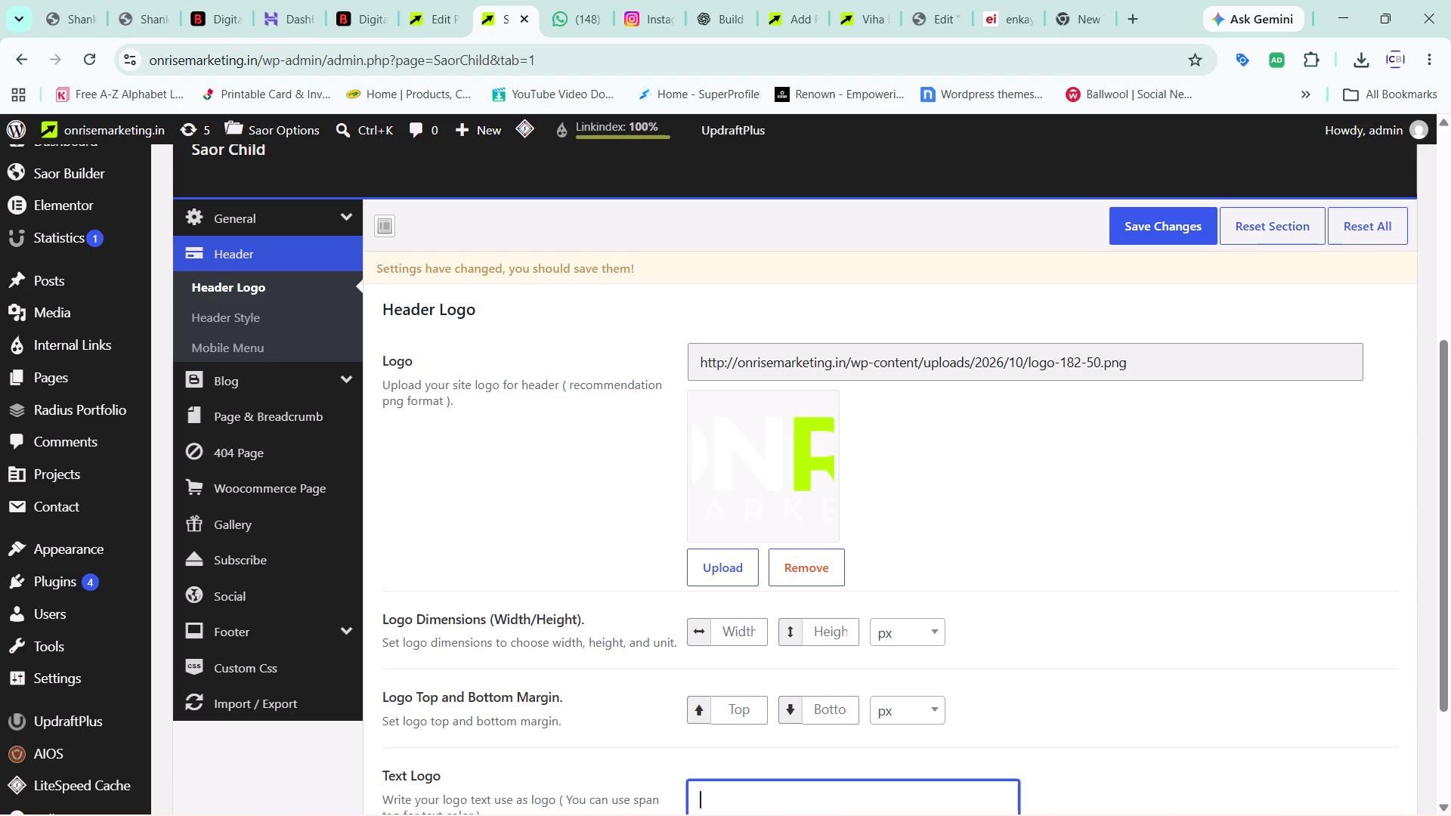
scroll(776, 800, down, 2)
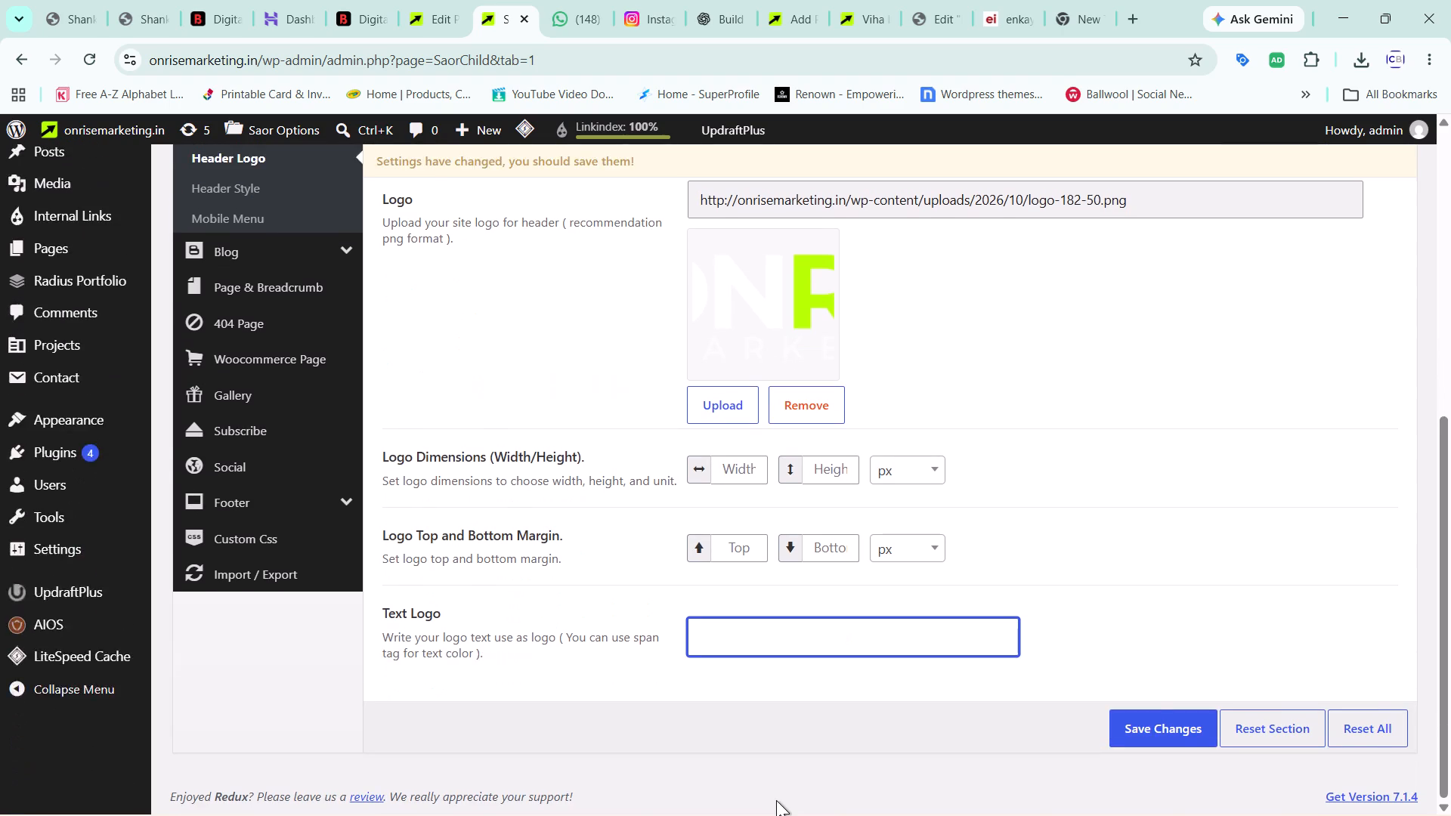
scroll(415, 461, up, 2)
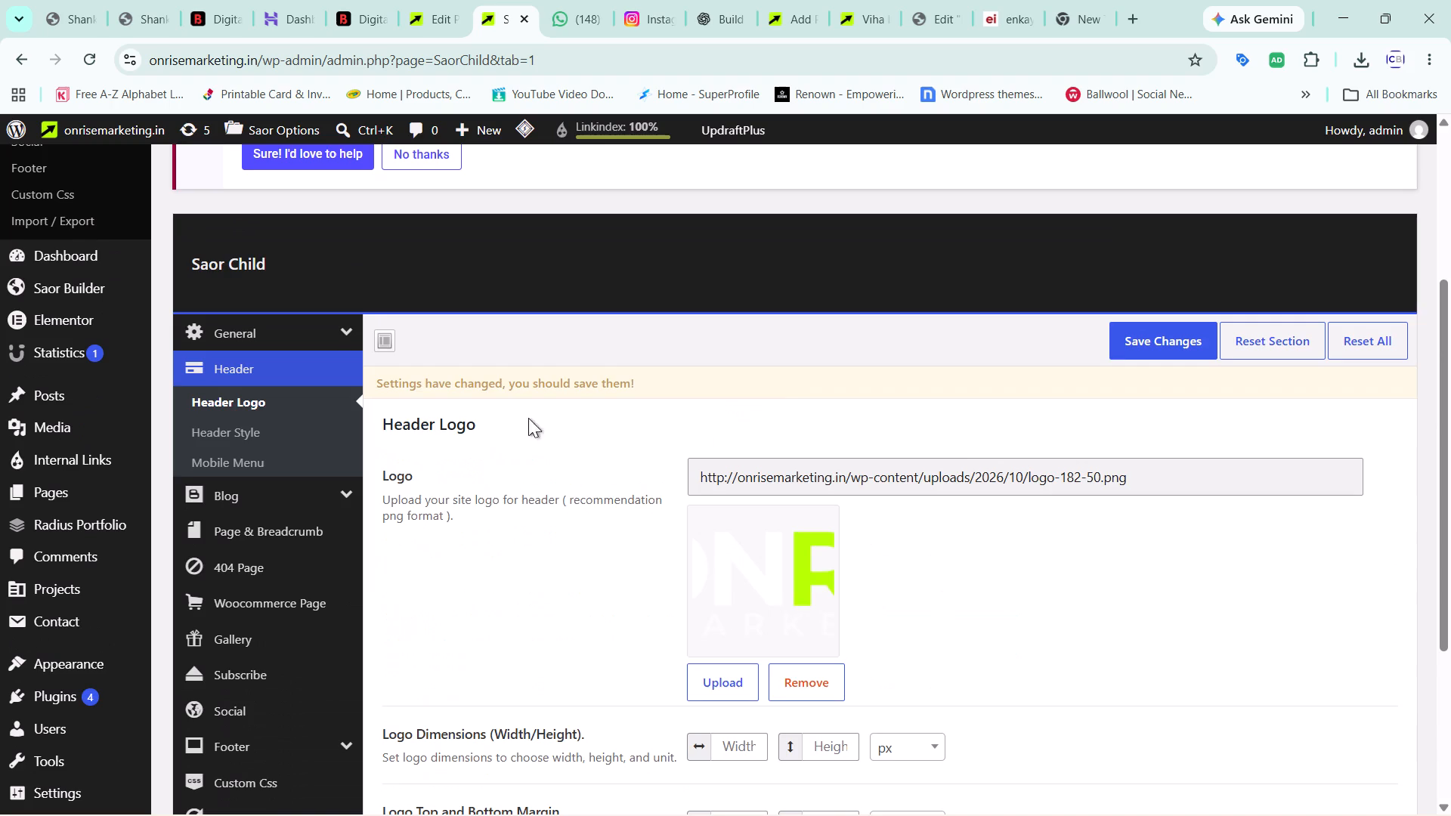
scroll(964, 431, down, 2)
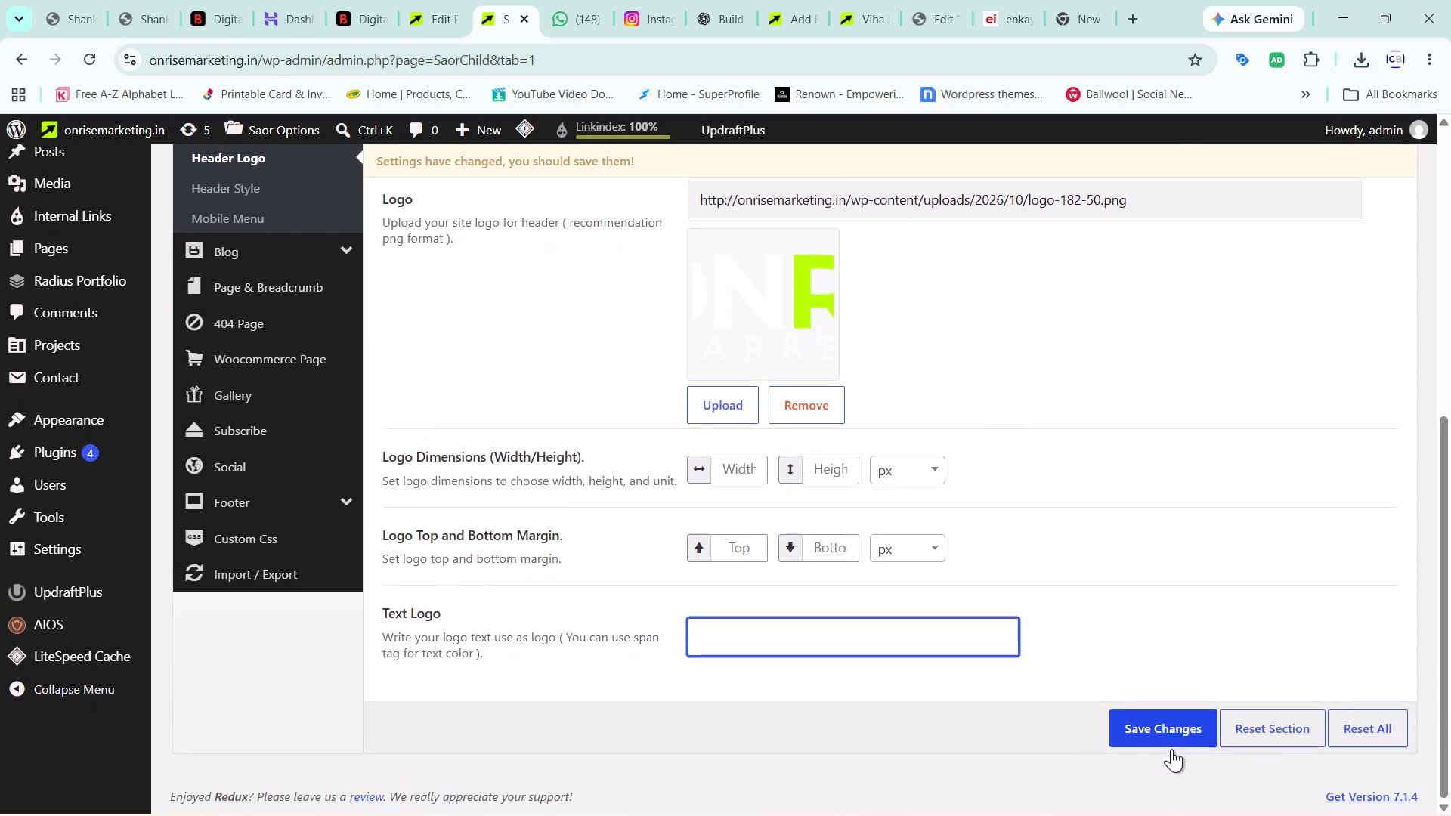
scroll(1112, 552, up, 1)
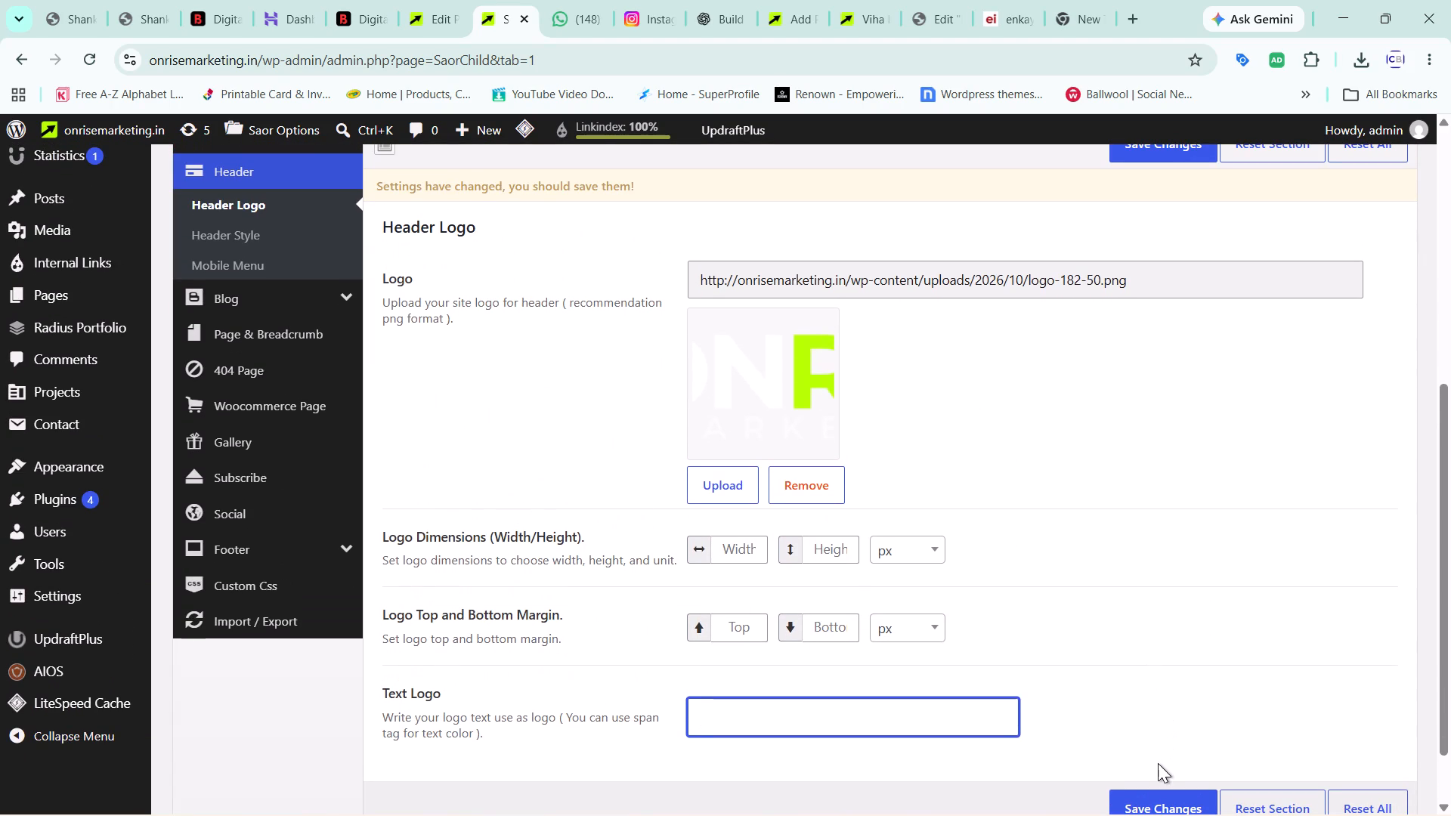
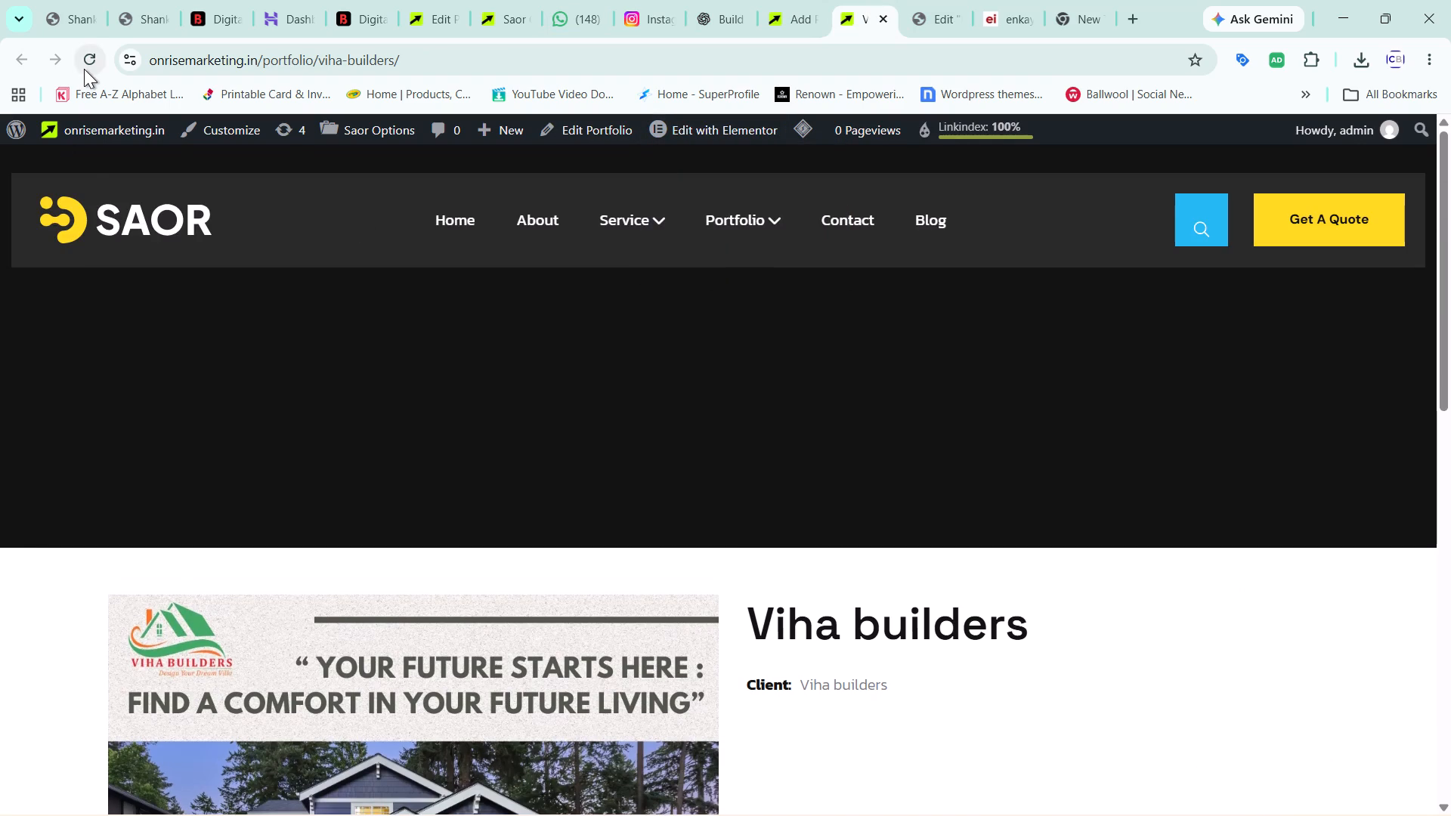
Reload the live Viha builders portfolio page to check its header logo, and go to the site's home page.
click(84, 69)
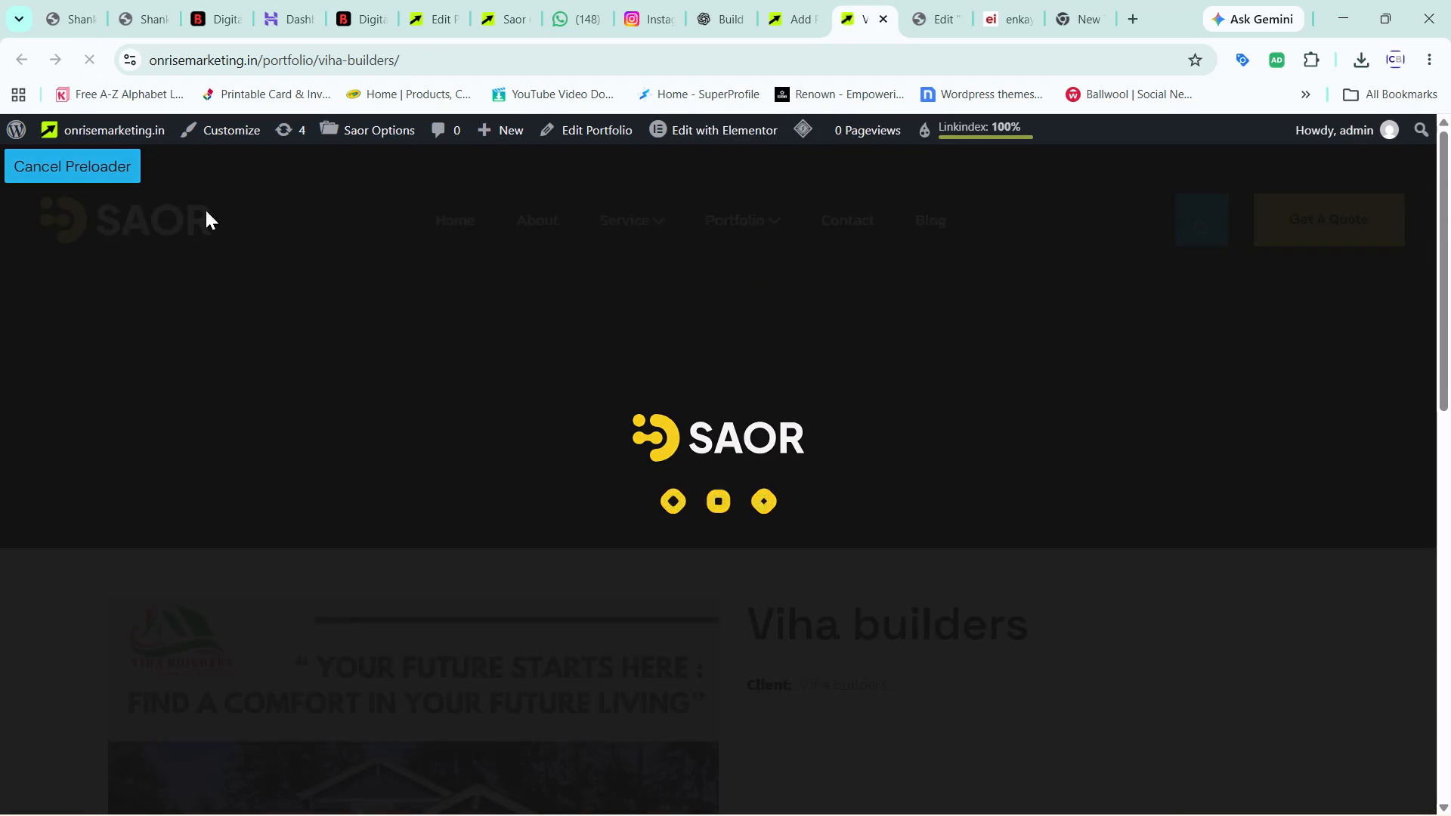
scroll(230, 229, up, 3)
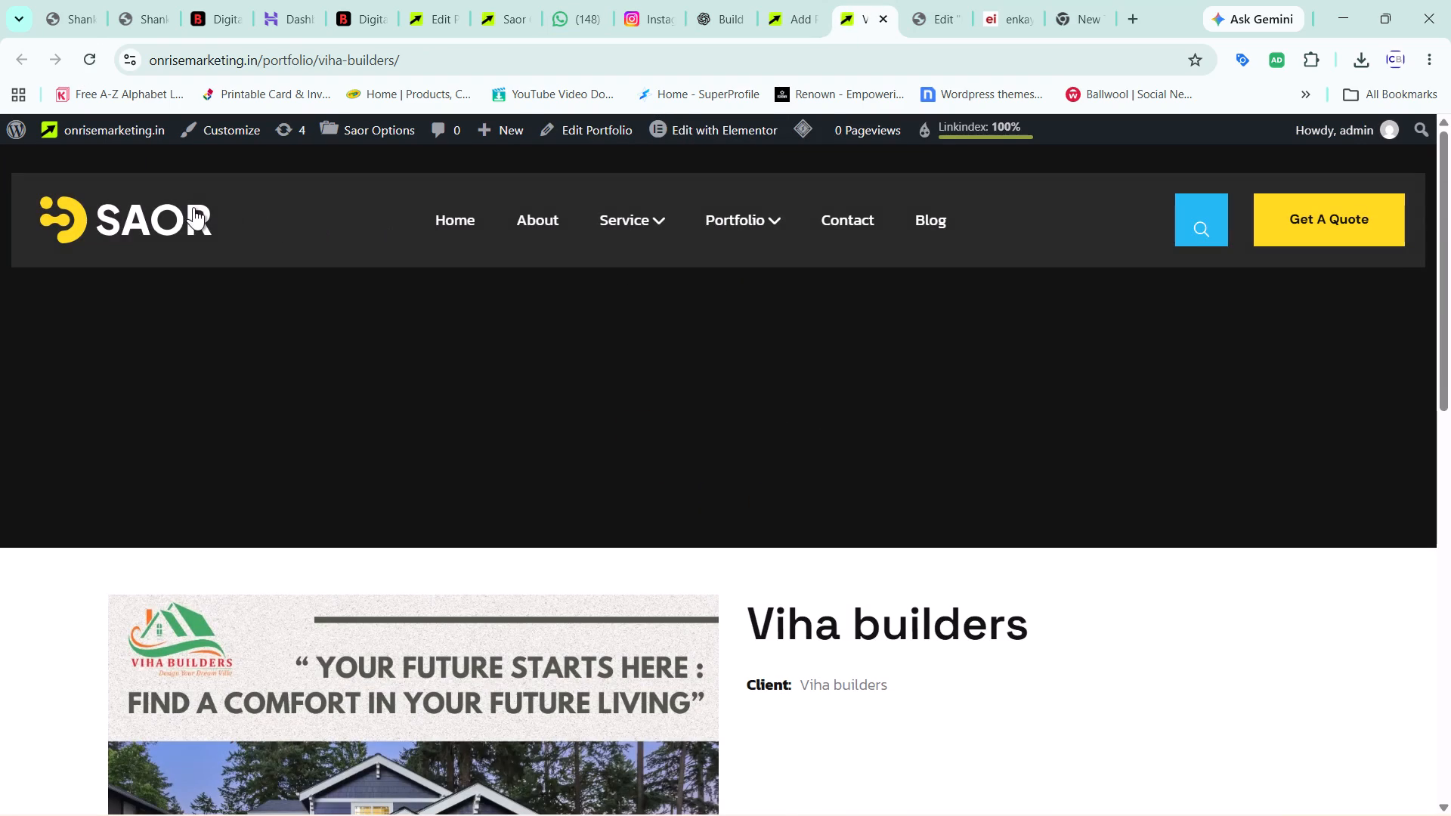
click(190, 208)
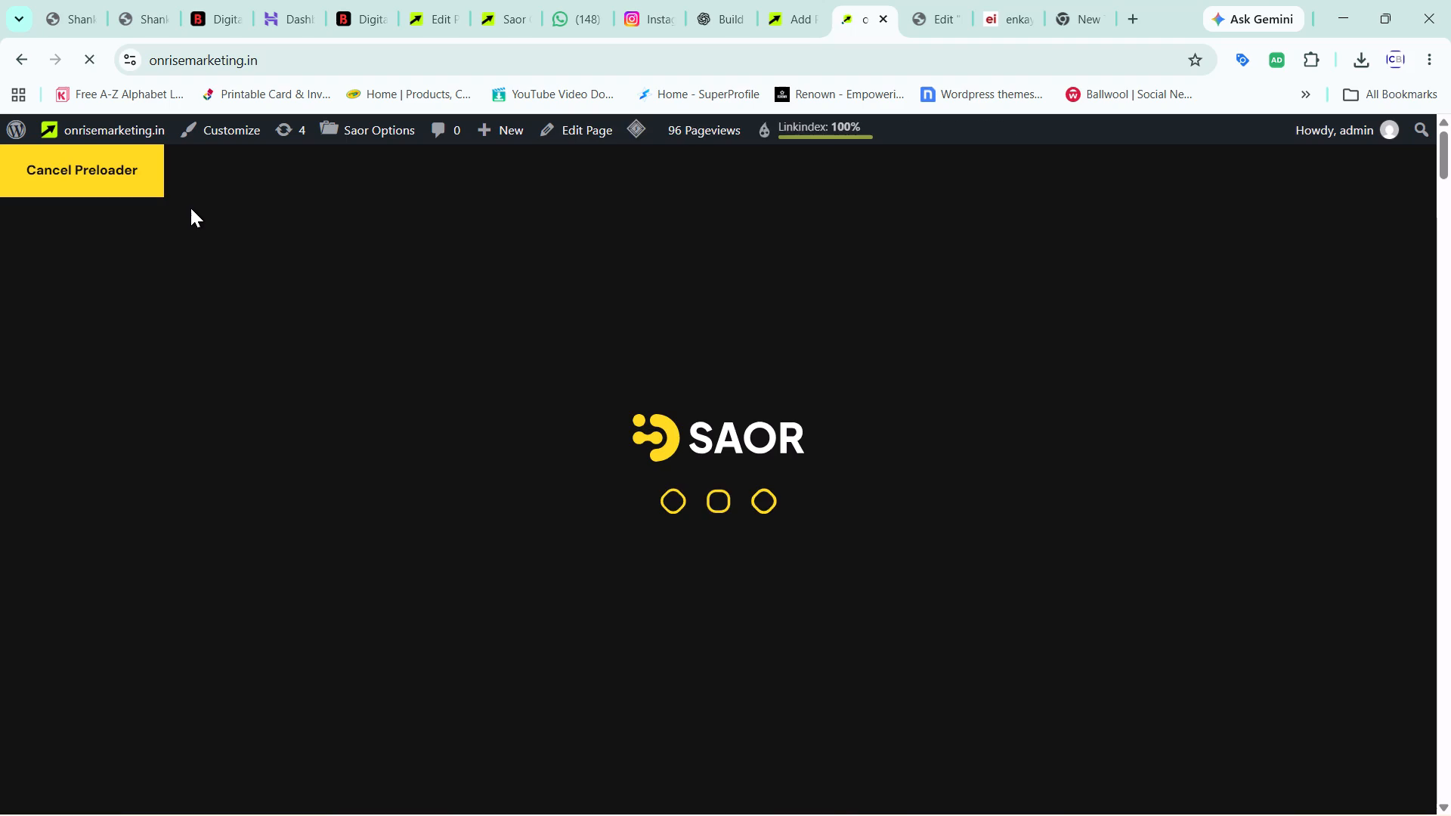
Check the live homepage for the newly set header logo.
scroll(190, 208, down, 2)
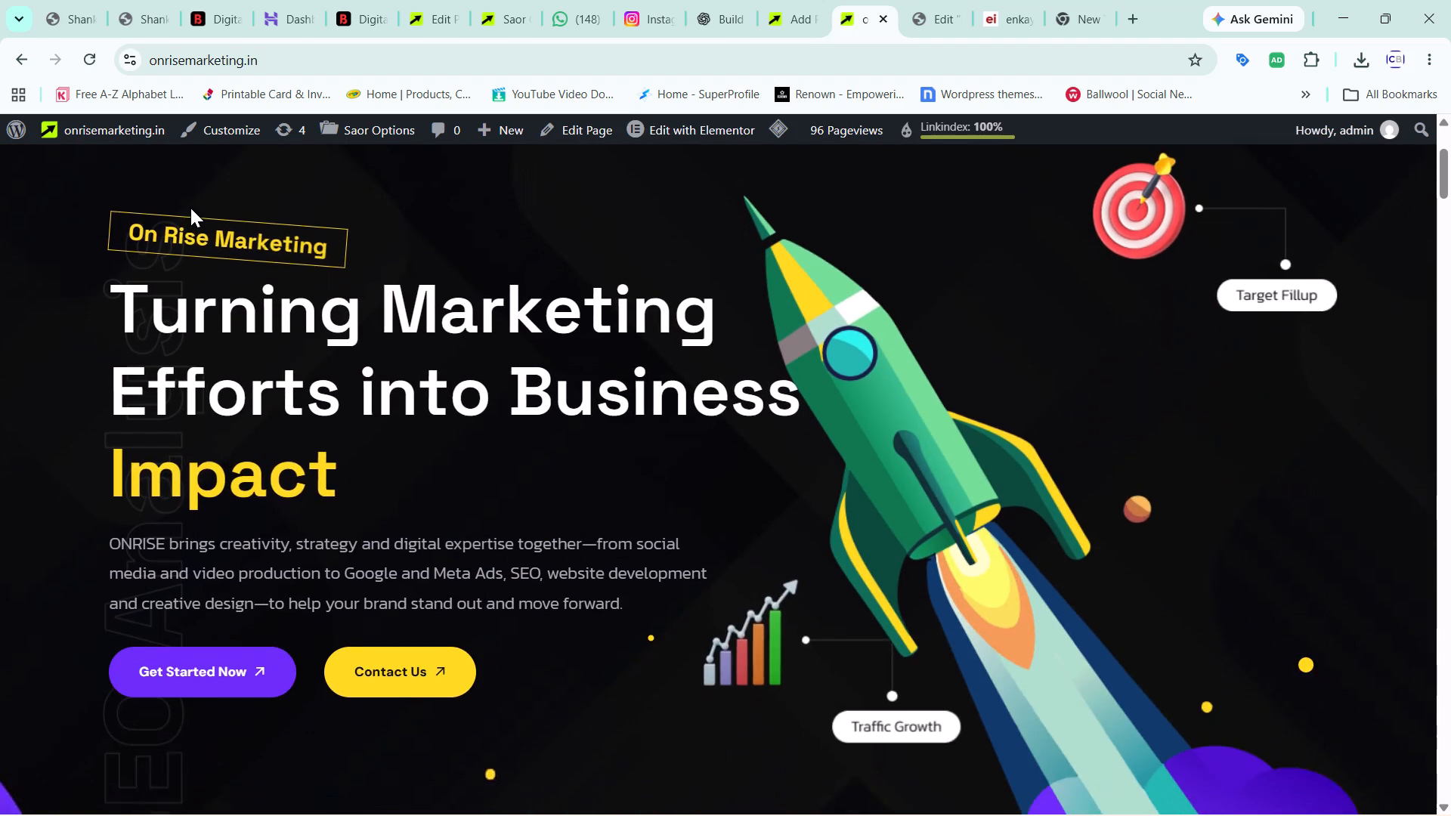
scroll(190, 208, up, 2)
Review the Header Style settings in Saor Options, including the sticky header, submenu icon and menu colour options.
click(786, 11)
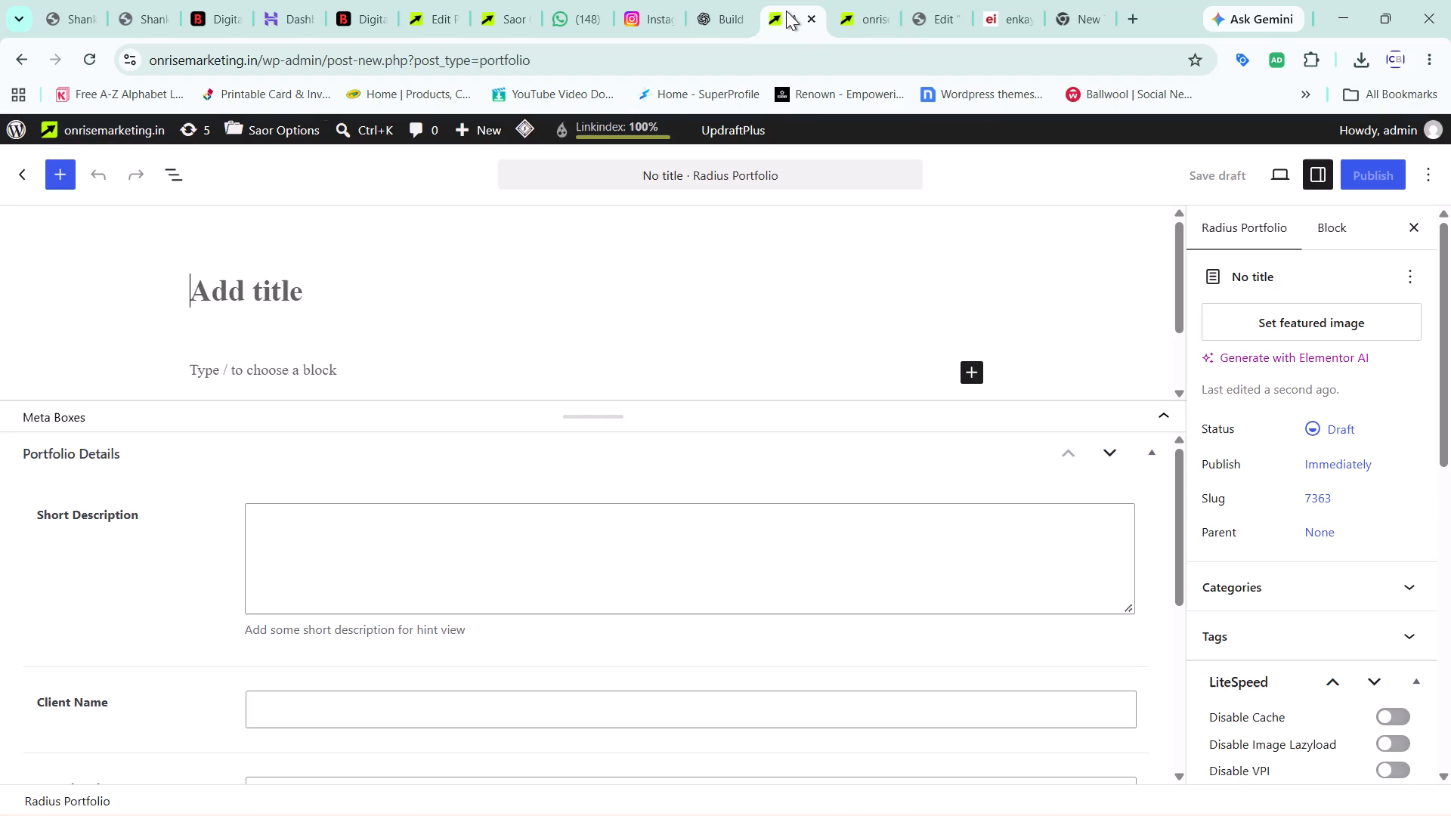
click(494, 0)
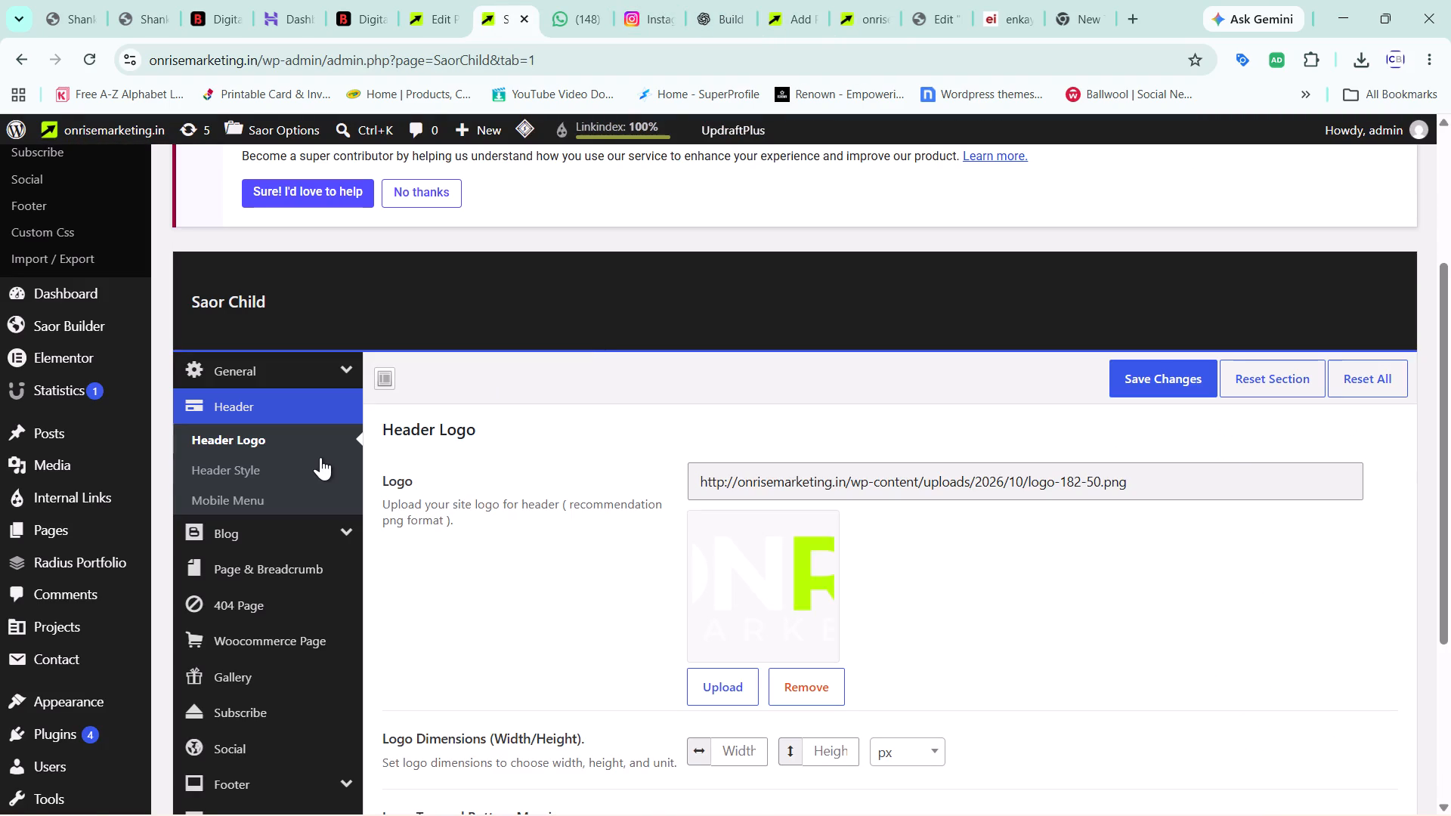
click(269, 459)
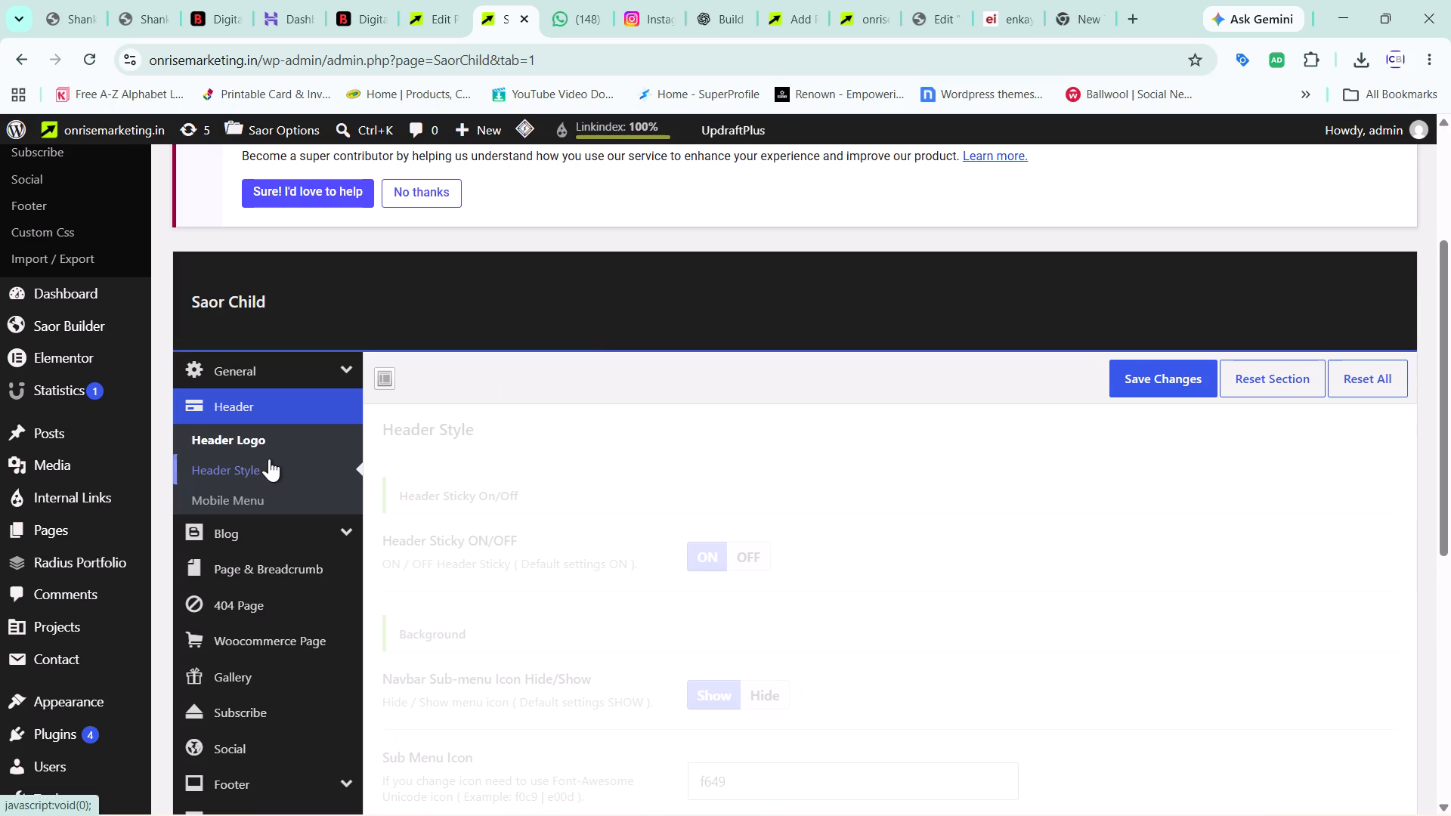
scroll(509, 496, down, 3)
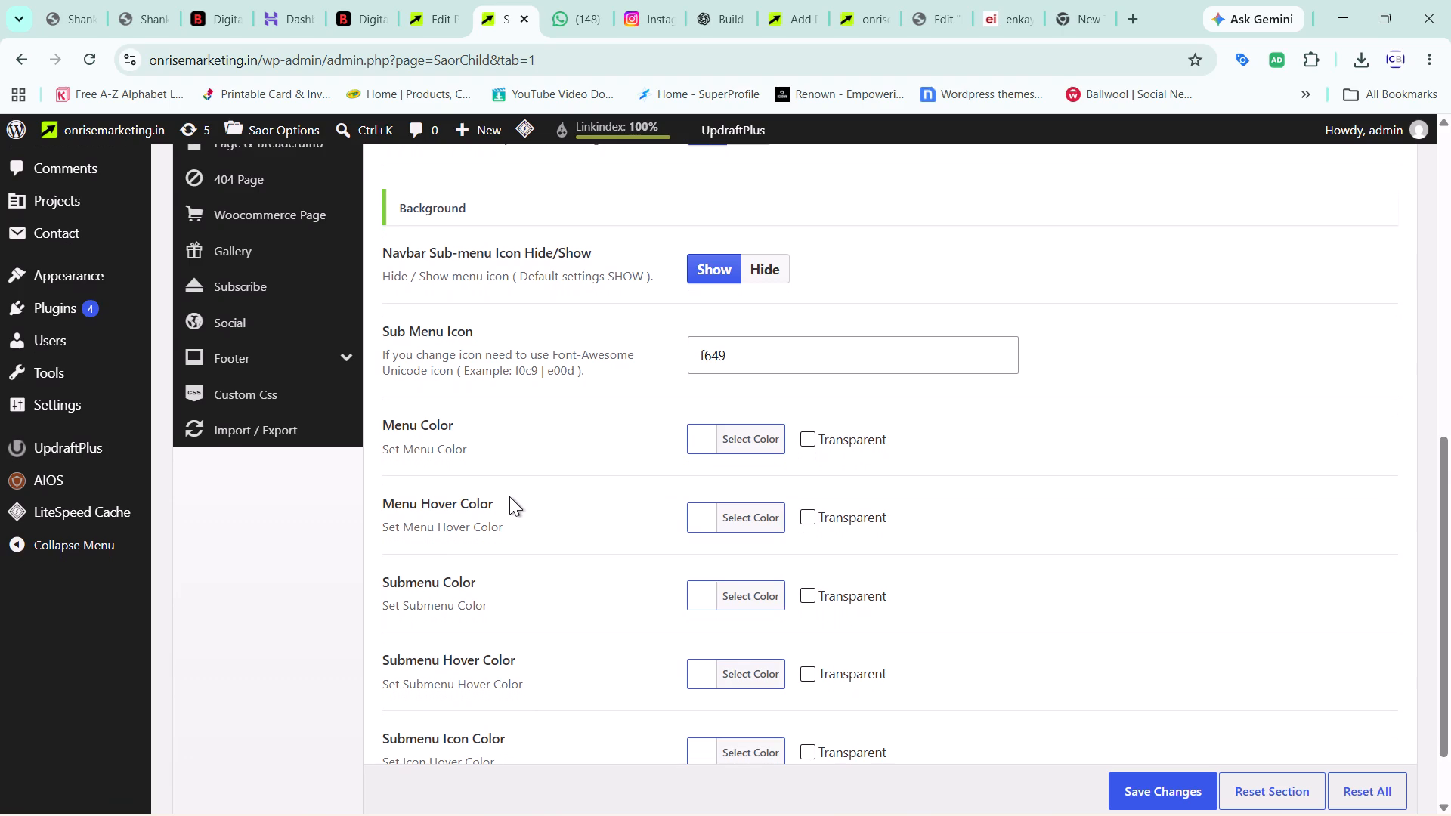
scroll(509, 496, down, 3)
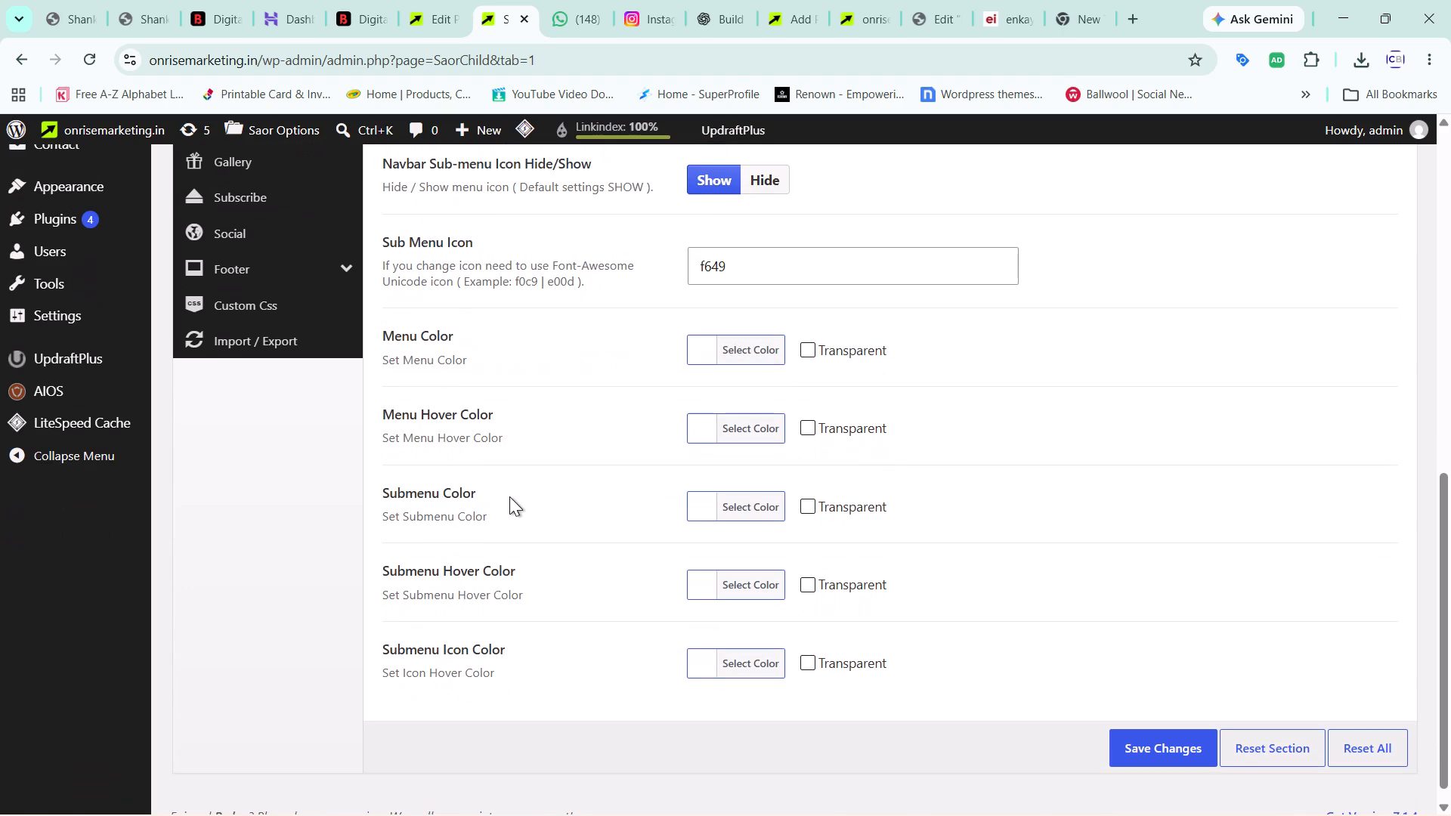
scroll(509, 496, up, 5)
scroll(509, 496, down, 1)
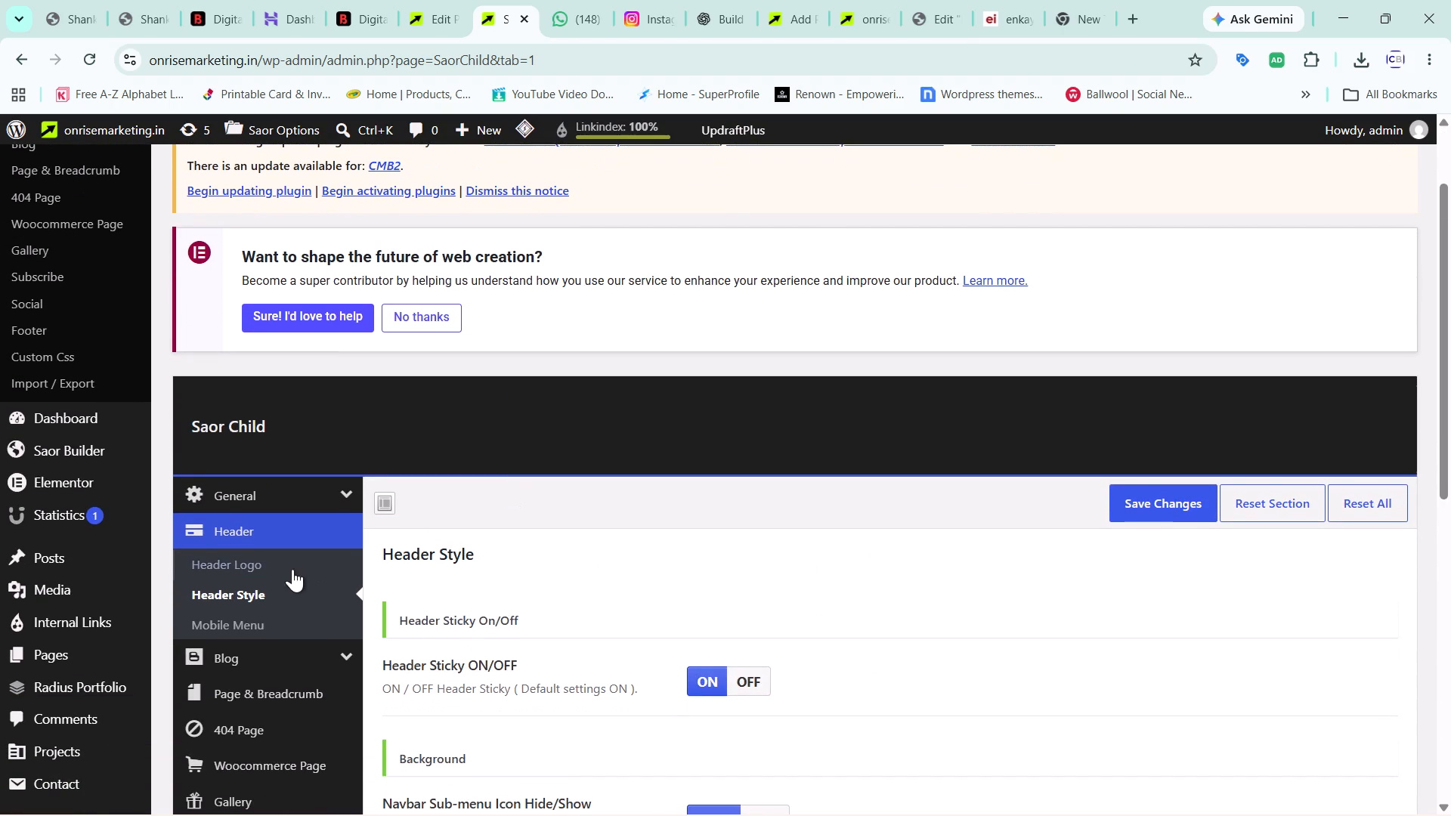
Set logo 182 50 from the media library as the Mobile Menu logo in Saor Options and save the changes.
click(252, 620)
scroll(252, 620, down, 3)
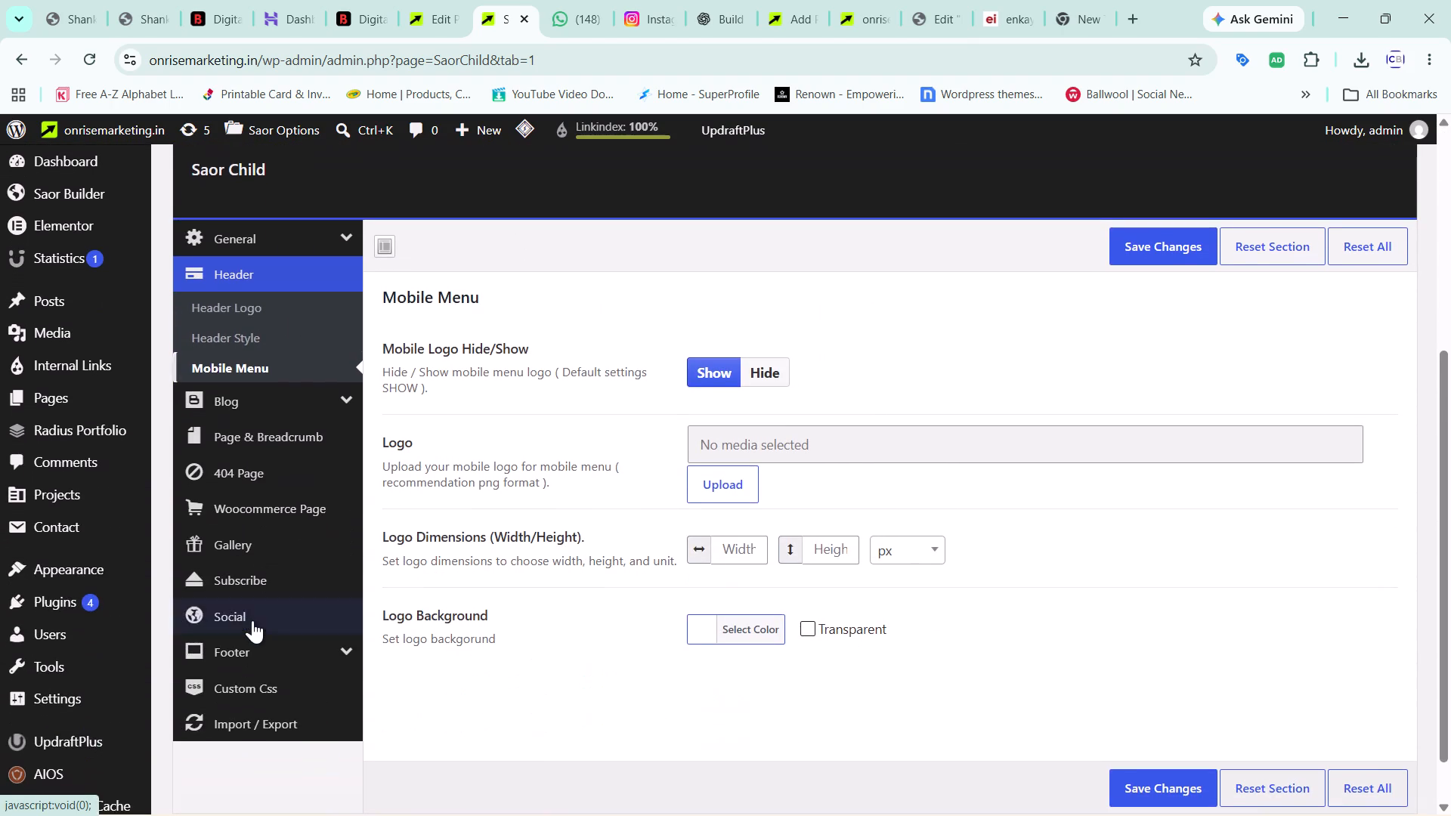
click(737, 481)
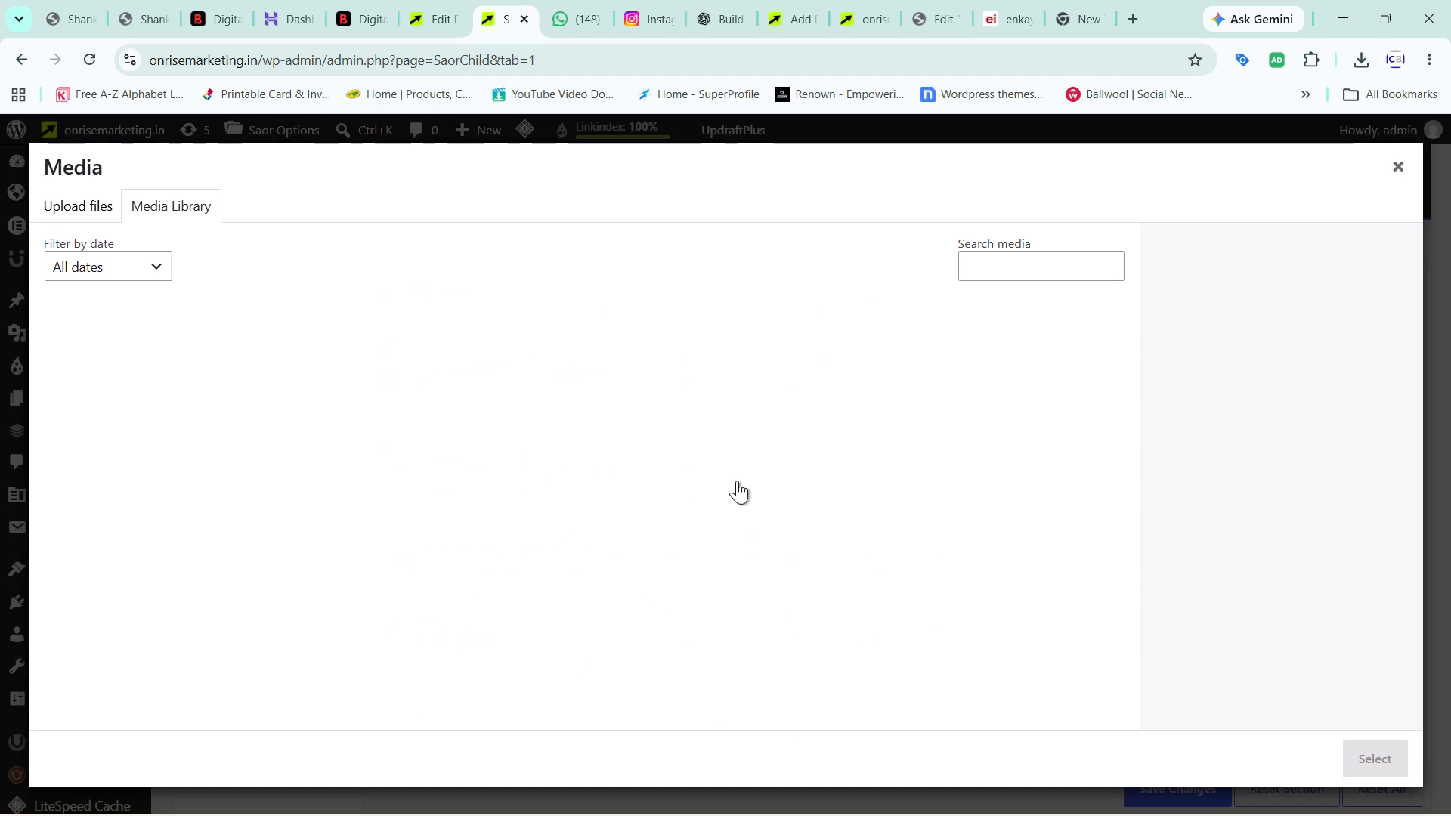
click(169, 342)
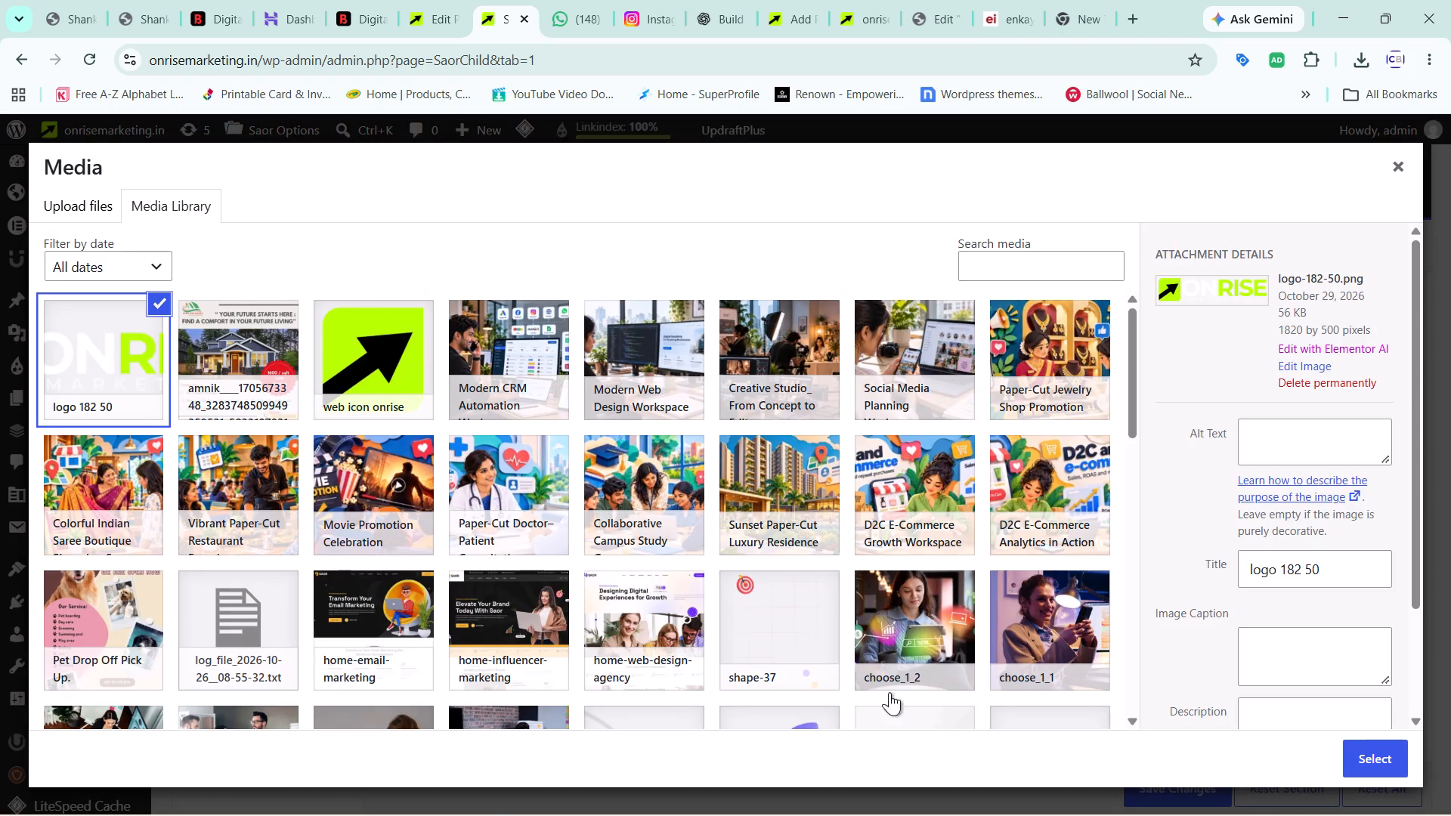
click(1368, 742)
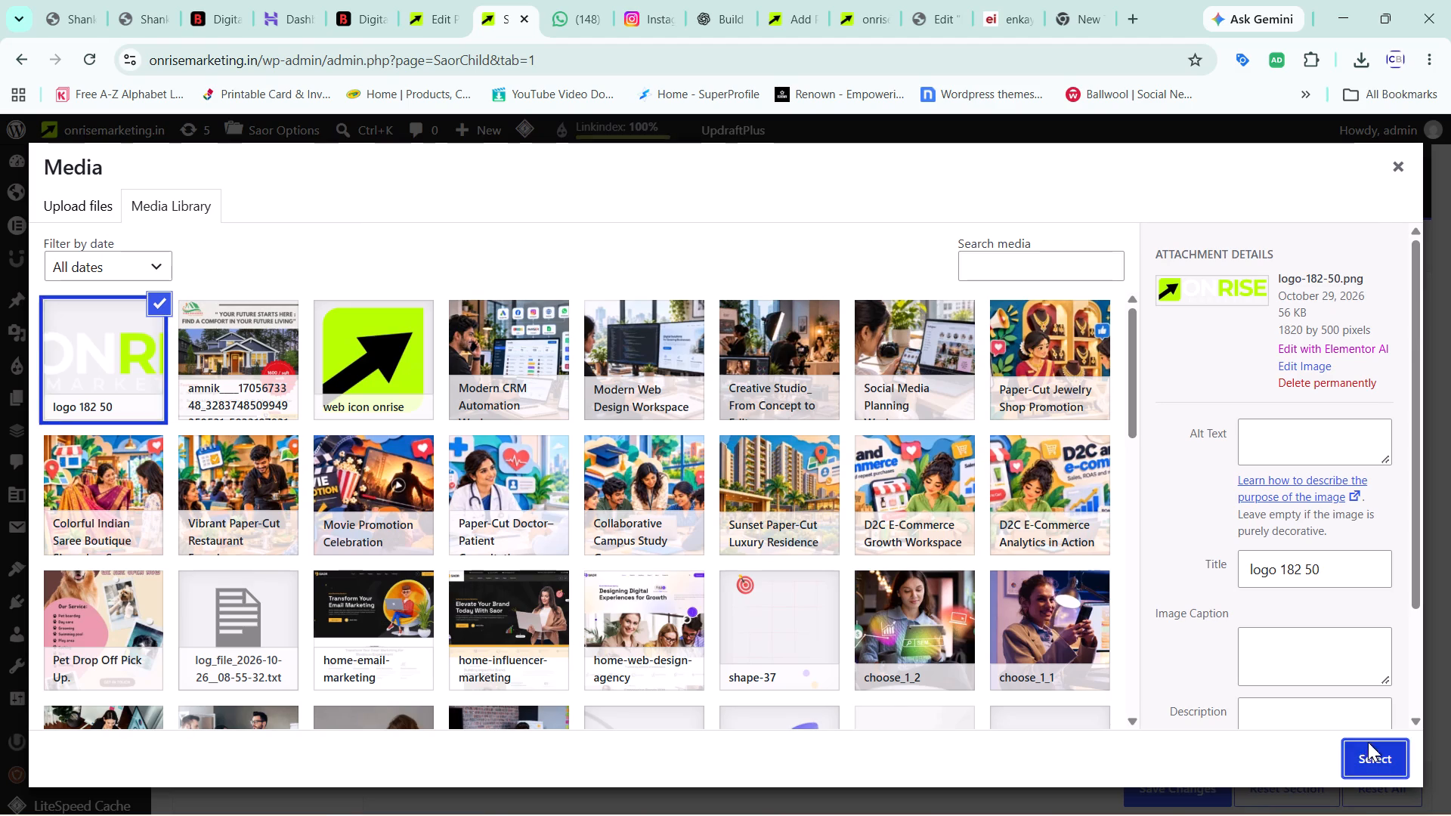
scroll(1090, 542, down, 2)
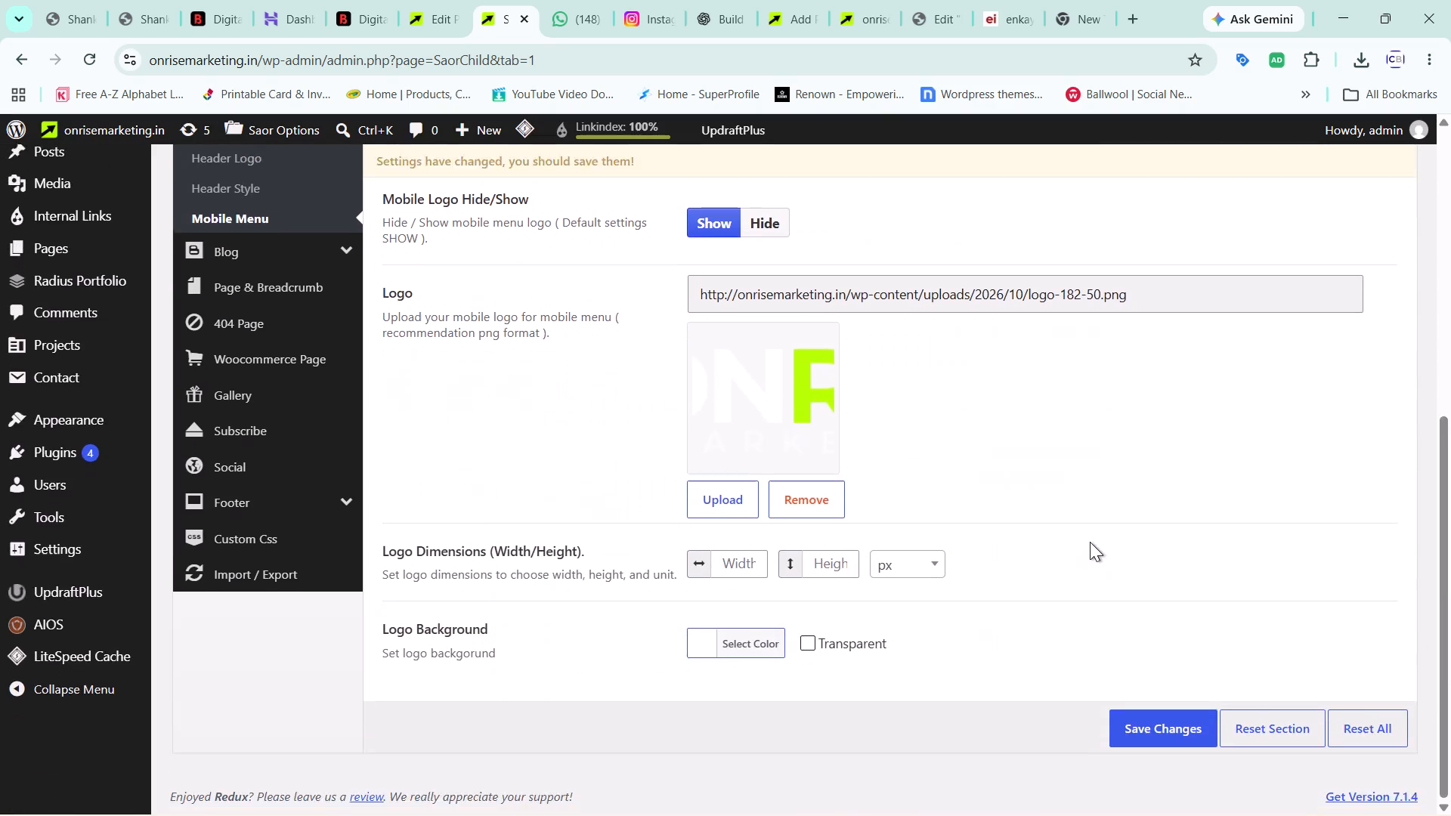
scroll(1090, 542, up, 2)
click(1168, 267)
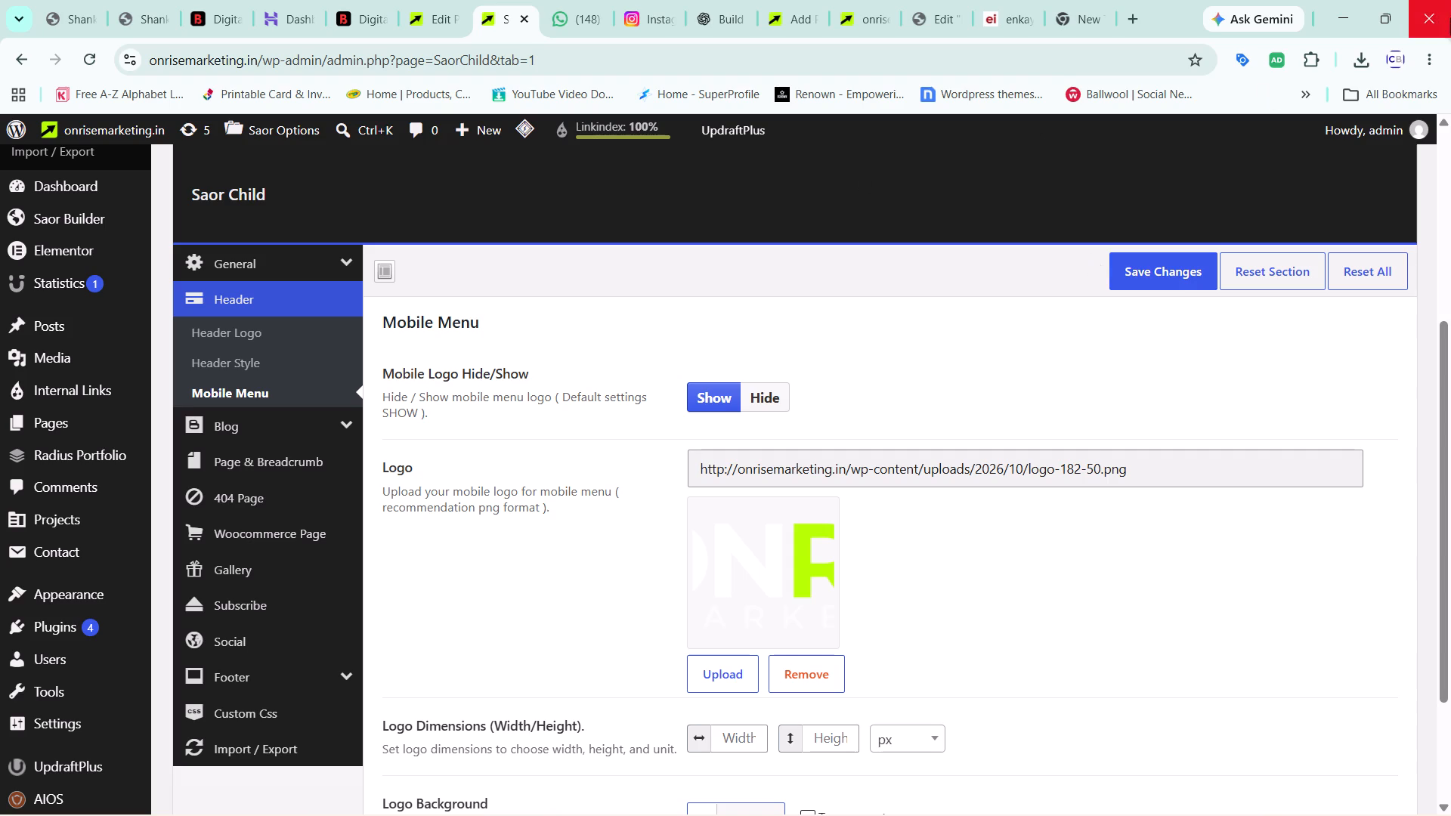
Load onrisemarketing.in in a new incognito window and check the logo in the homepage header.
click(1430, 57)
click(1335, 167)
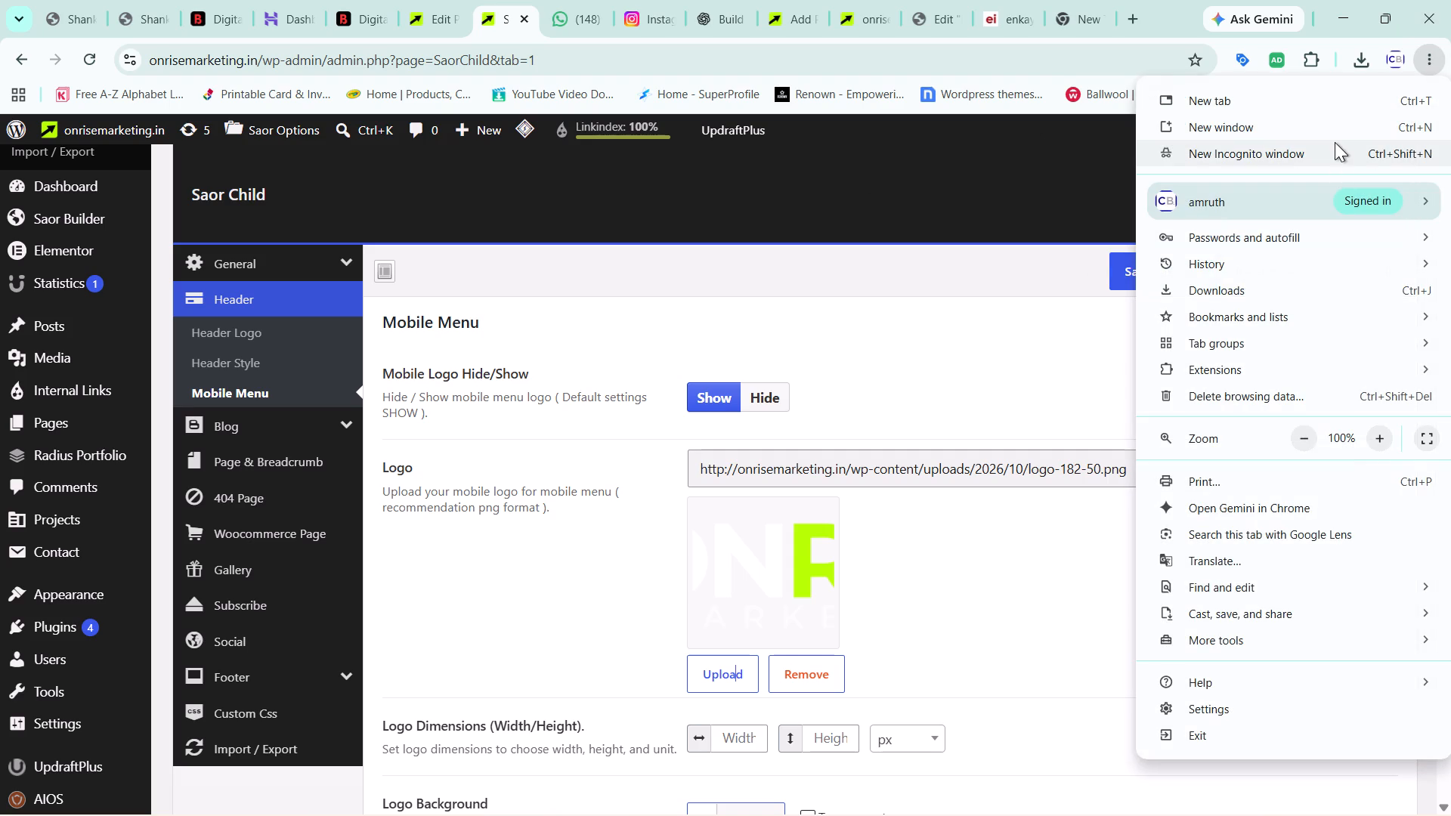
click(1334, 140)
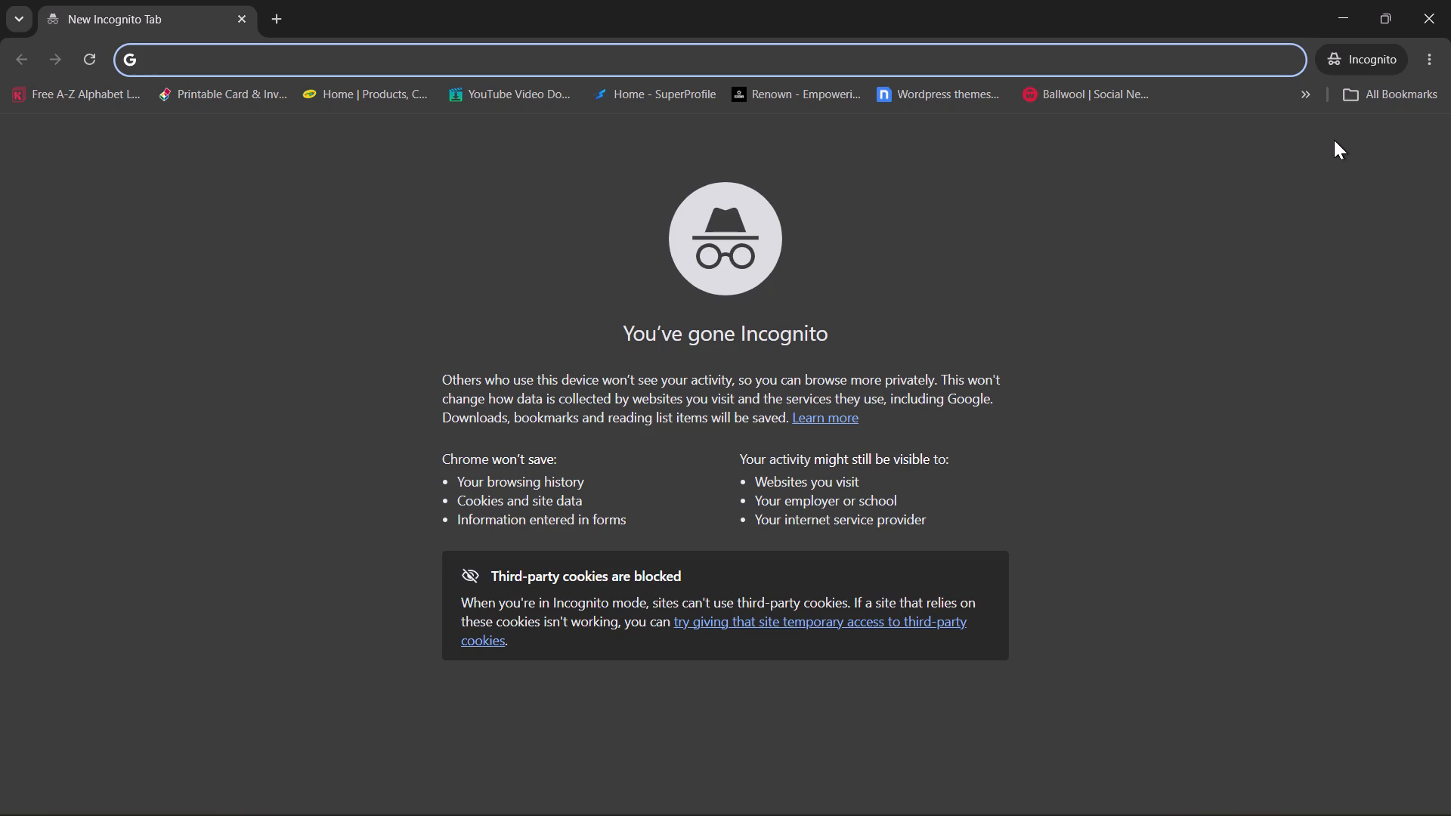
click(823, 48)
text(on)
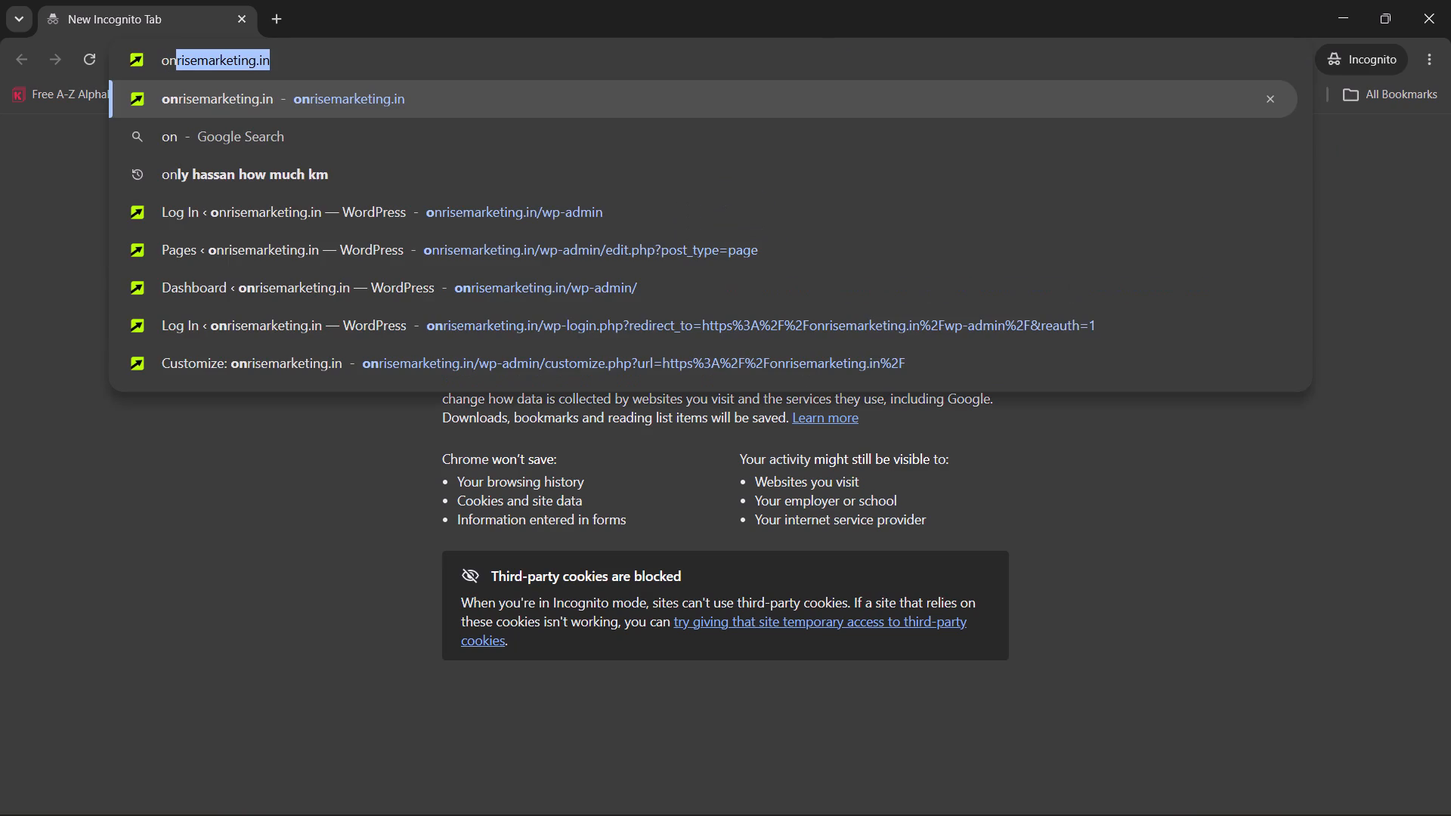
key(Return)
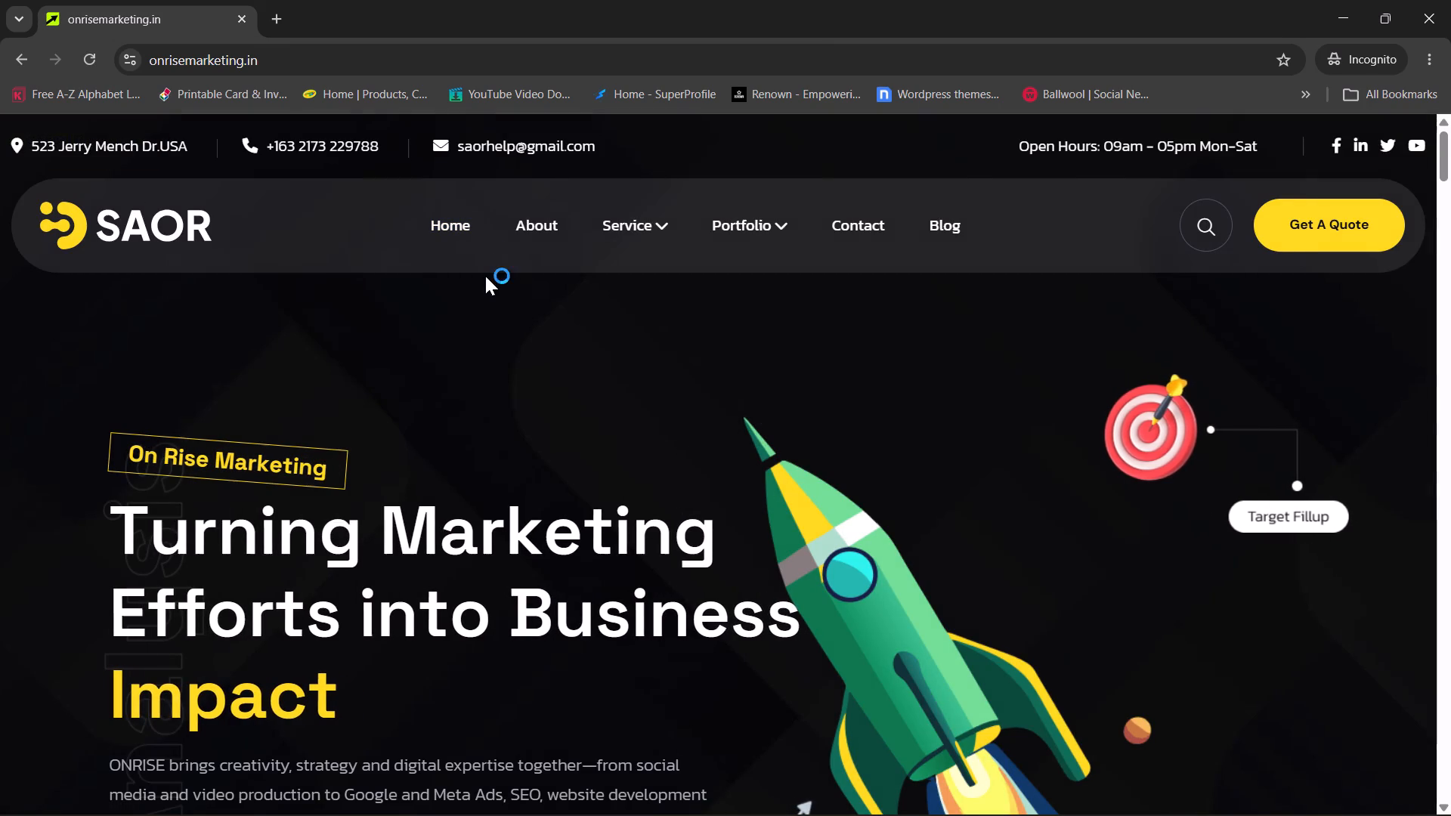
click(447, 223)
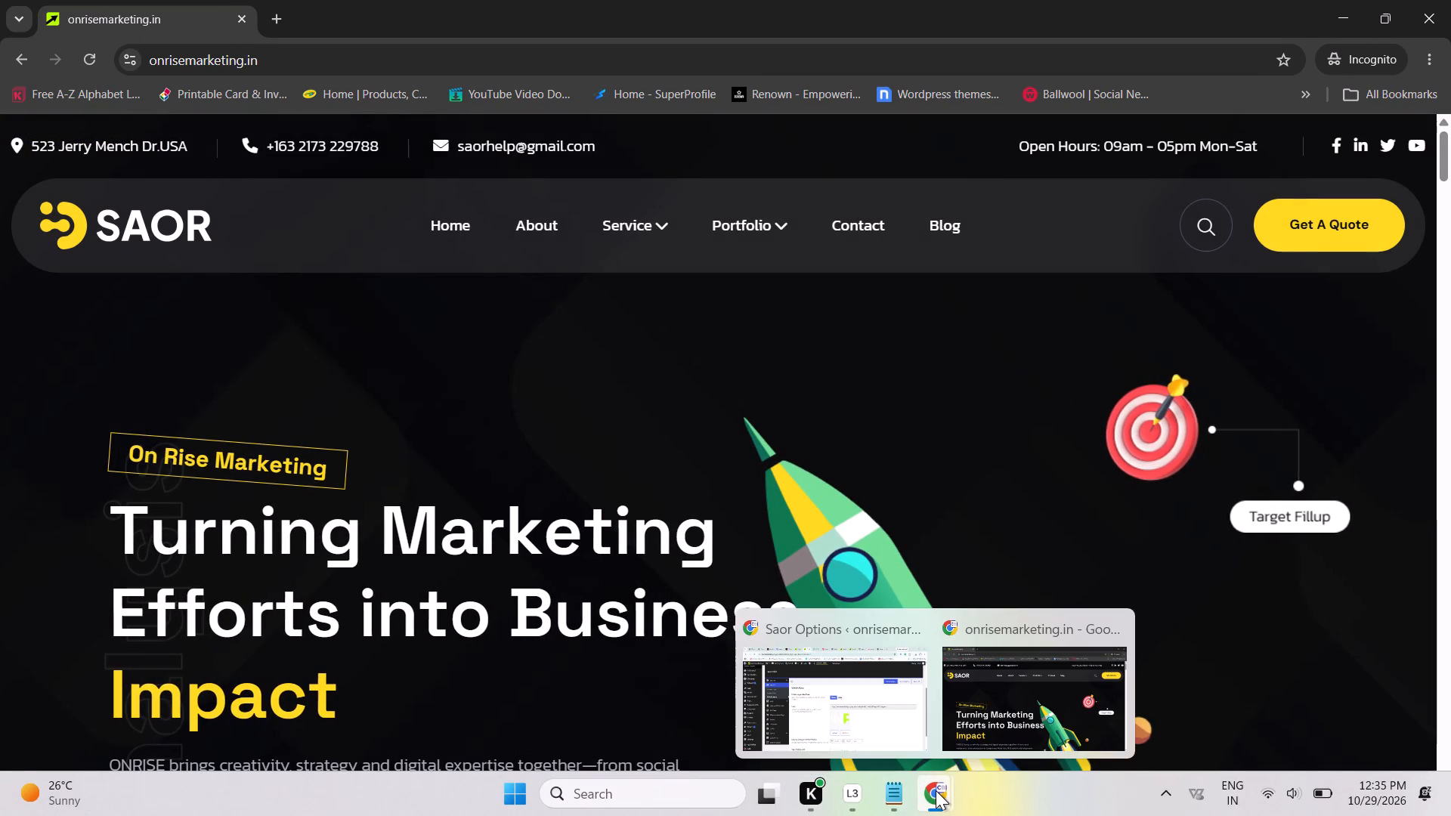
Return to the Saor Options window, visit the site's homepage and open it in the theme Customizer.
click(885, 706)
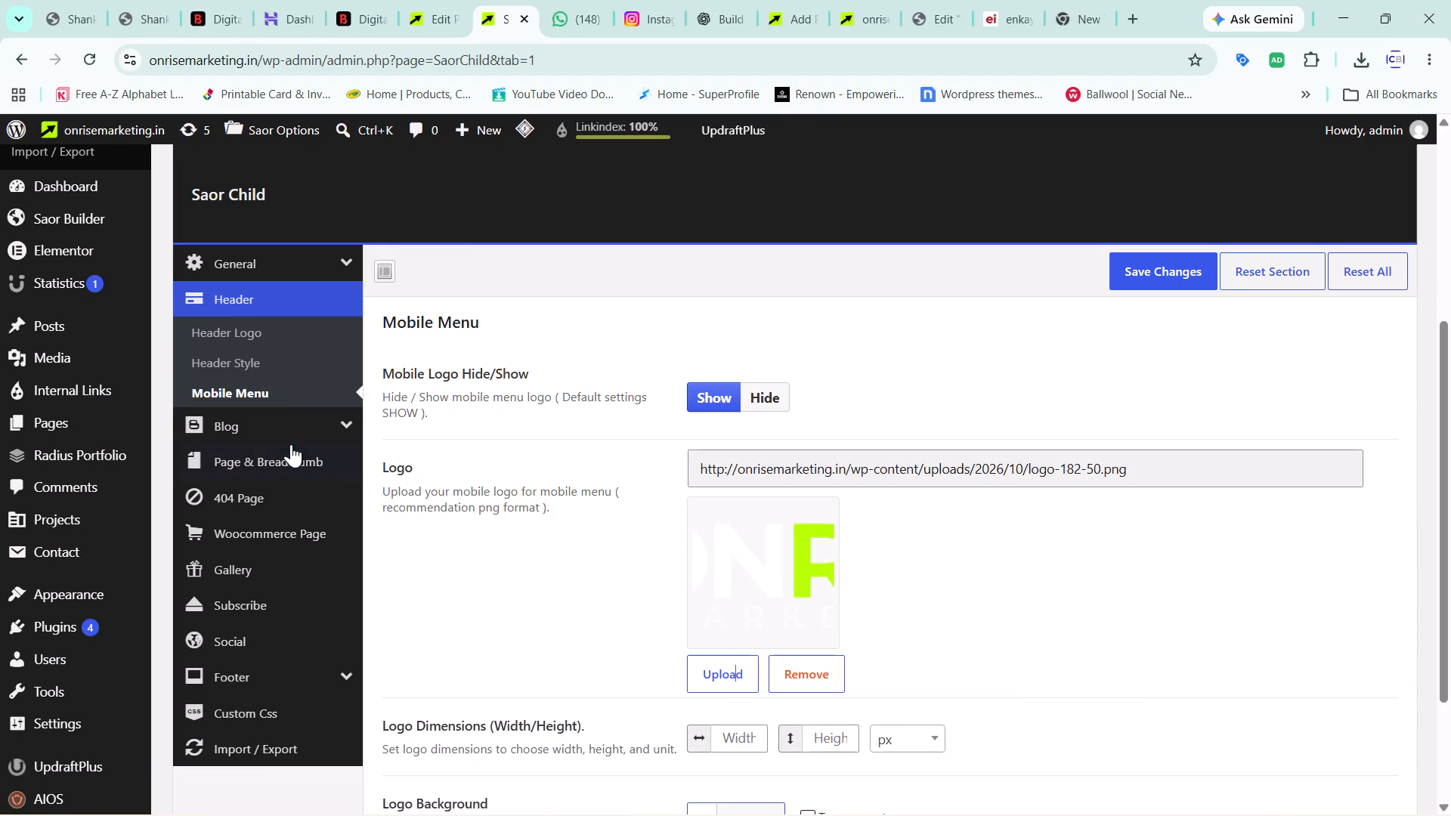
scroll(677, 503, down, 2)
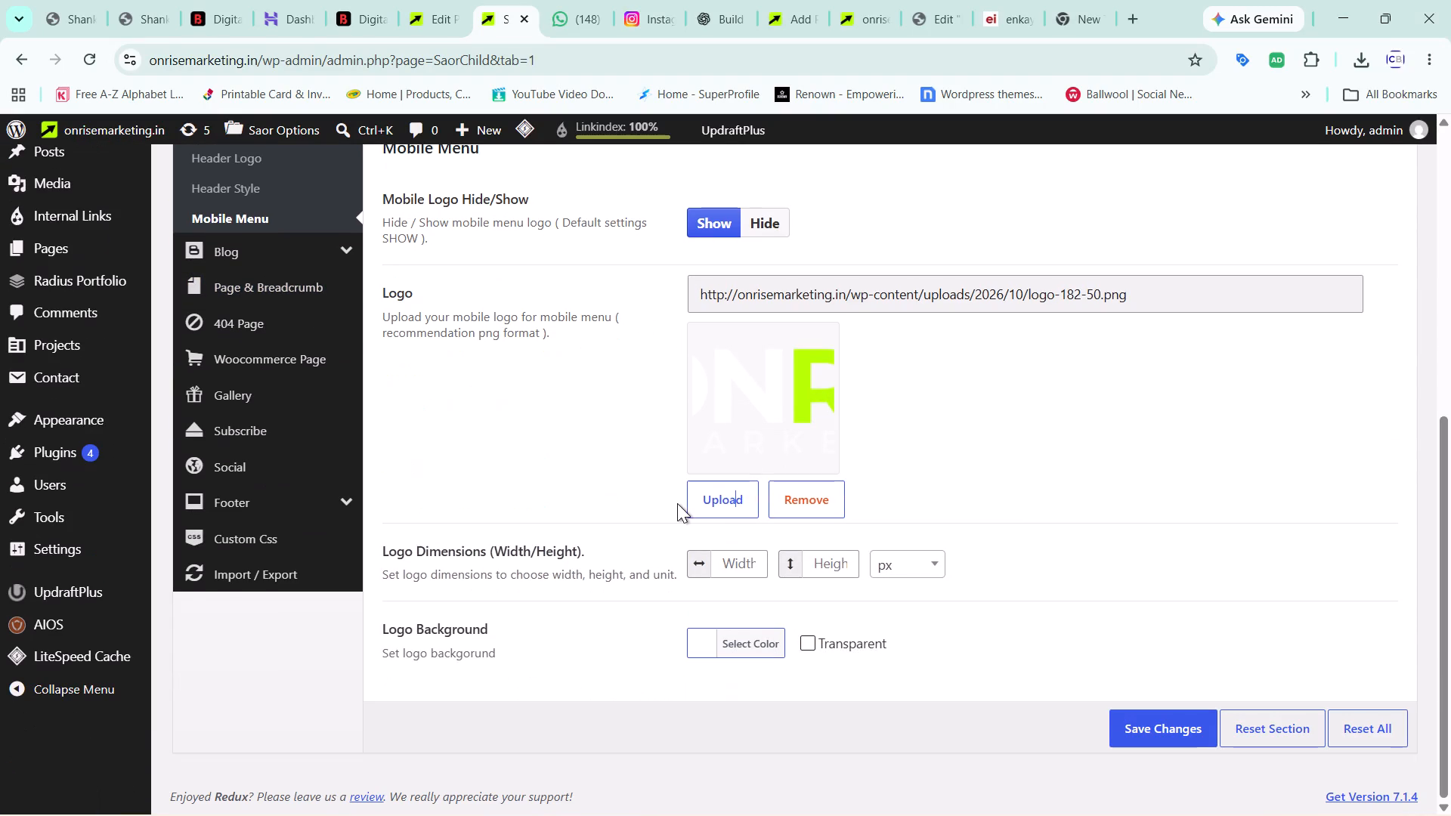
scroll(677, 503, up, 2)
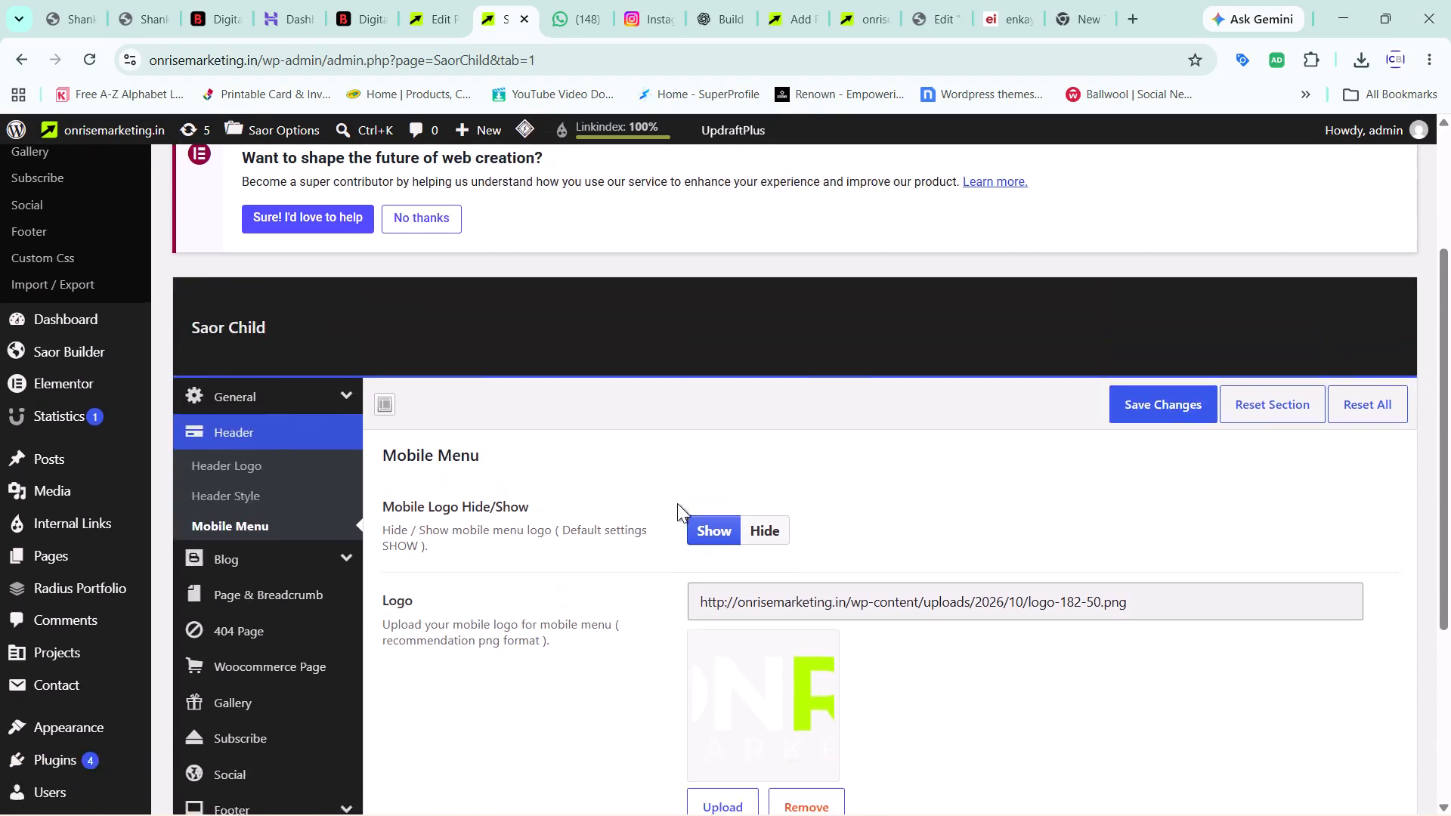
scroll(677, 503, up, 1)
scroll(503, 308, up, 2)
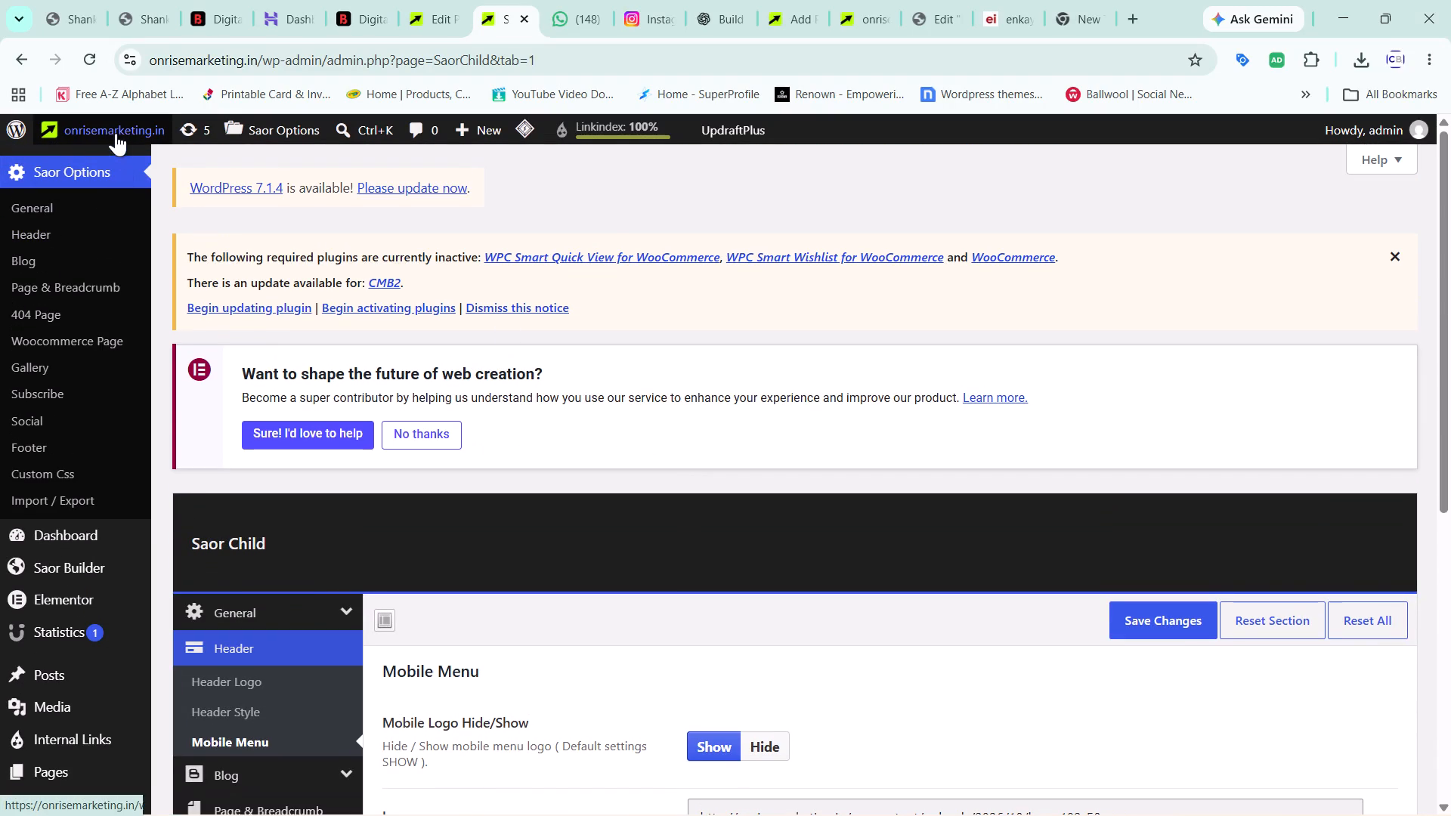
click(116, 133)
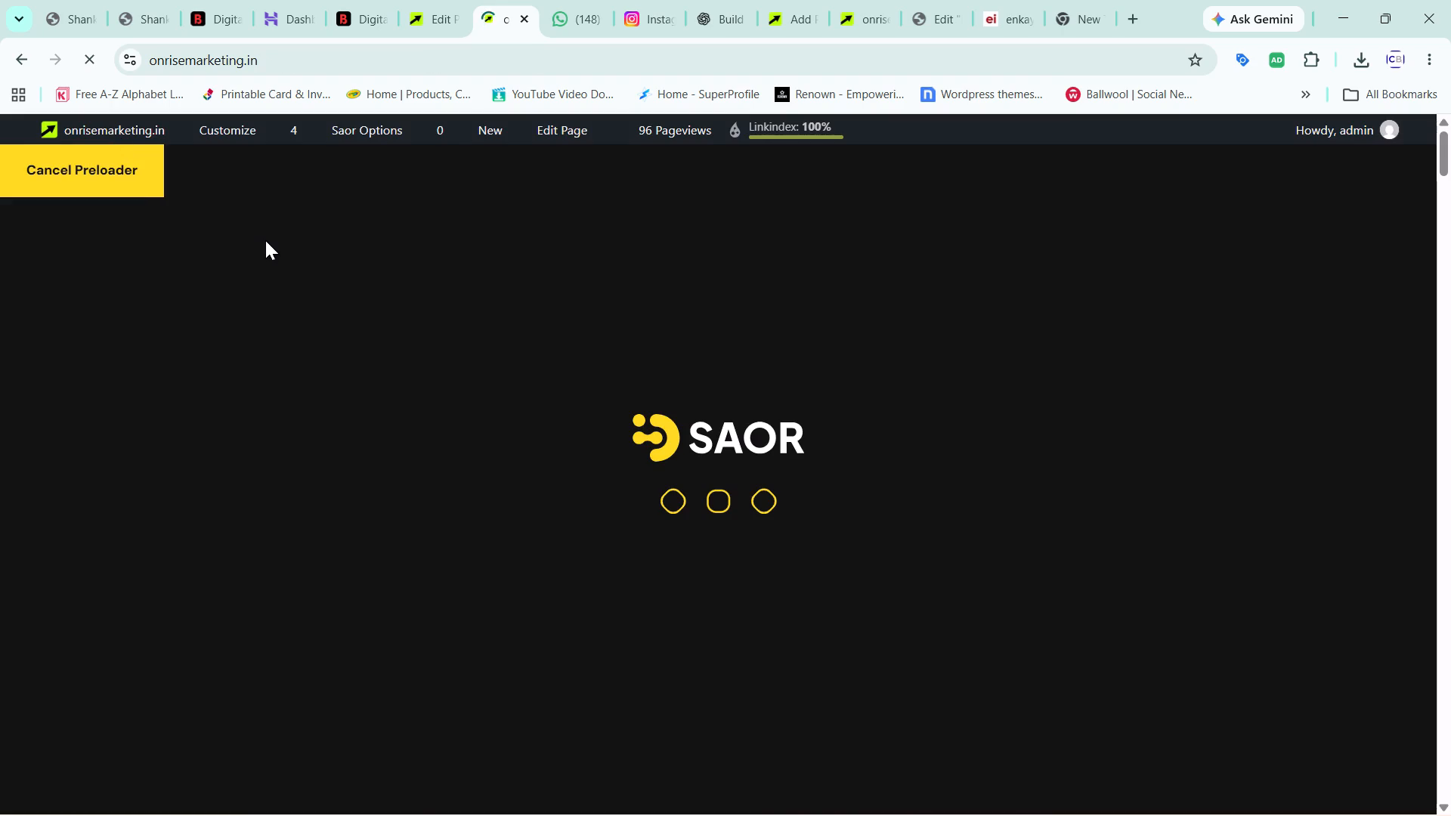
click(237, 133)
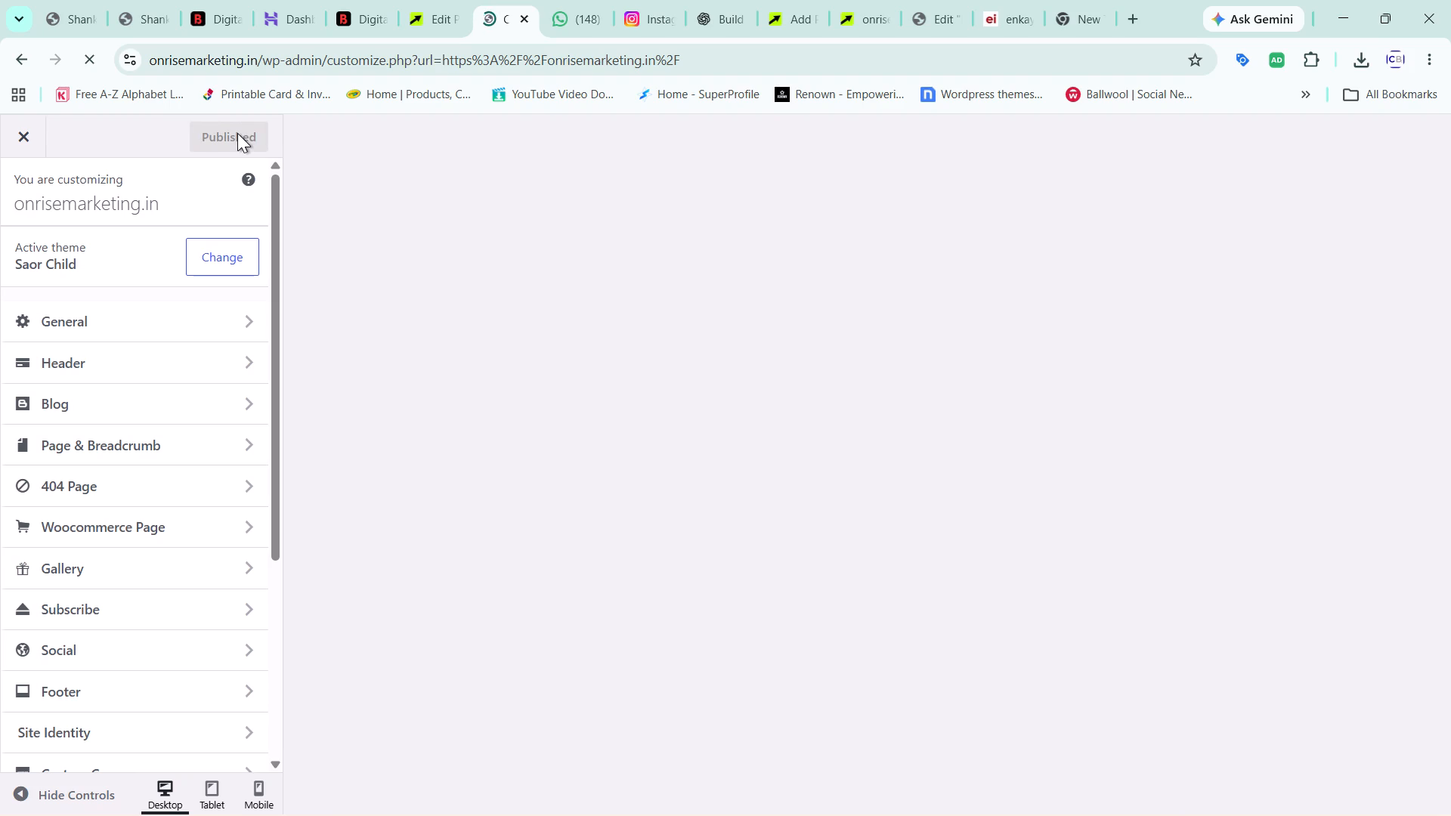
Look through the Customizer's sections, including General, for the setting that controls the site logo.
scroll(156, 497, down, 1)
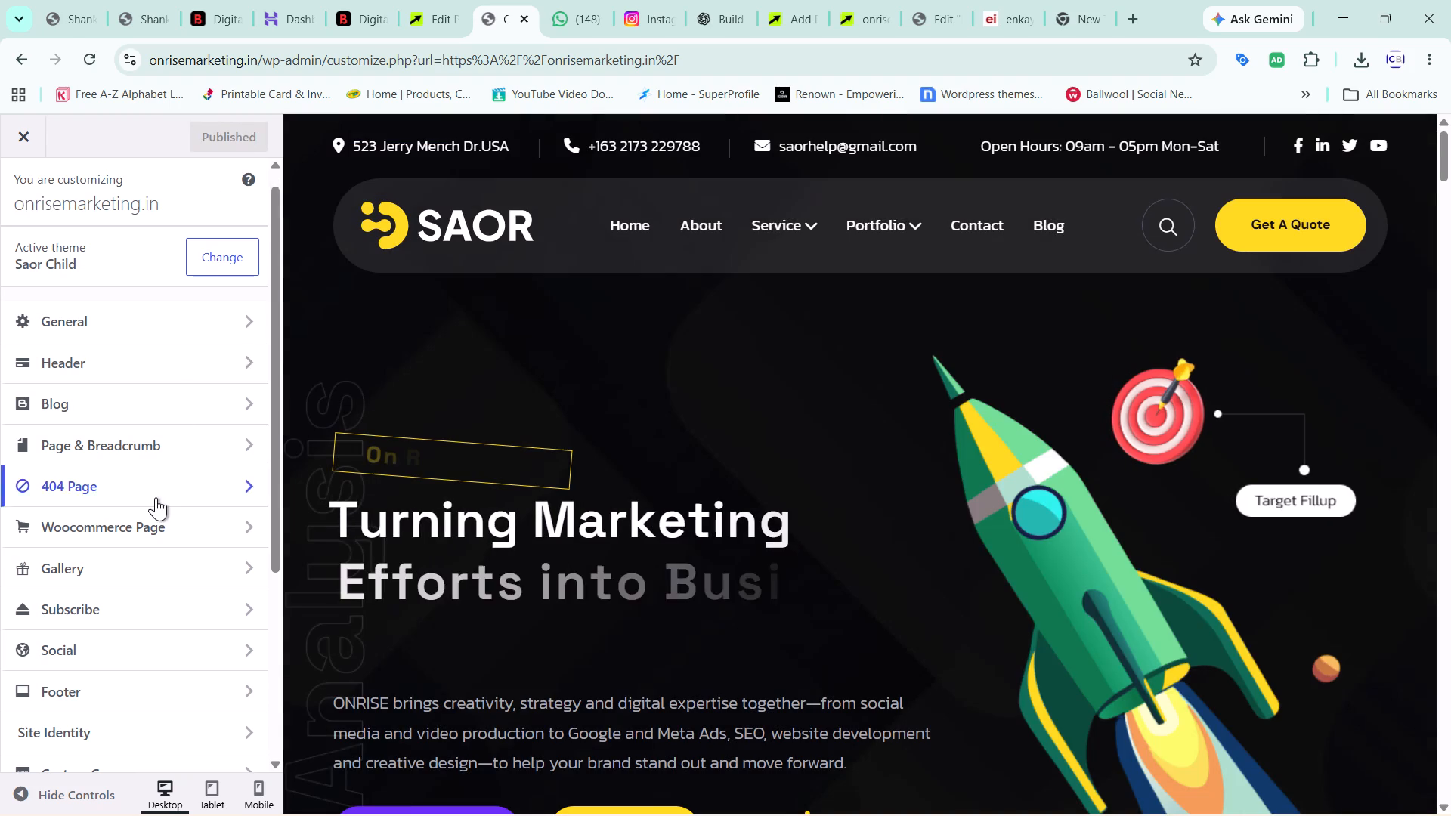
scroll(156, 497, down, 3)
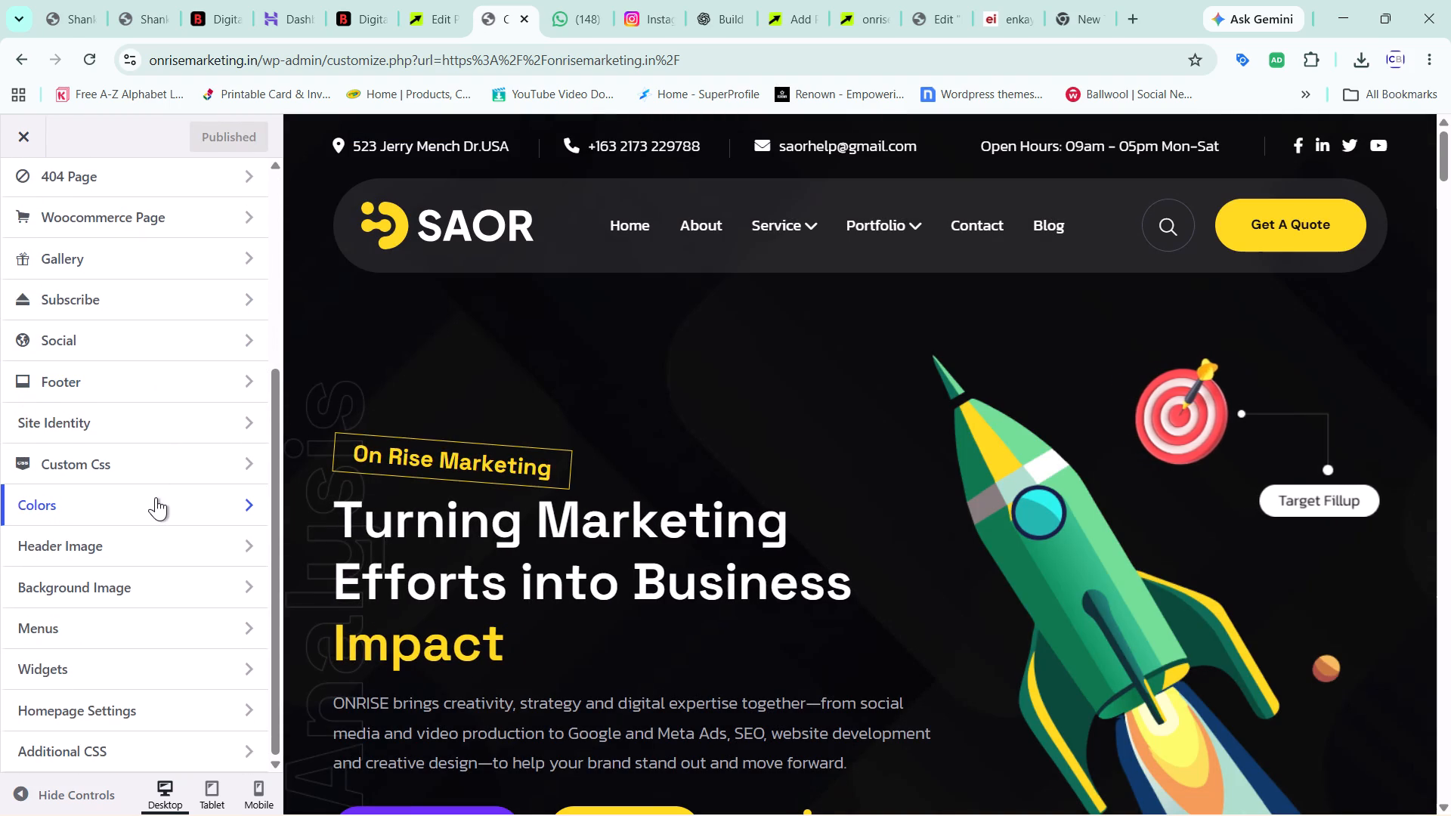
scroll(156, 497, up, 3)
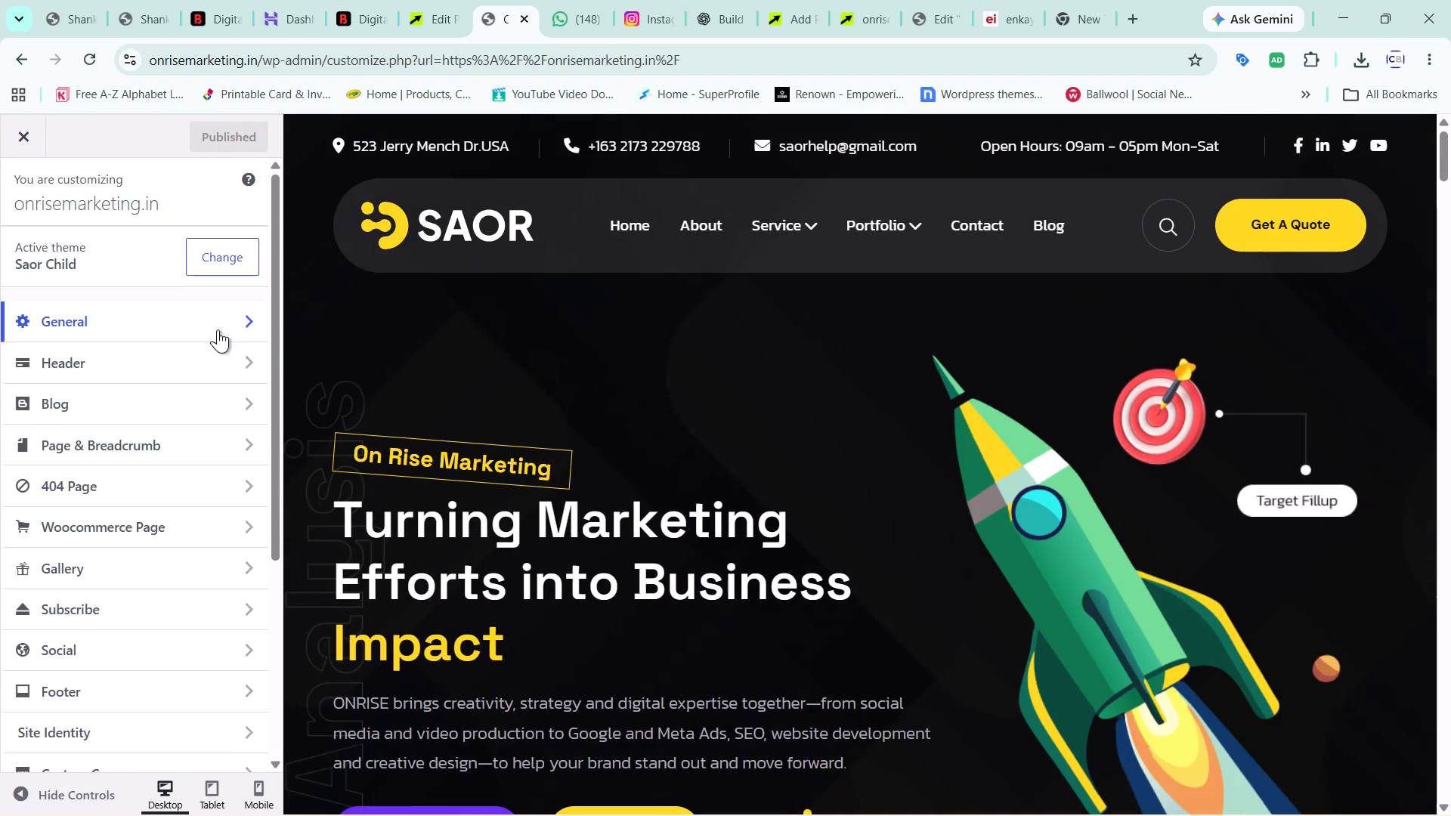
click(235, 315)
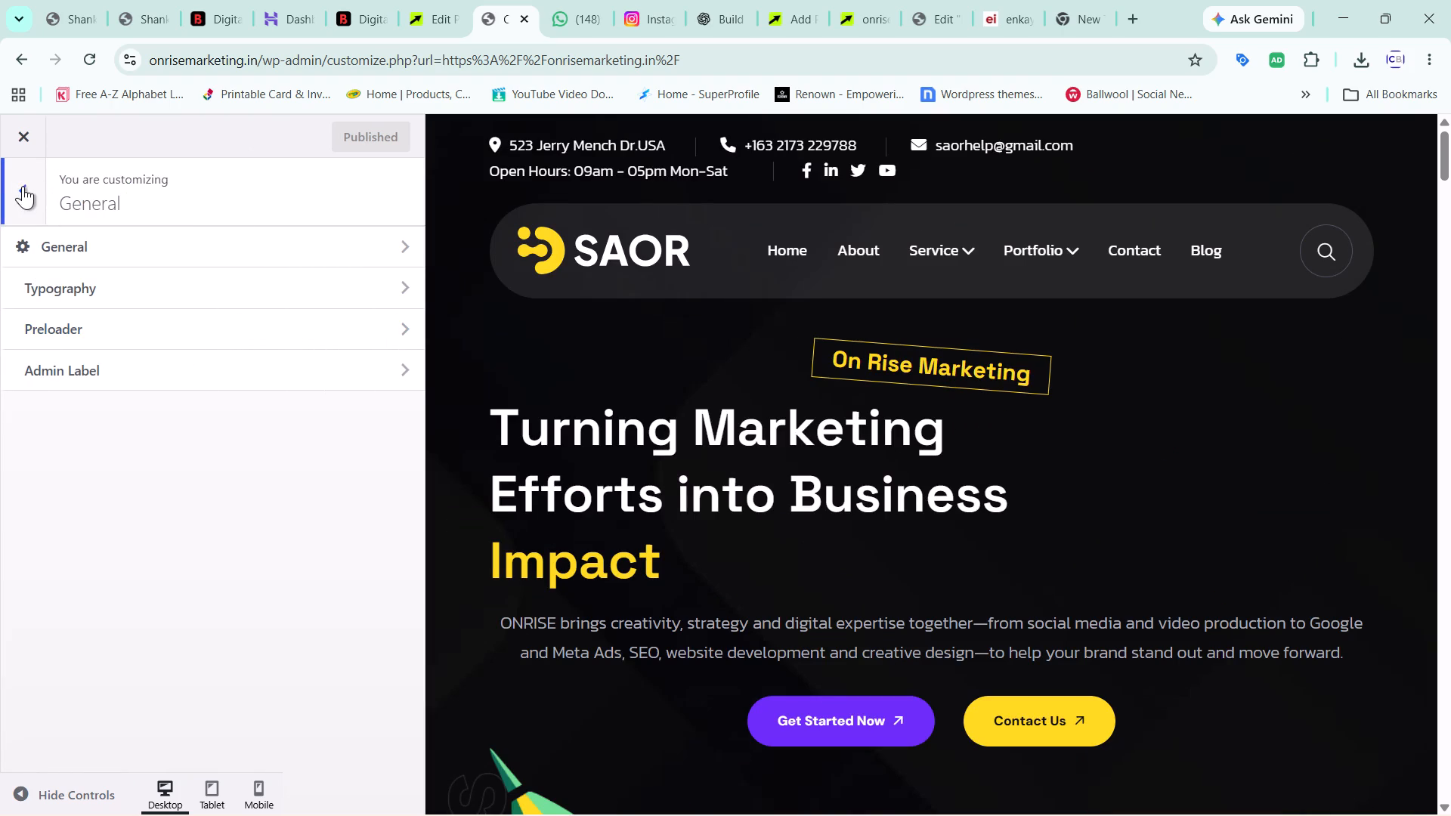
click(23, 186)
scroll(229, 436, down, 2)
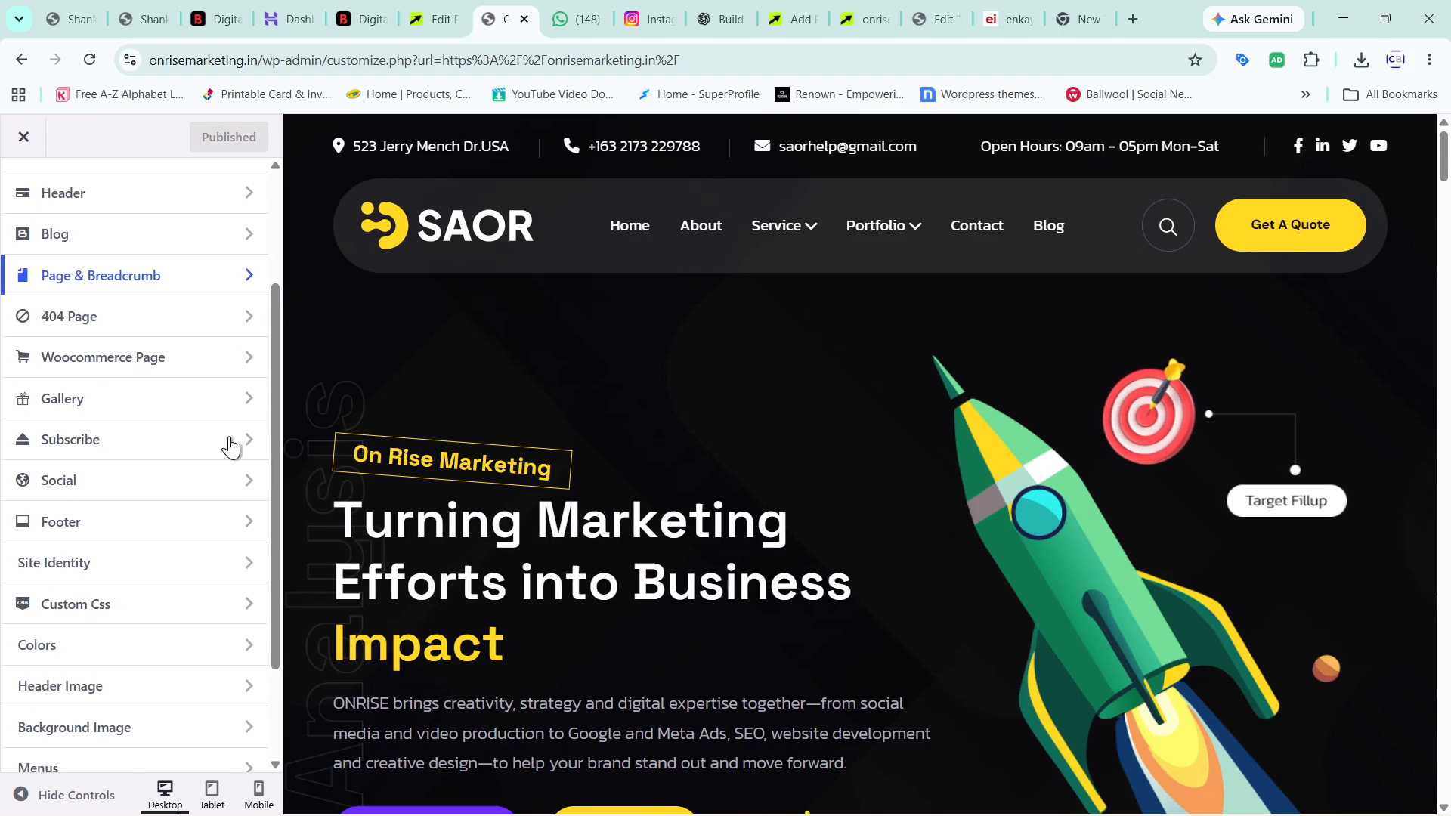
scroll(217, 508, down, 2)
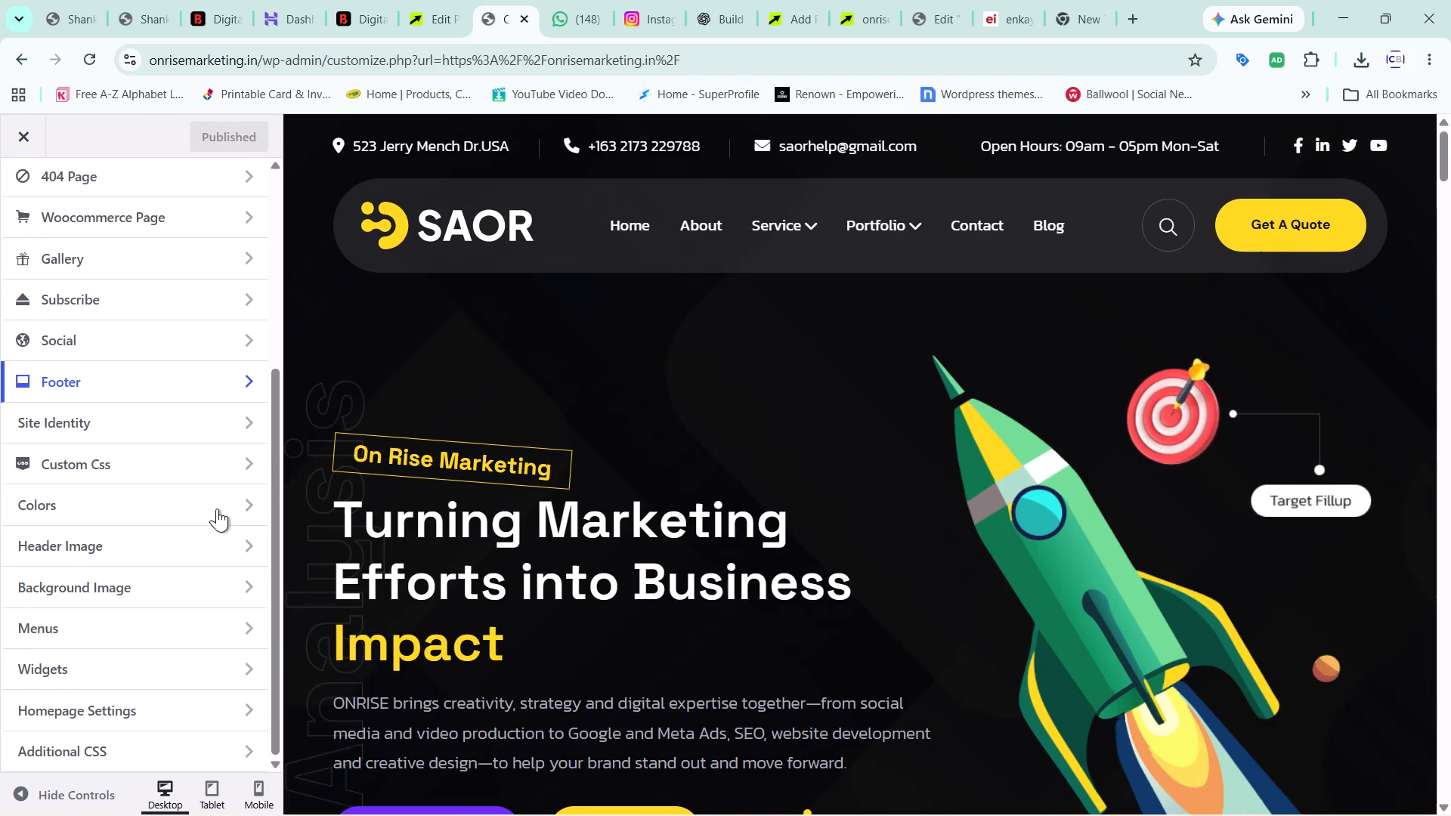
scroll(217, 508, up, 3)
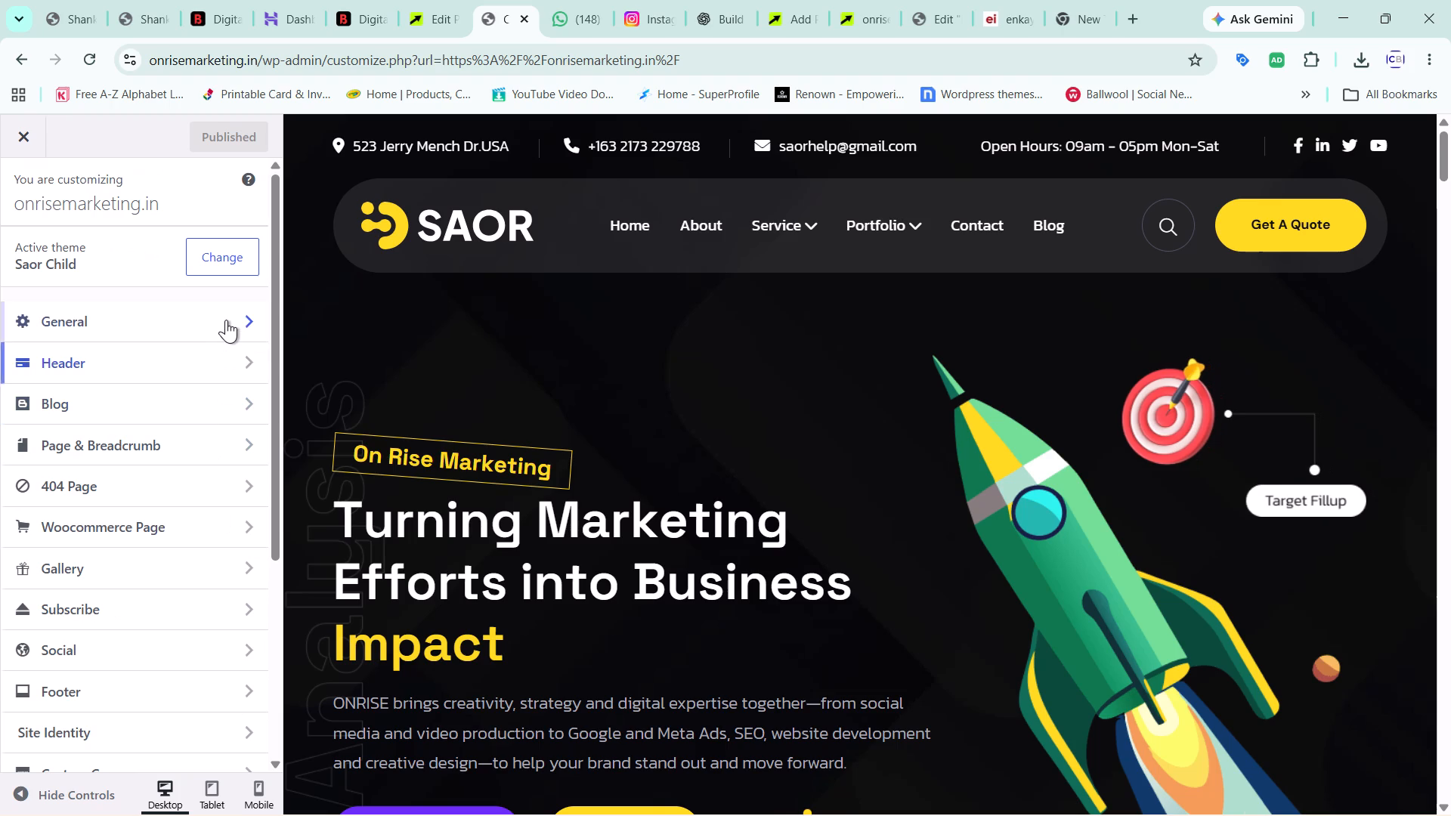
click(230, 317)
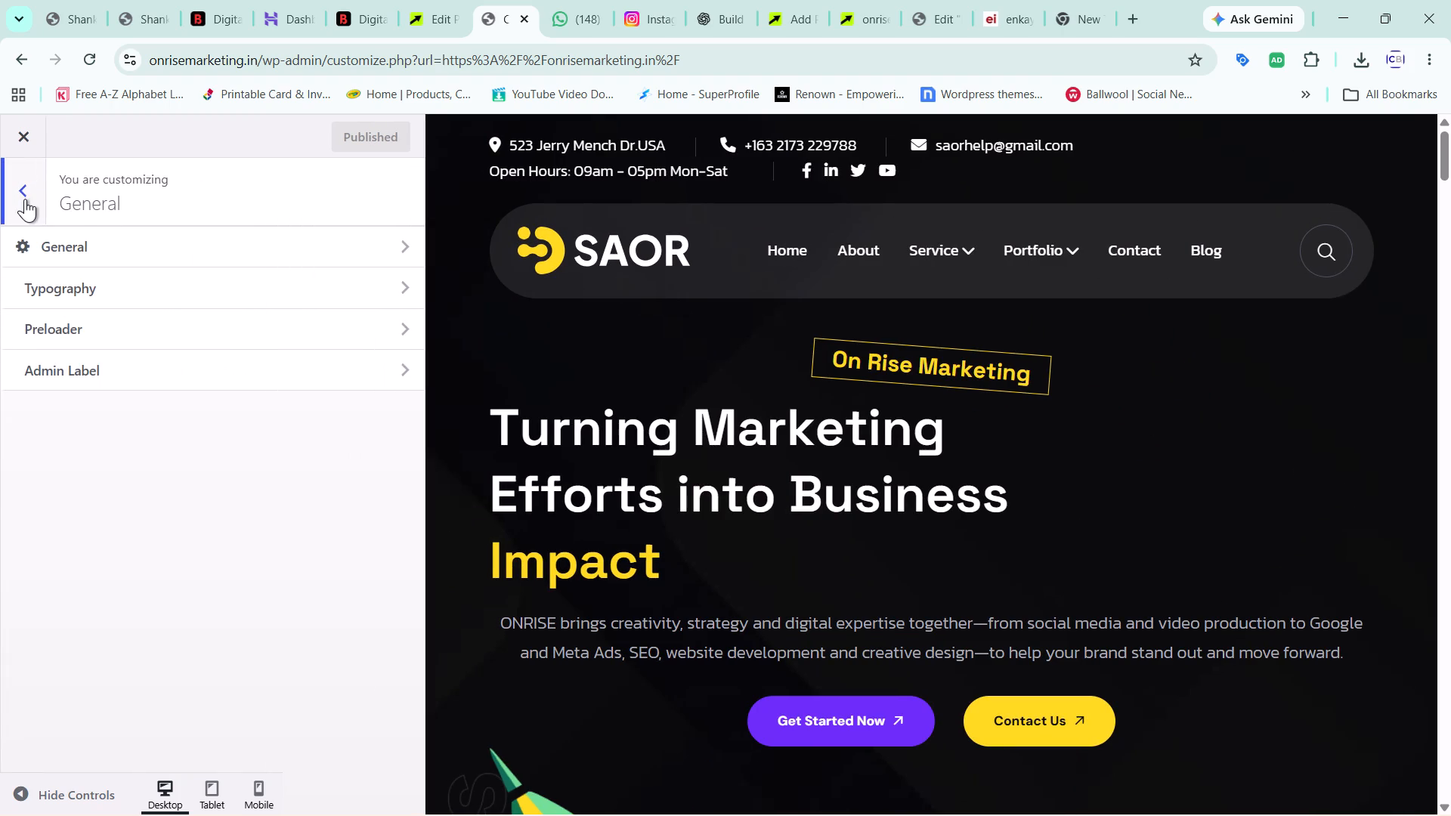
click(25, 199)
Examine the Customizer's Header Logo settings, including the logo image, dimensions, margins and Text Logo field.
click(257, 348)
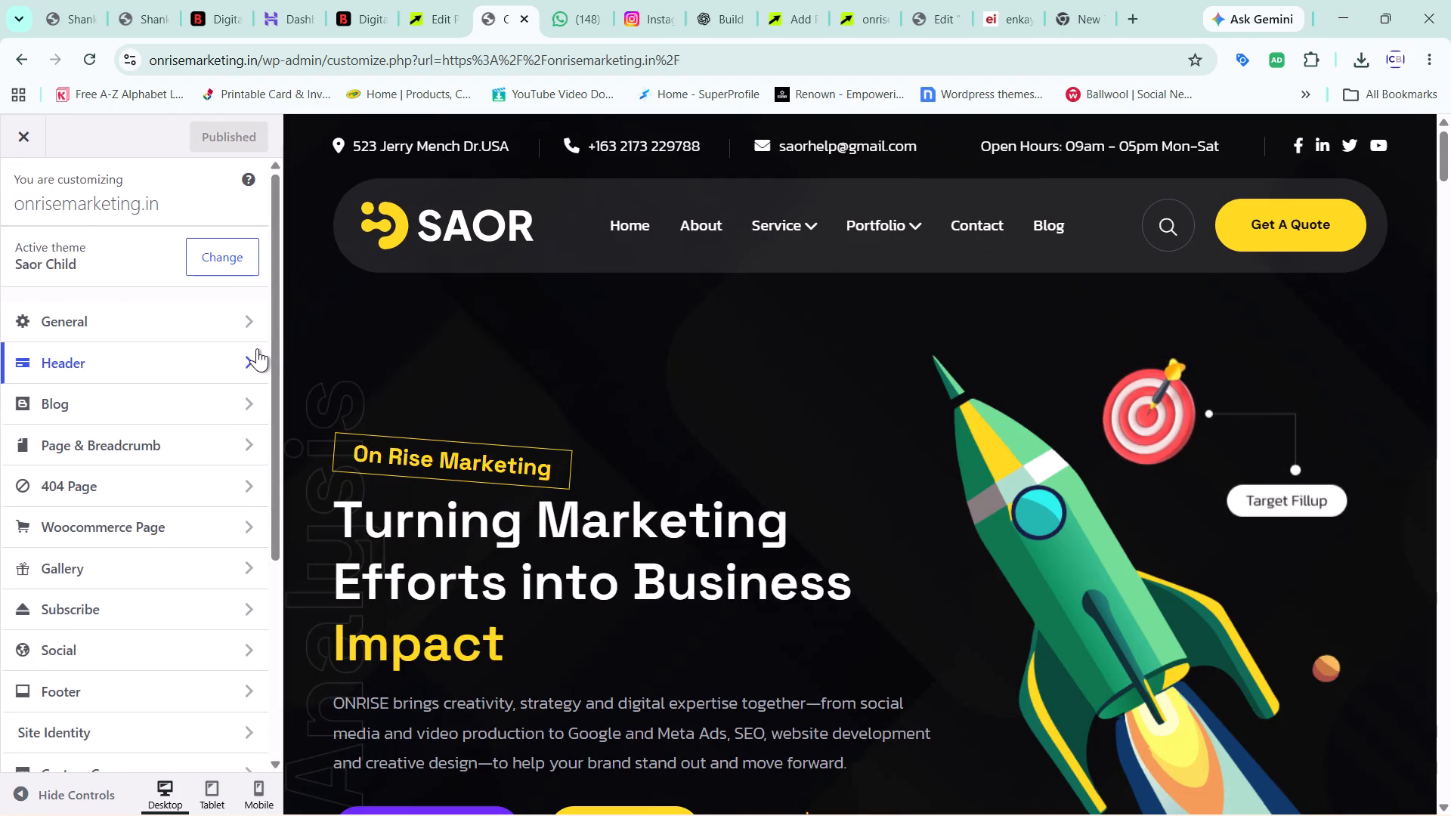
click(185, 284)
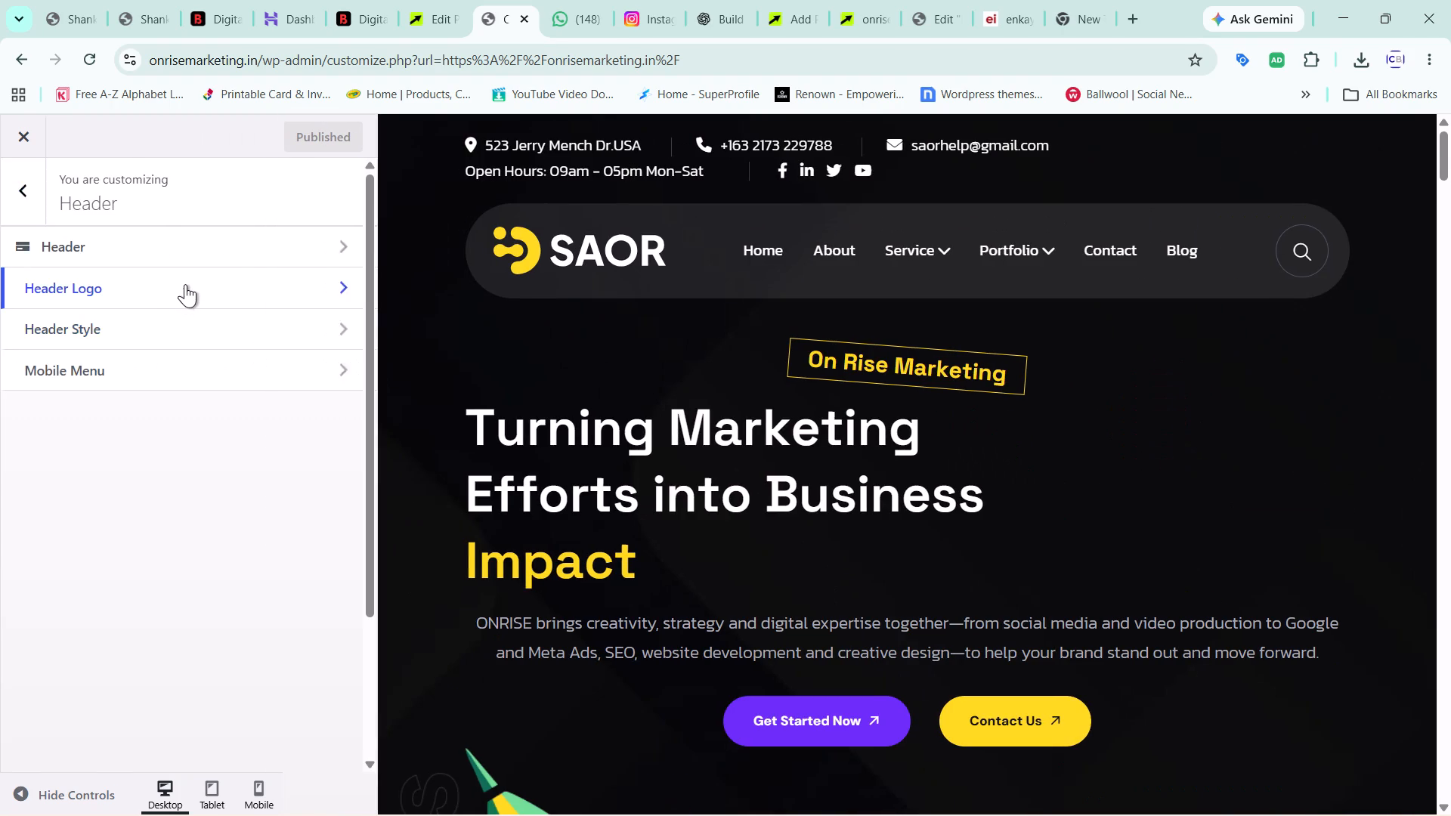
scroll(165, 371, down, 3)
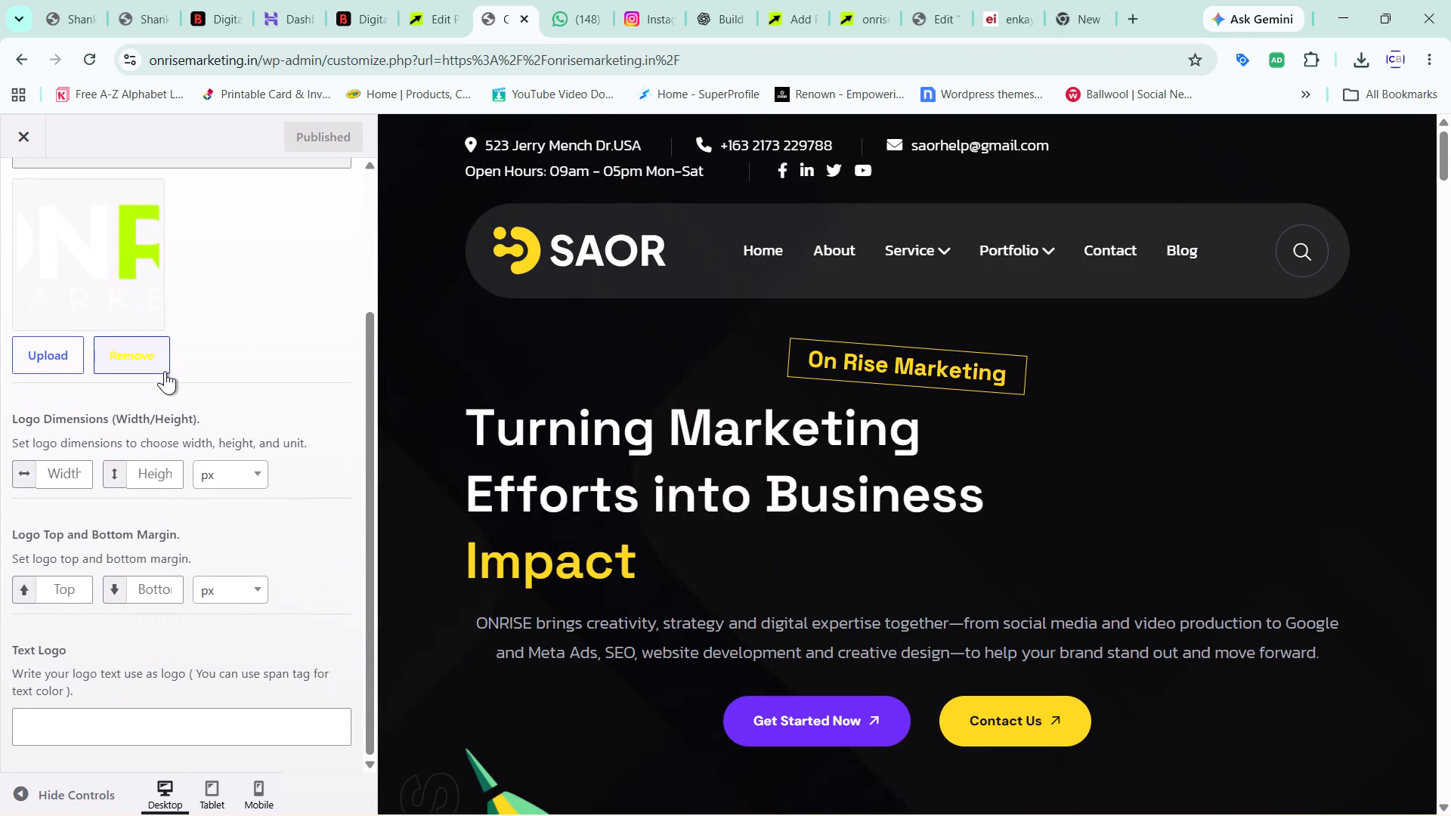
Recheck the Customizer's Header Logo settings and the media library images available for the logo, and return to the homepage.
click(552, 244)
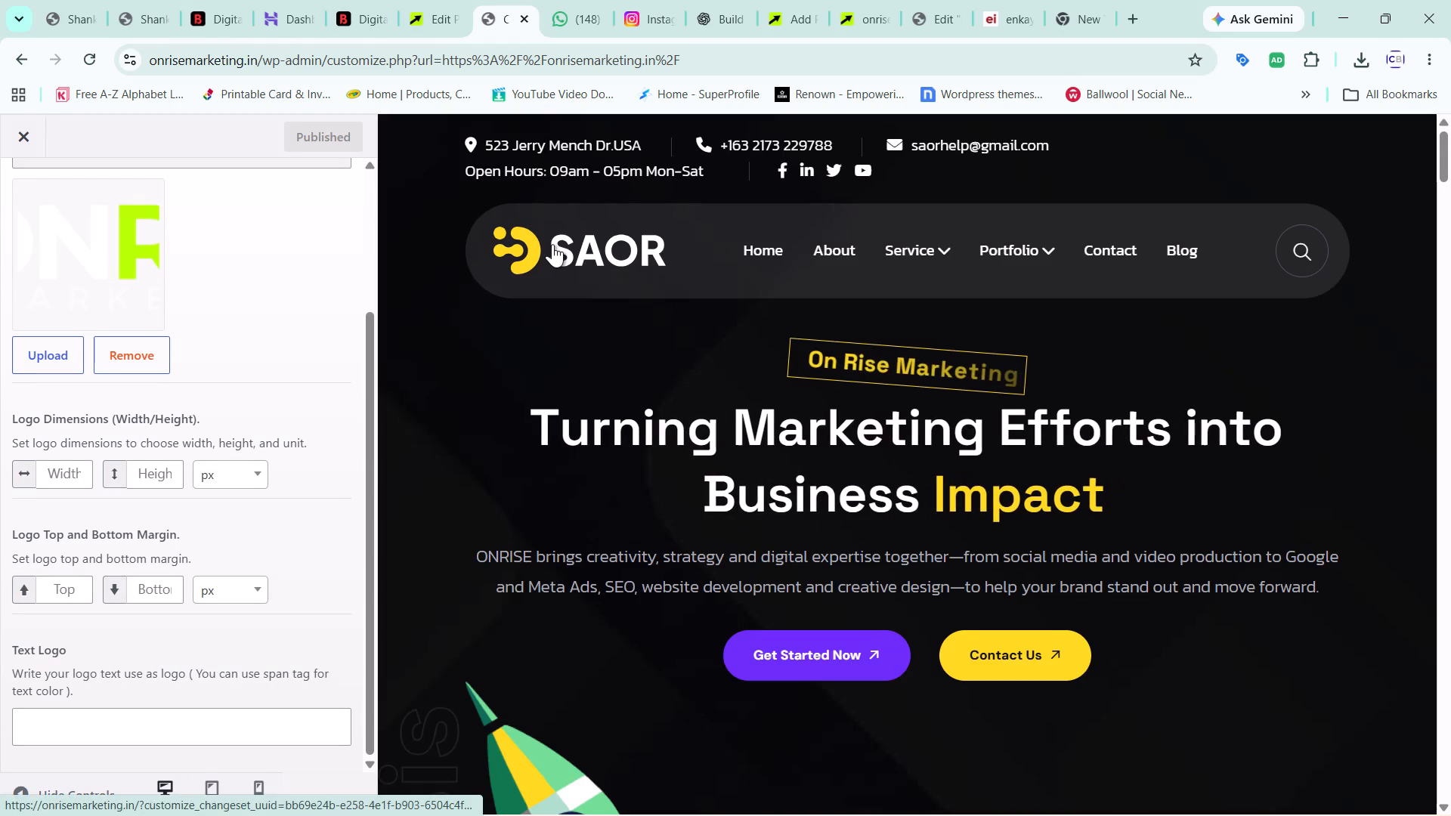
scroll(237, 421, down, 2)
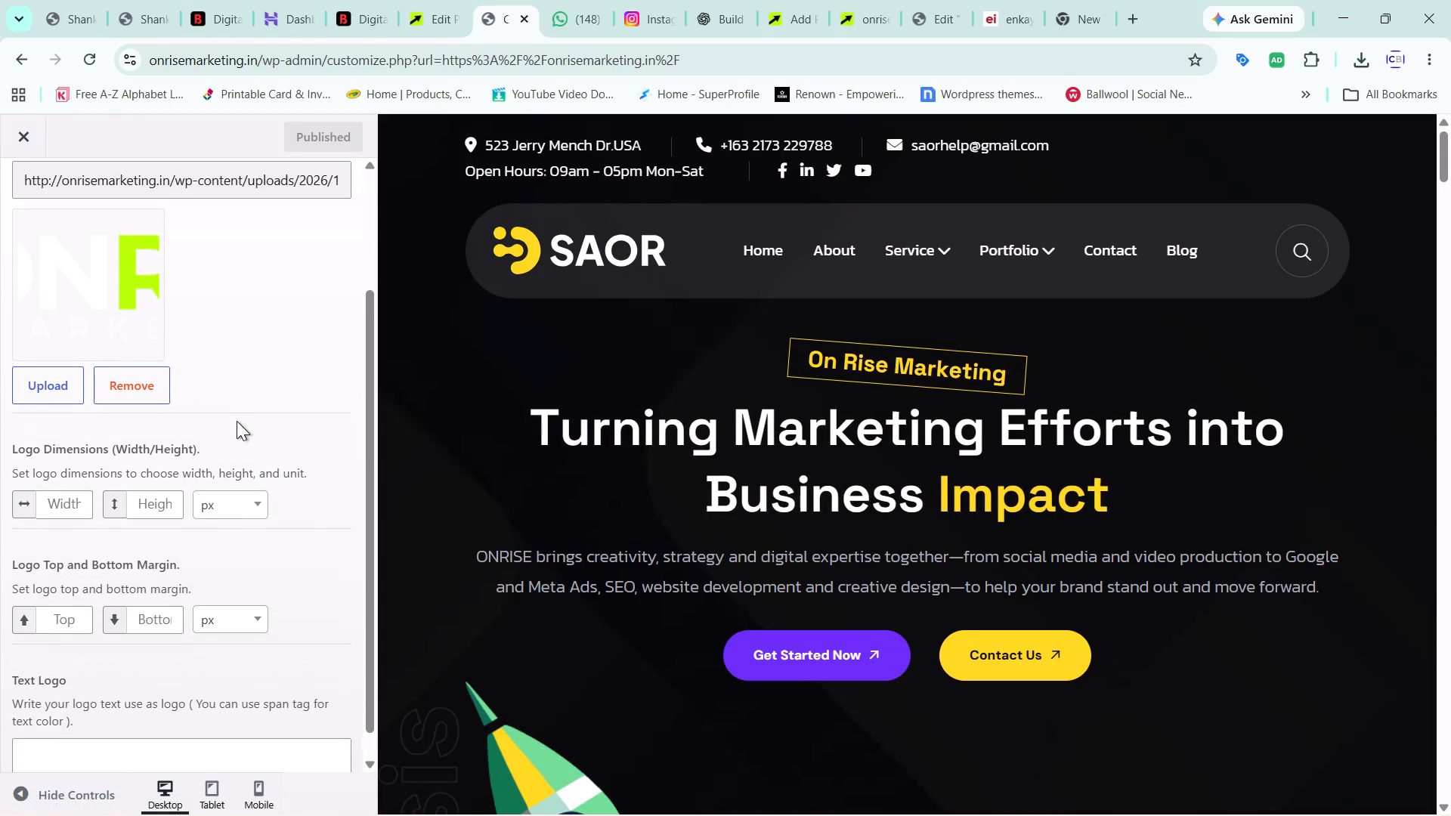
scroll(237, 421, up, 4)
click(22, 188)
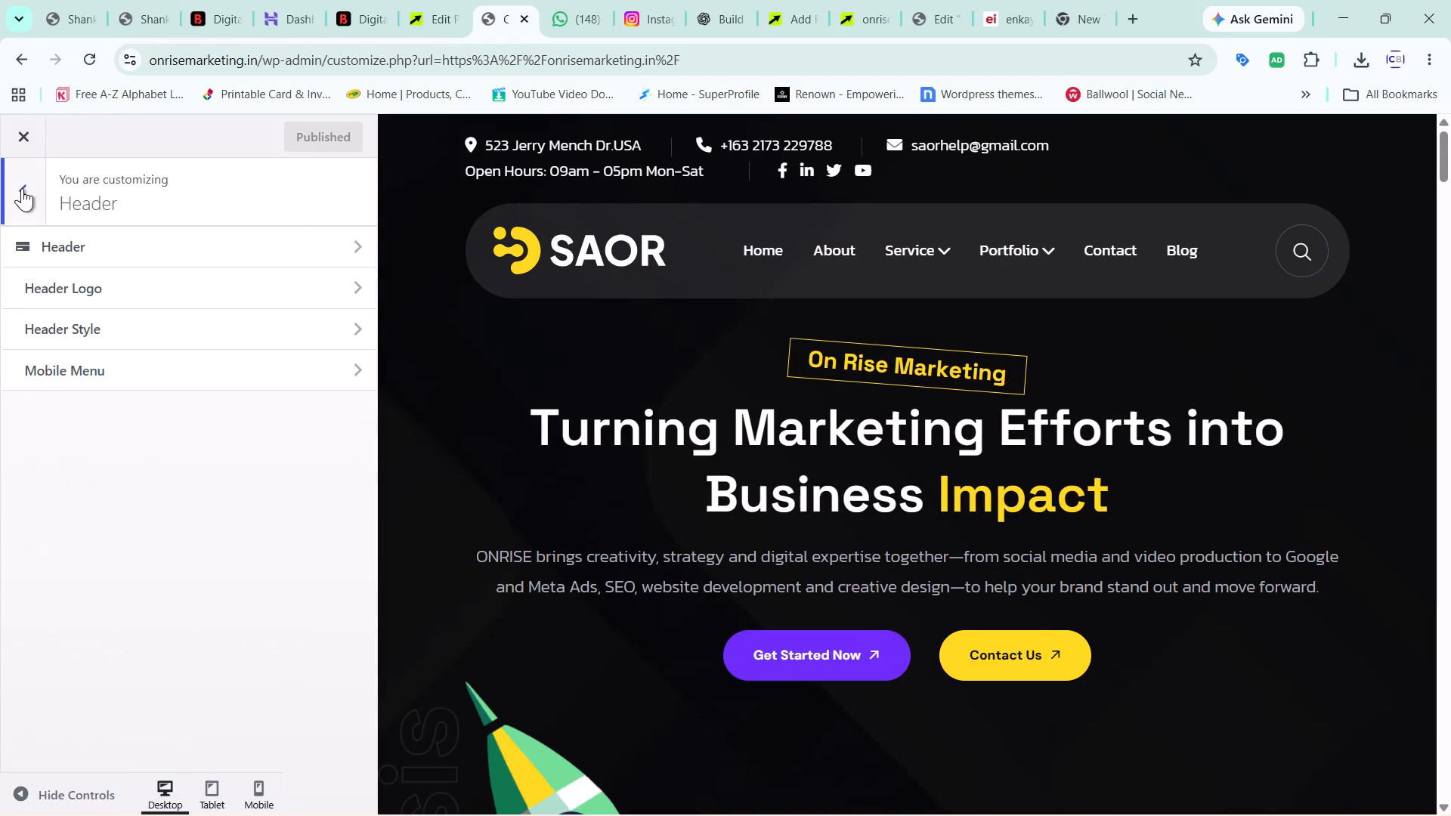
click(22, 188)
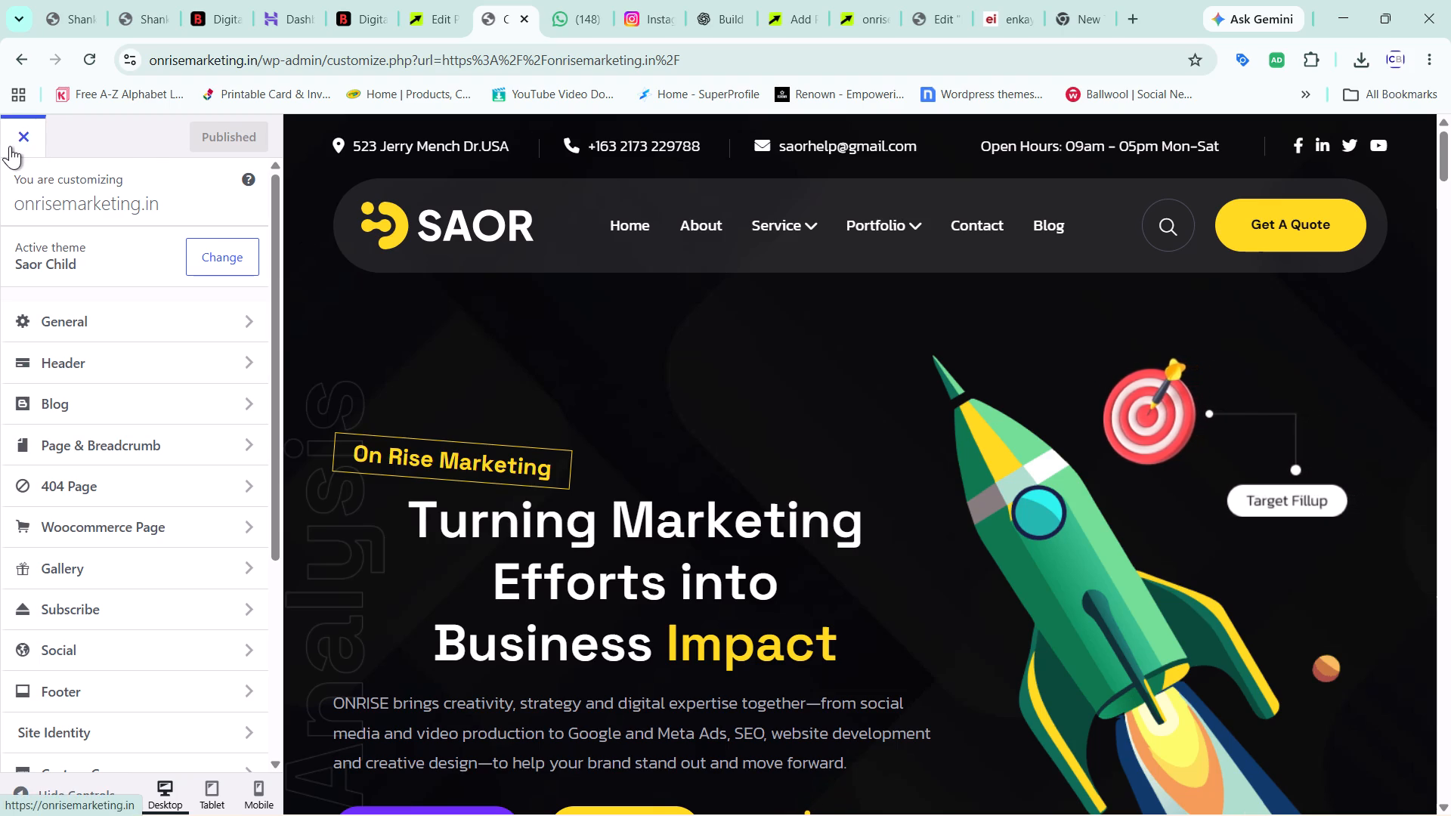
click(157, 351)
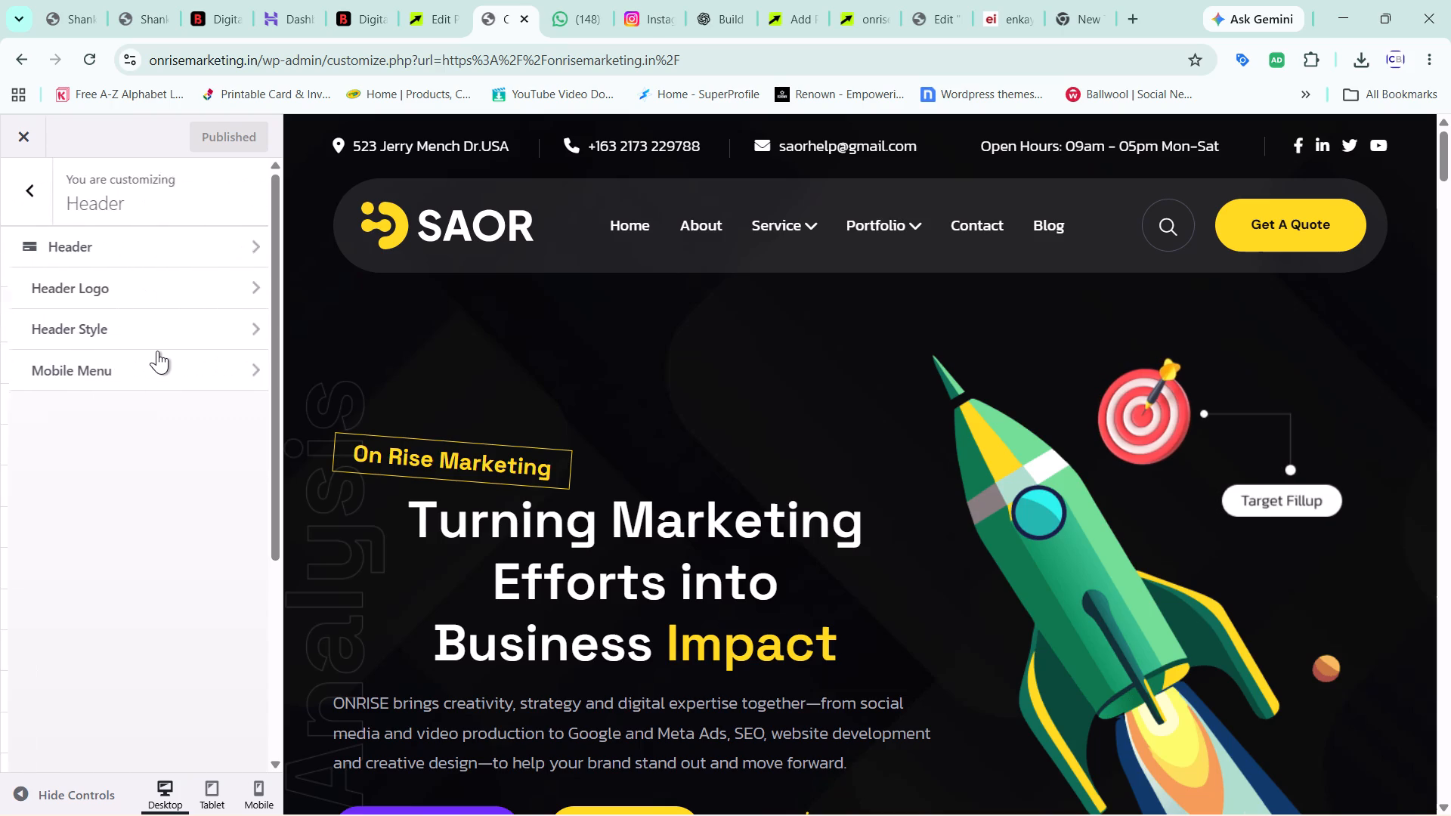
click(181, 274)
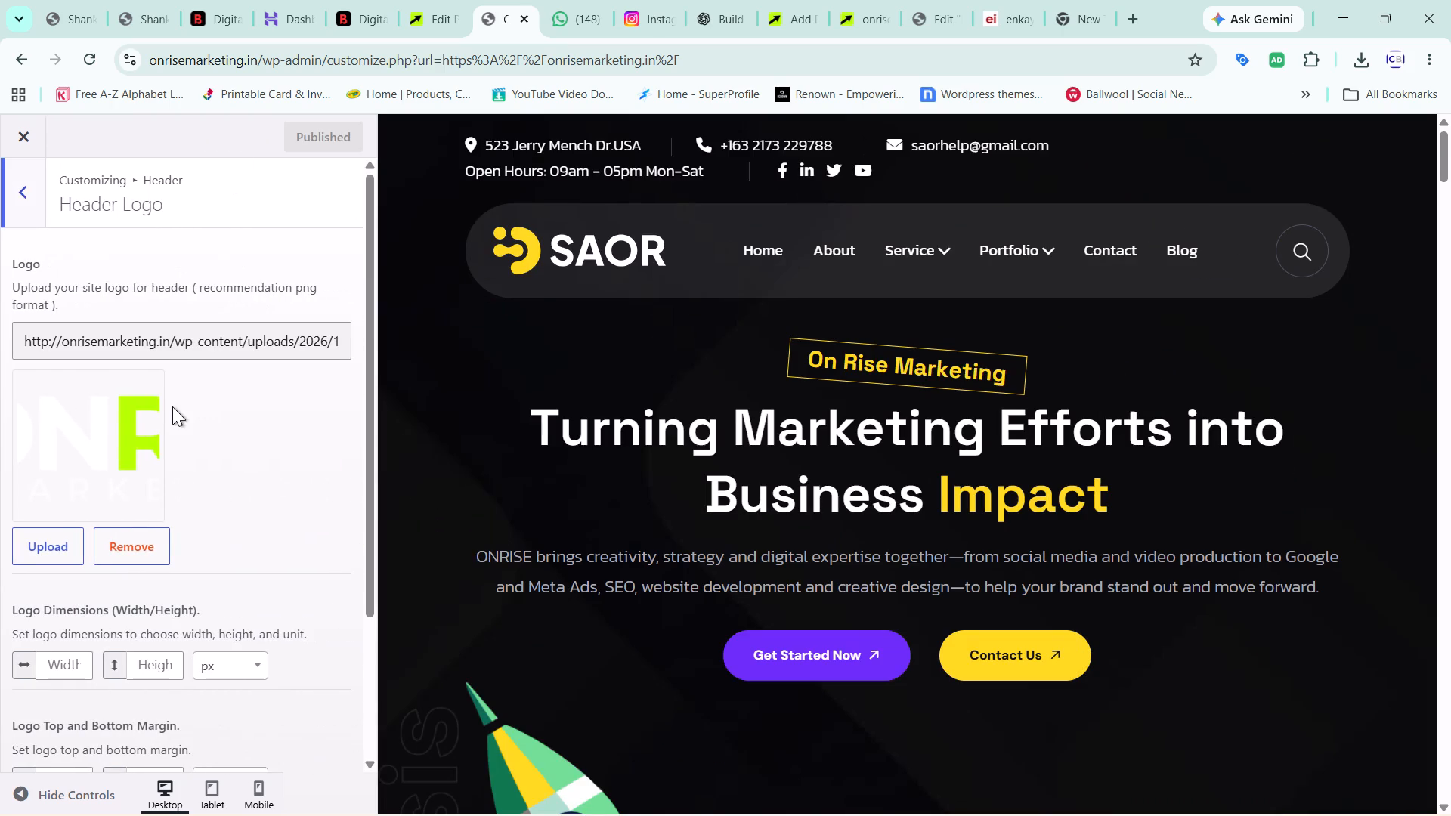
scroll(172, 406, down, 3)
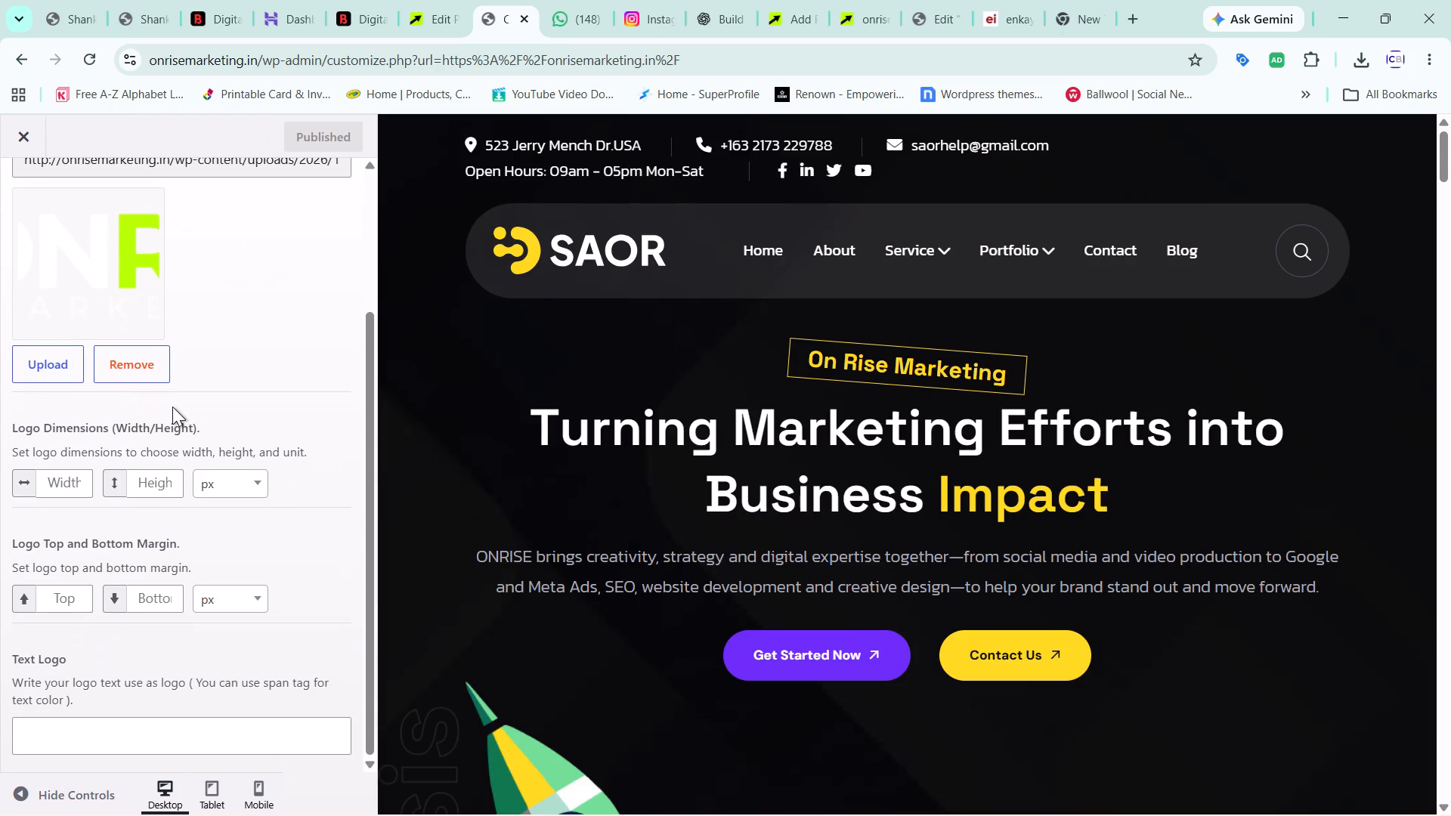
scroll(165, 604, up, 2)
click(32, 558)
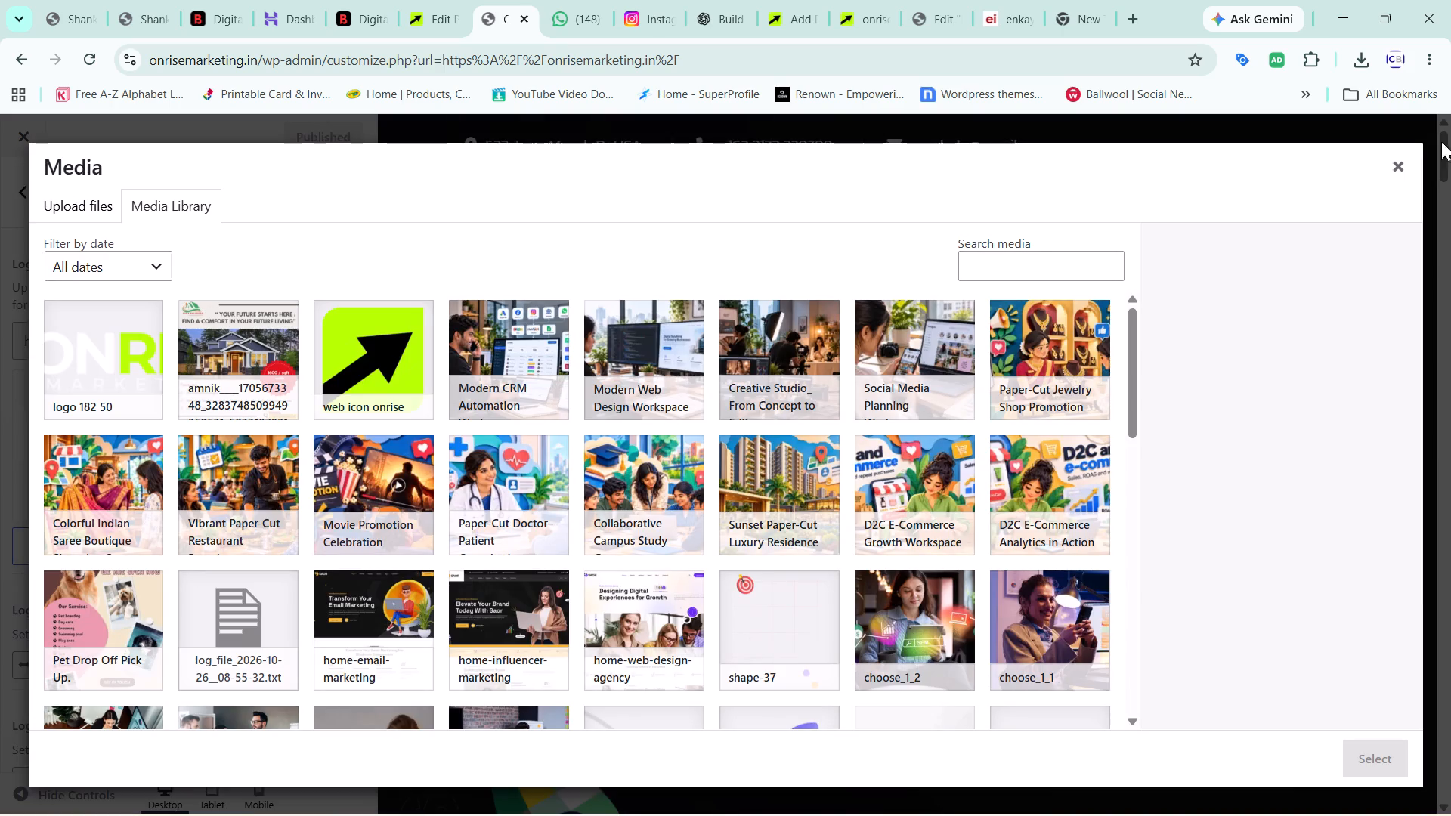
click(1392, 162)
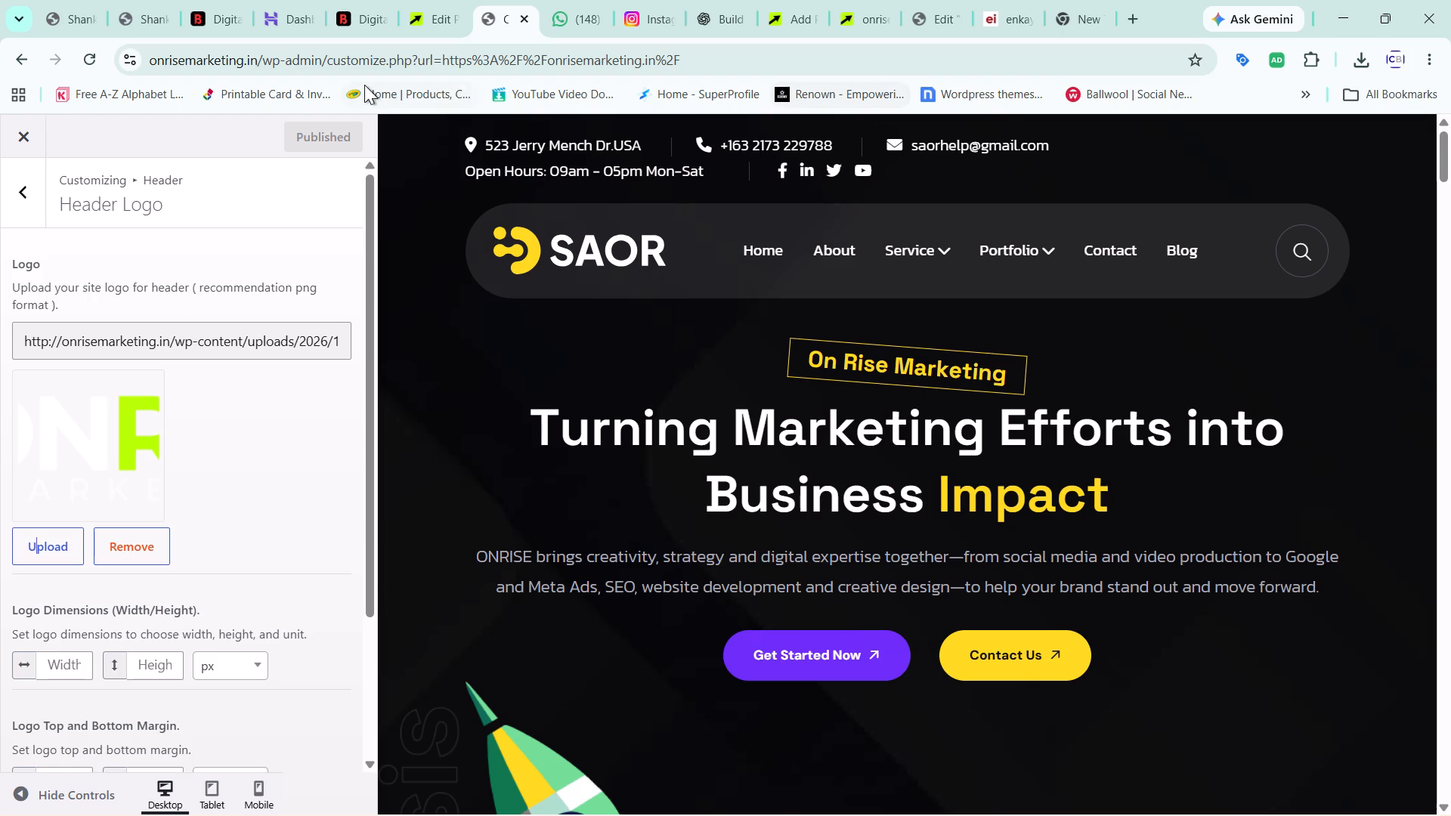
click(14, 130)
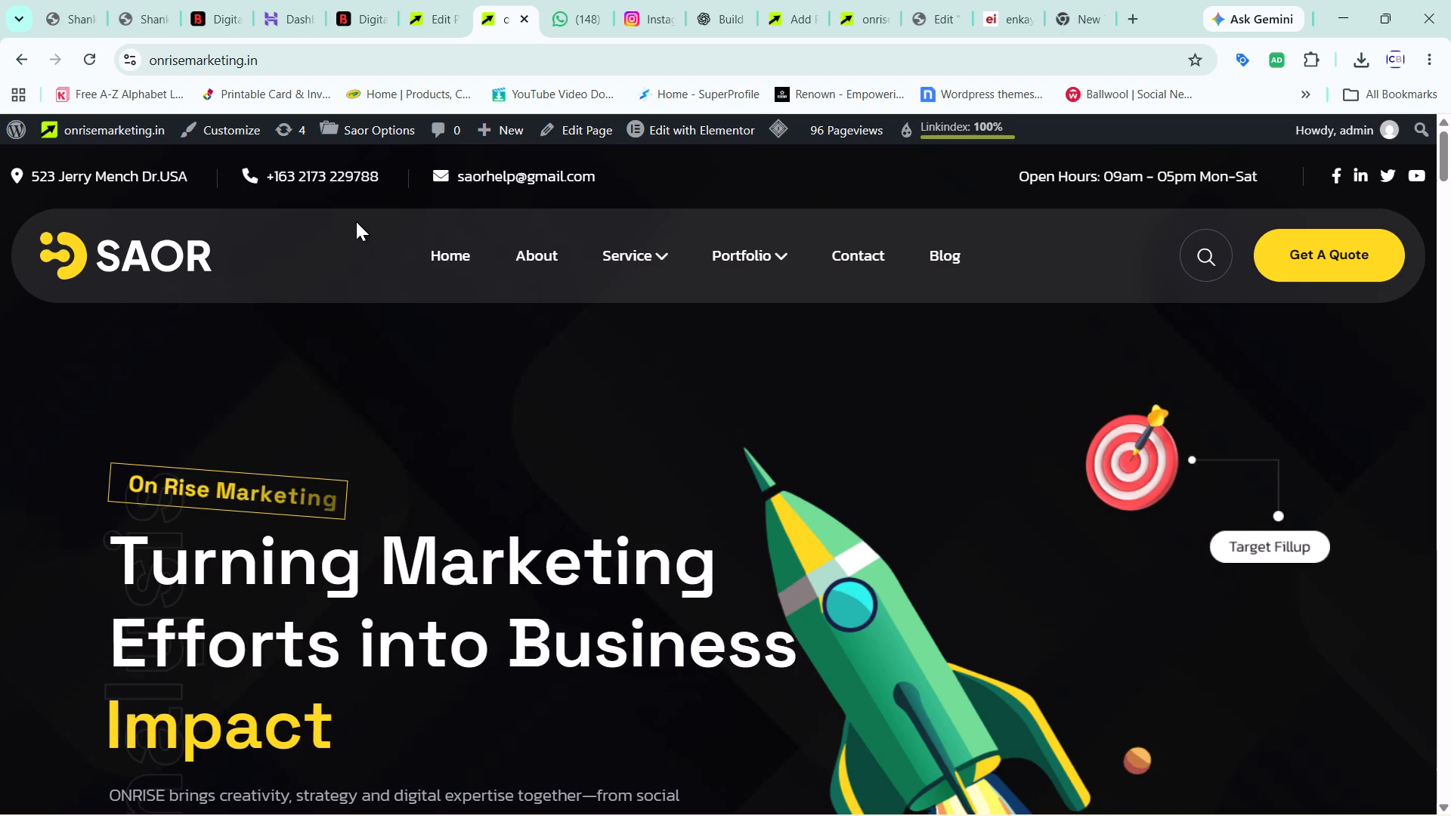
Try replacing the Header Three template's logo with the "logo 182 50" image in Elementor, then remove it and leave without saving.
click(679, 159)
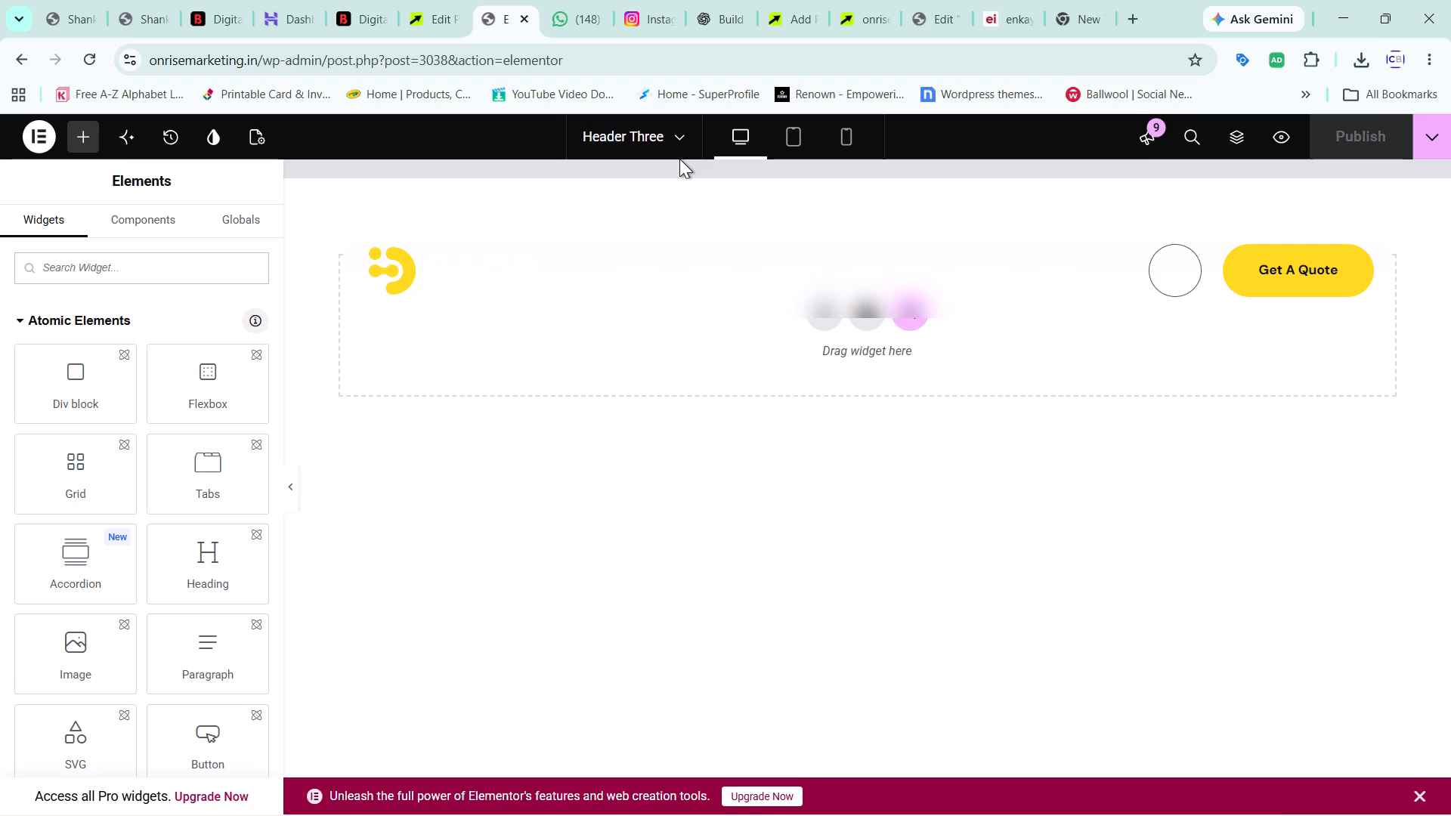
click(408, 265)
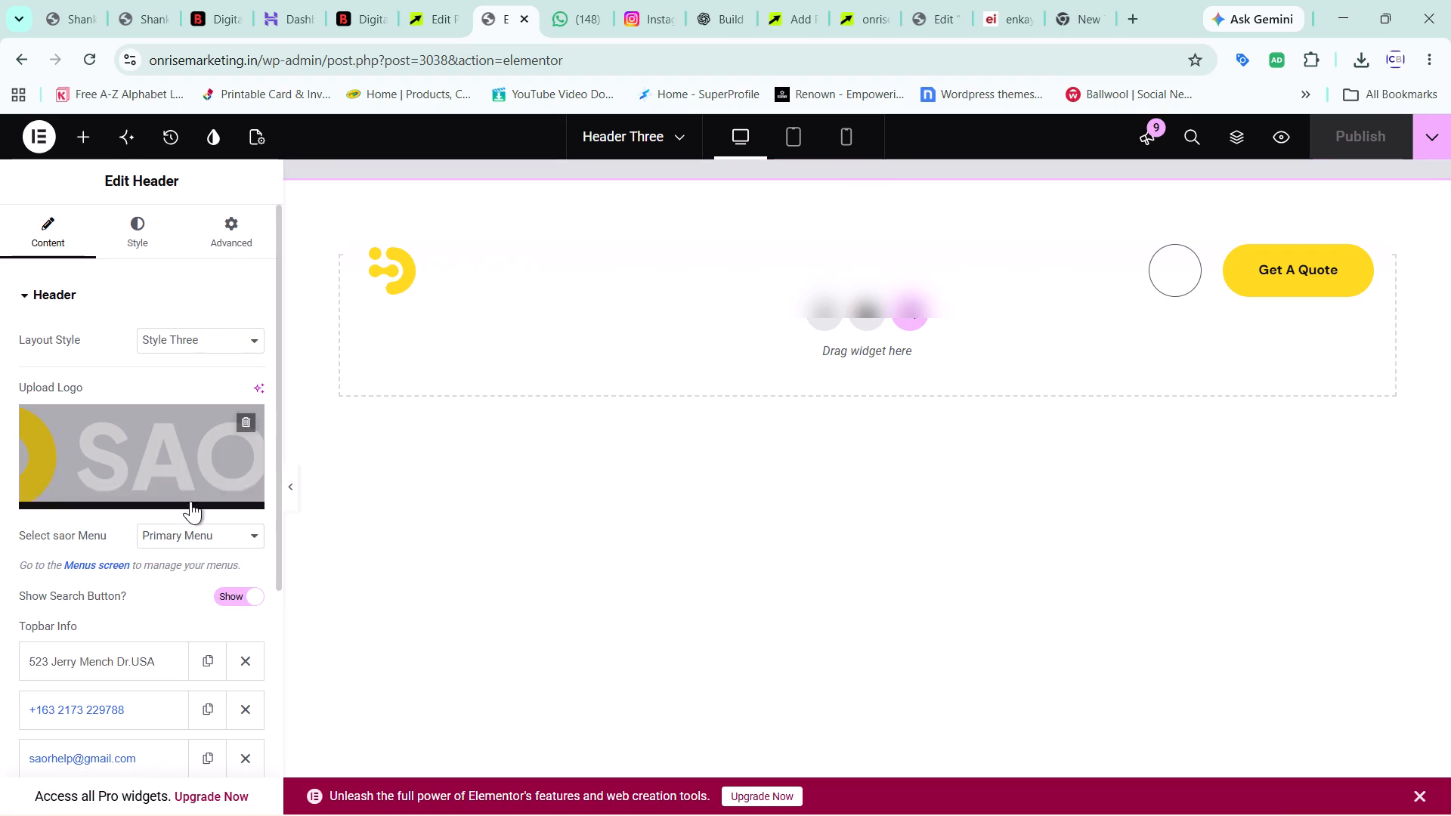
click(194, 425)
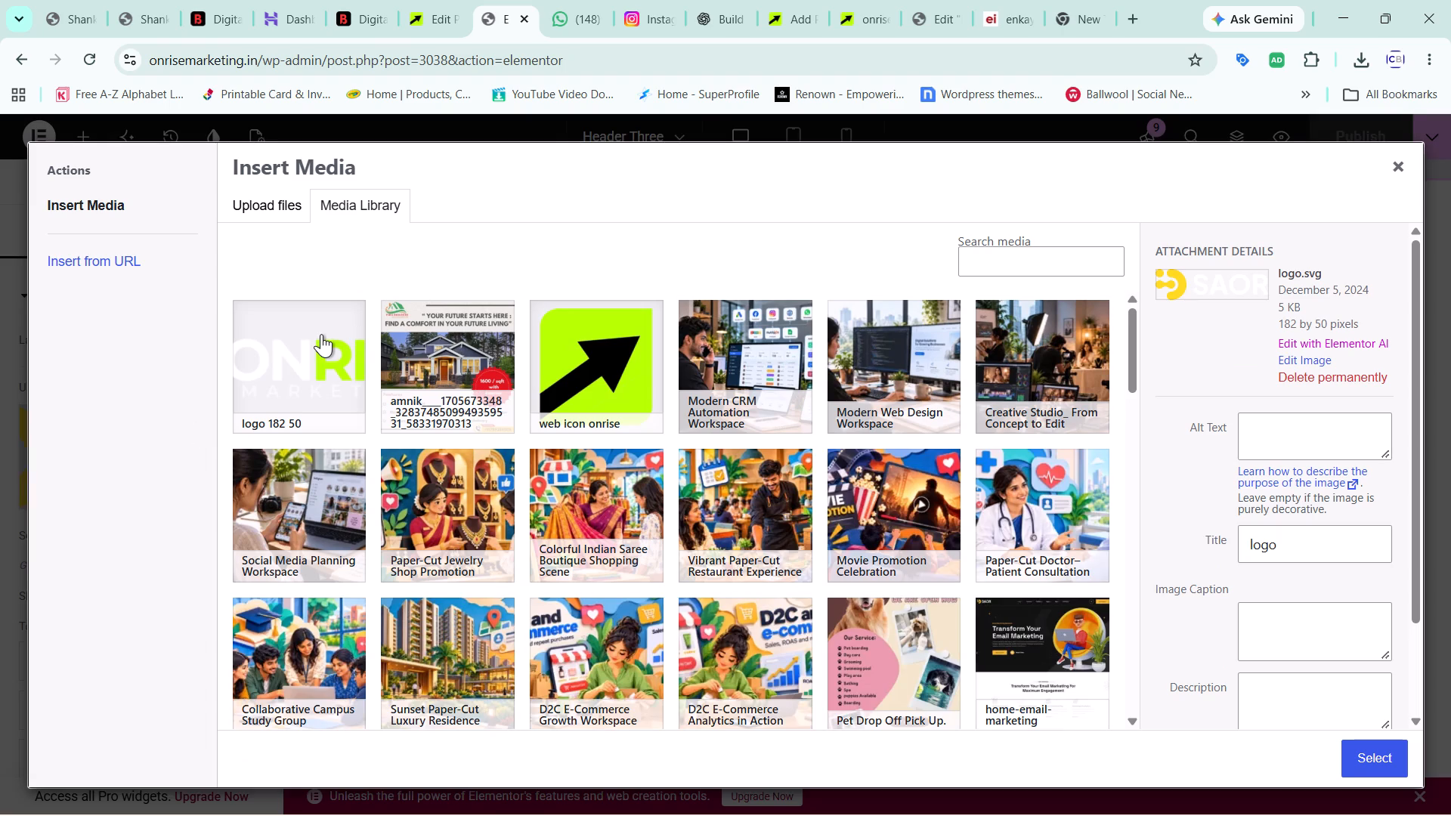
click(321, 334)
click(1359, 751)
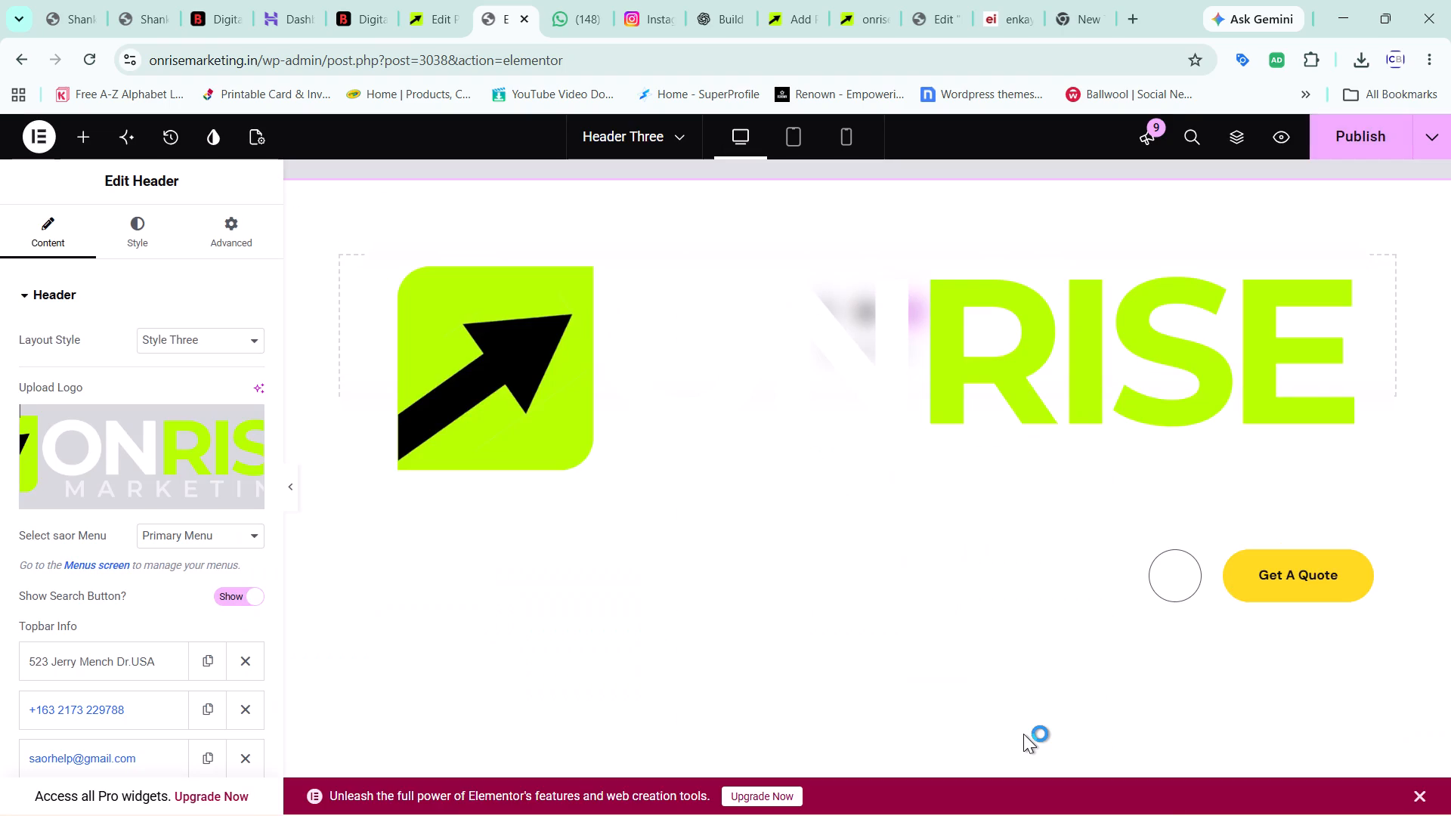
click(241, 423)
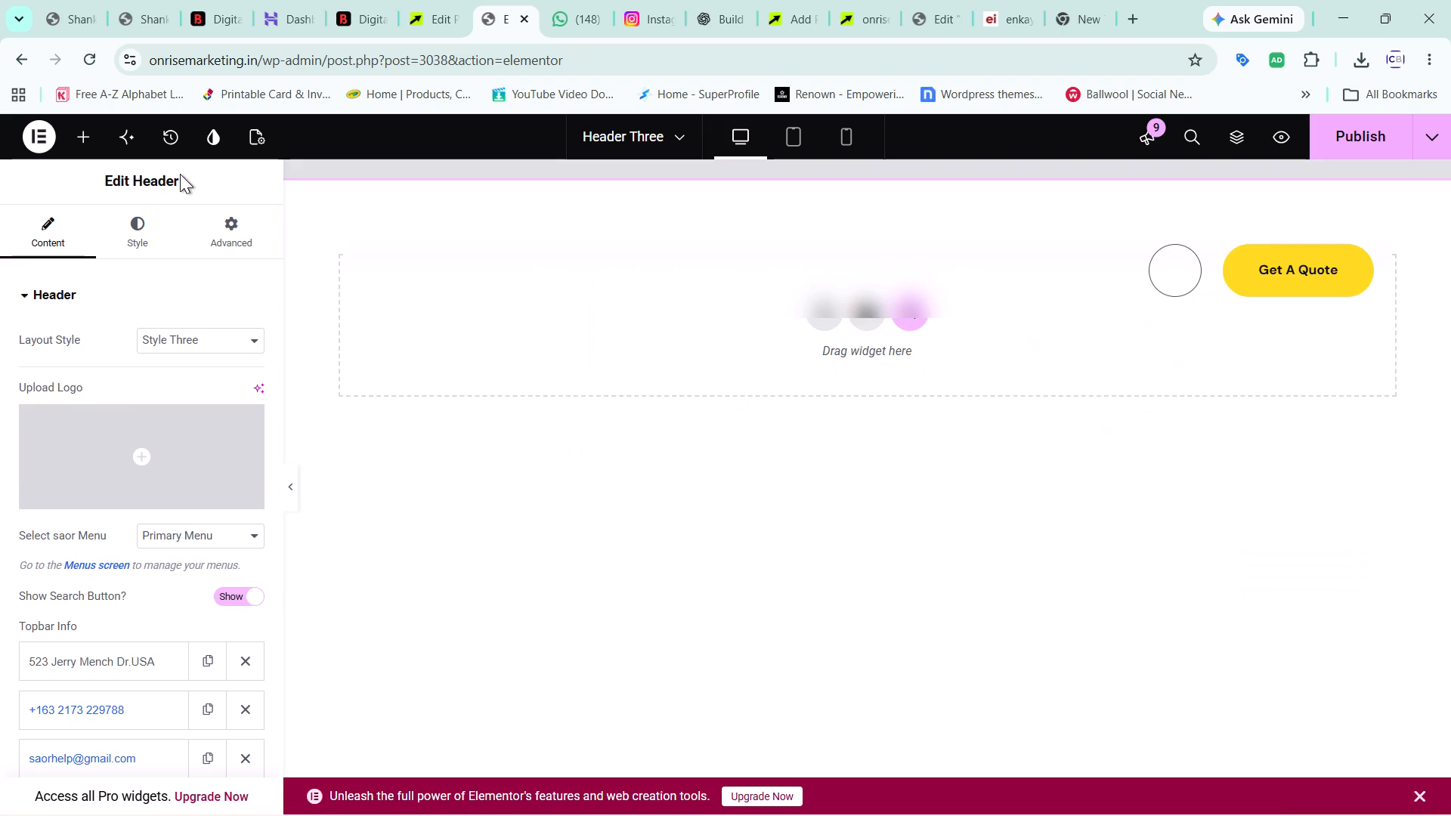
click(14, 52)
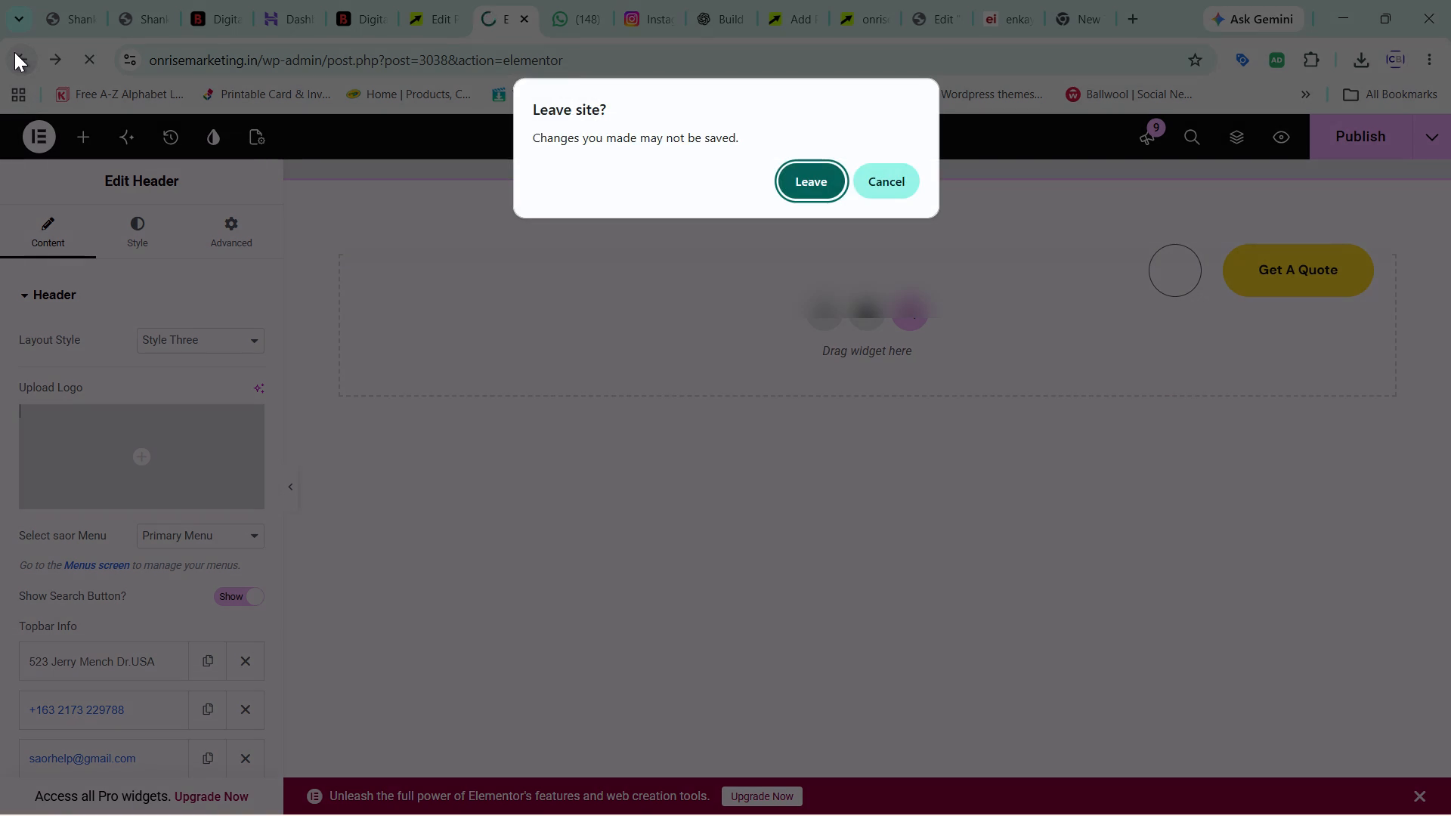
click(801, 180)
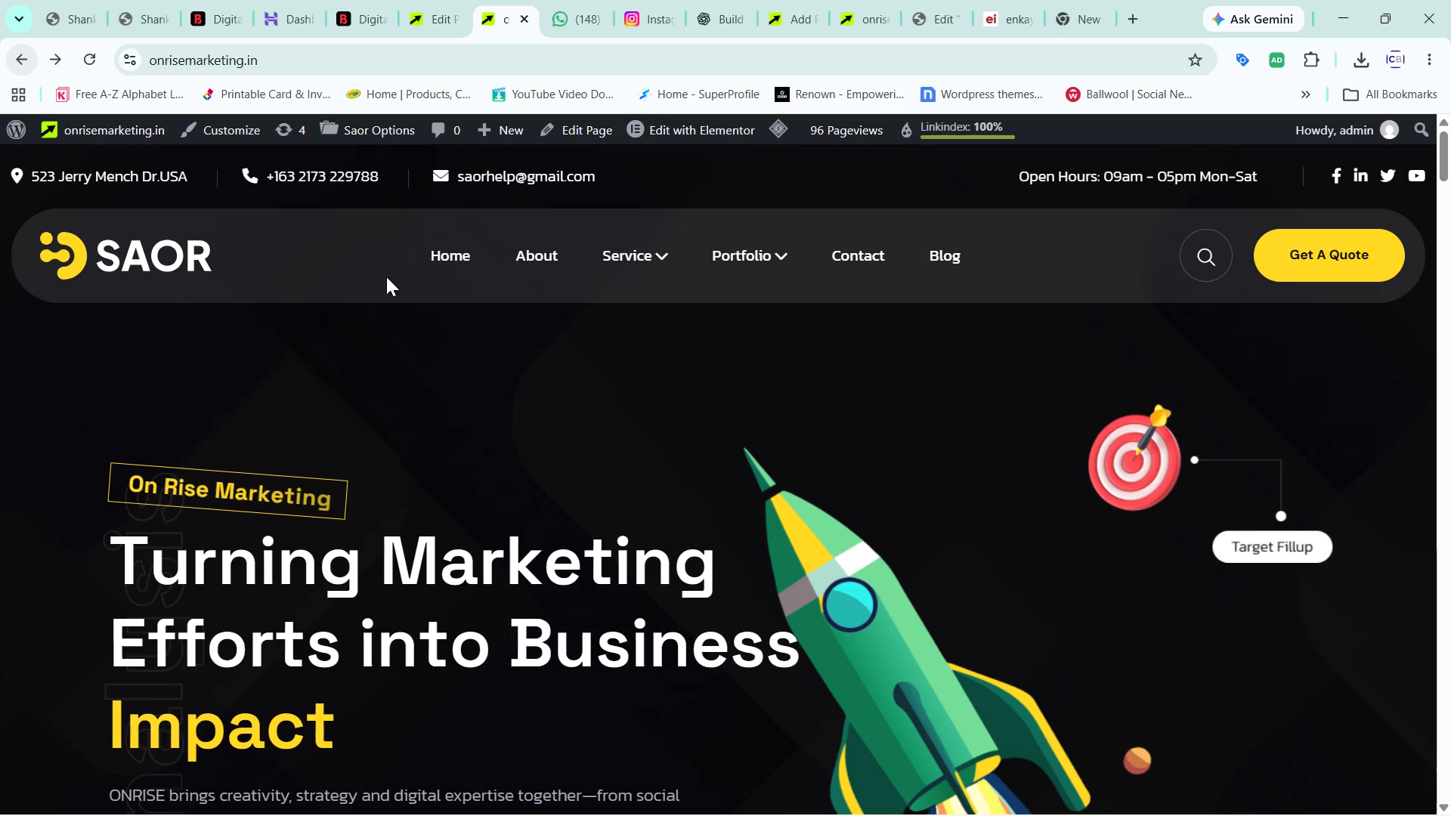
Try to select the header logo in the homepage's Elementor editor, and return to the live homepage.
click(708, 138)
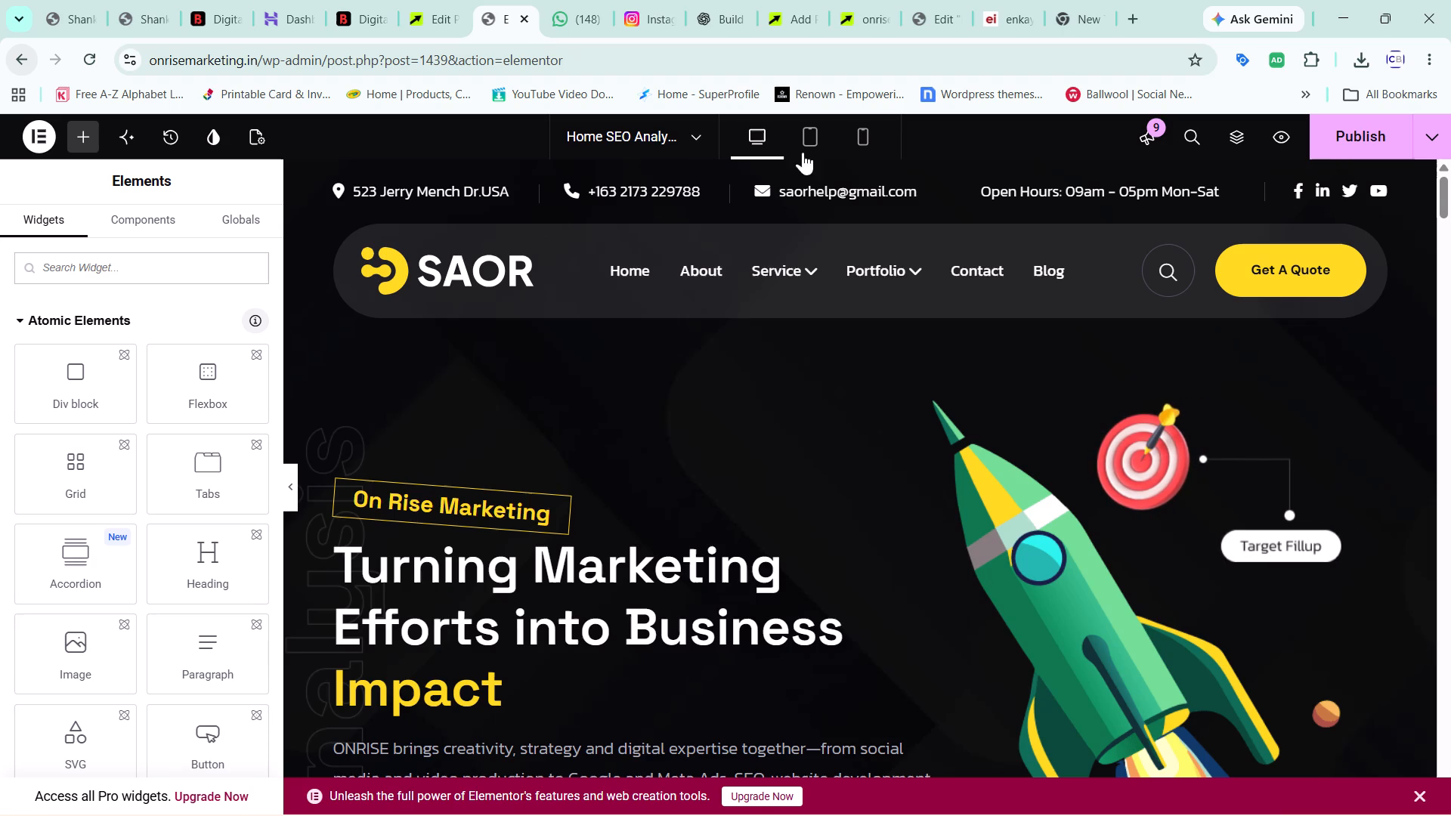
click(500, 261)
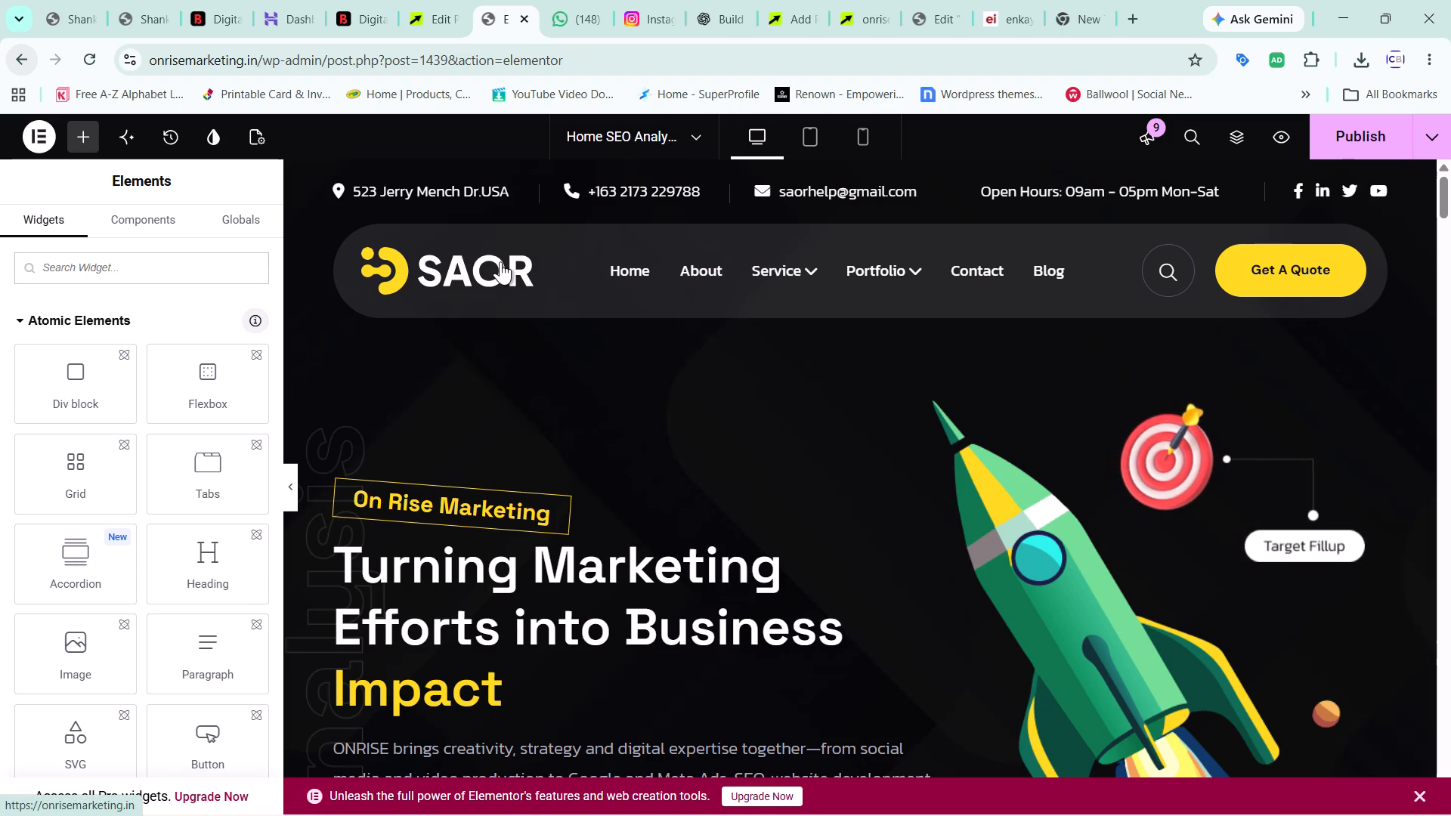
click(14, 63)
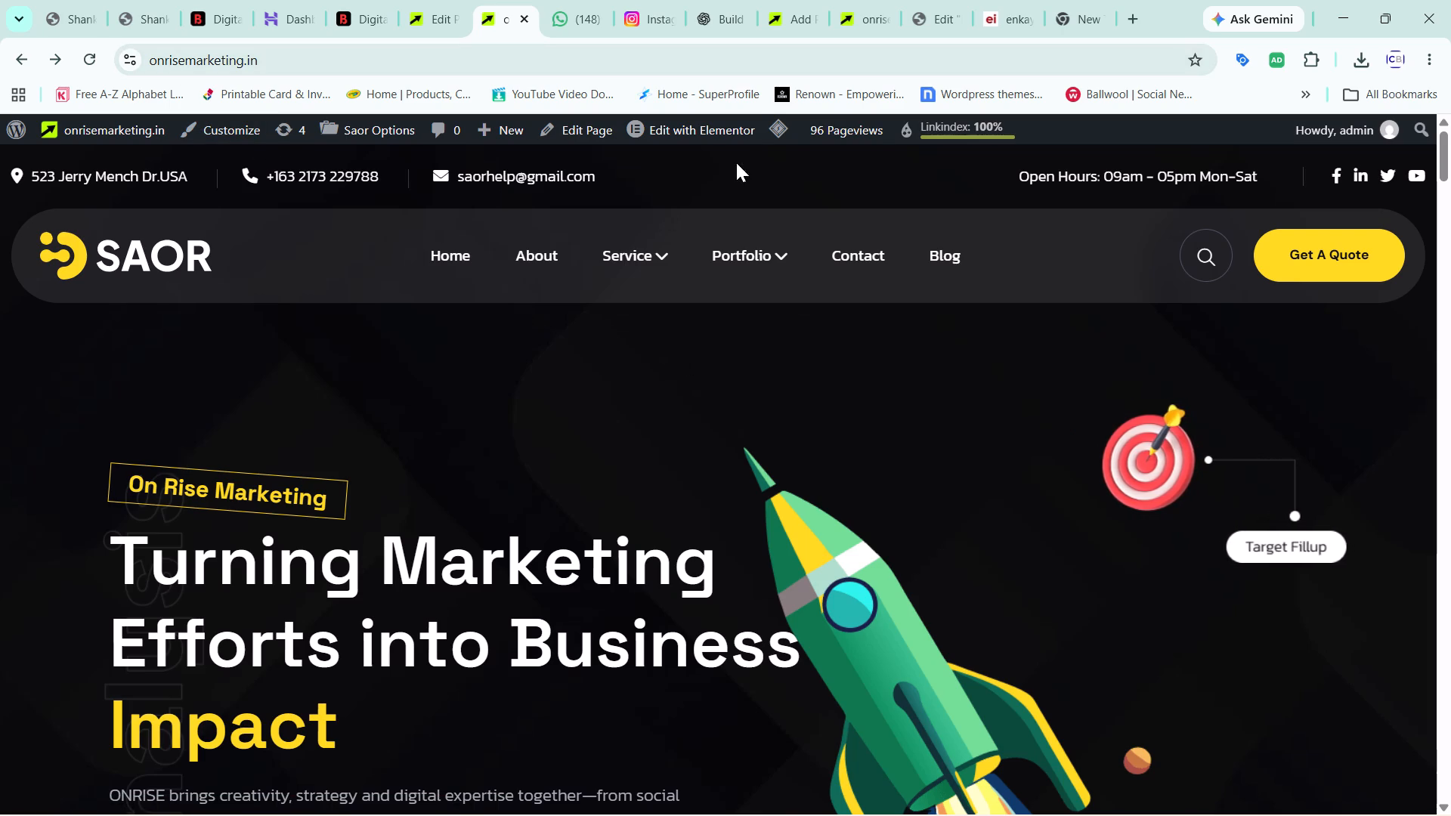
Open the Header Three template in Elementor from the homepage.
click(709, 167)
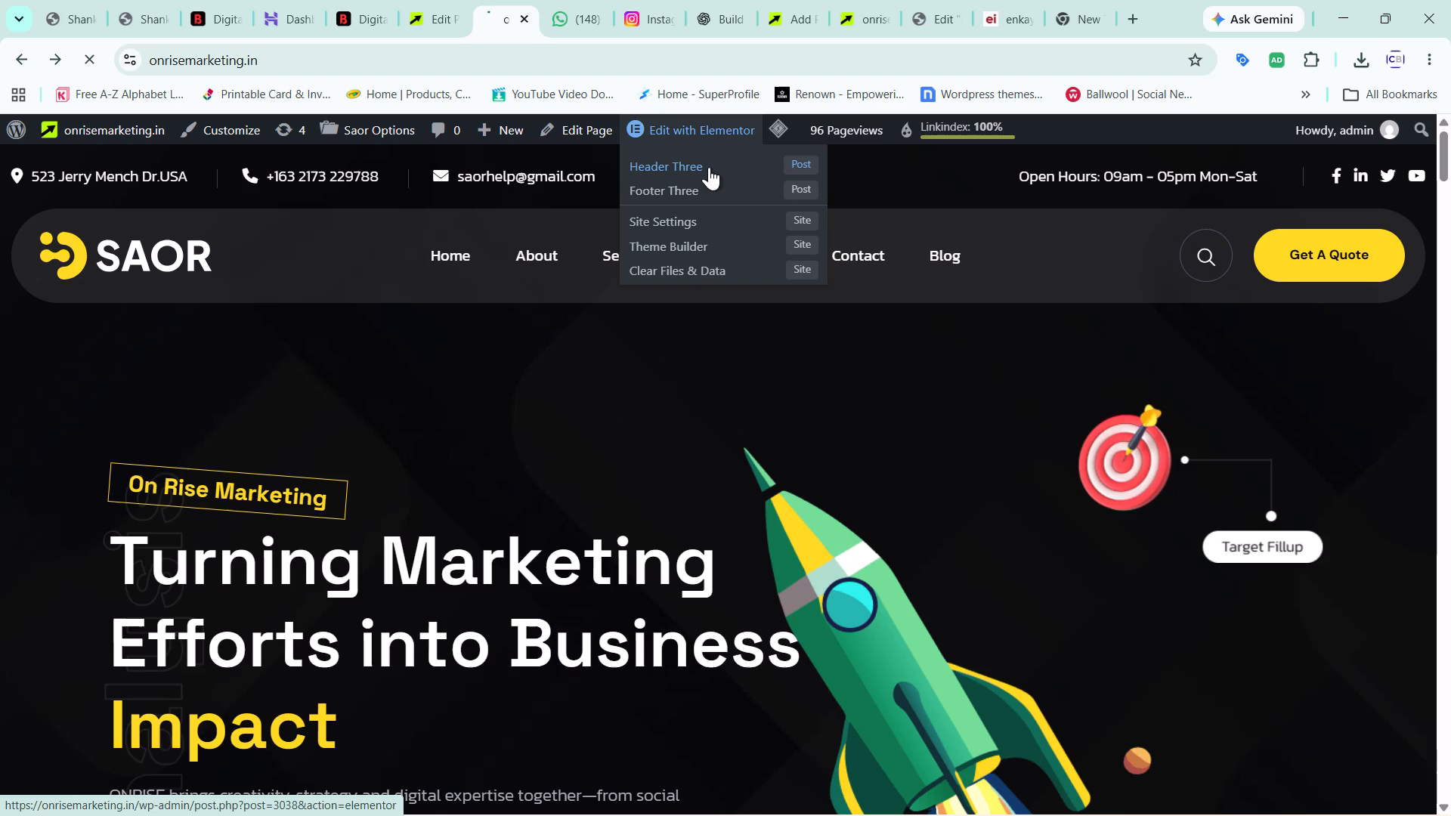
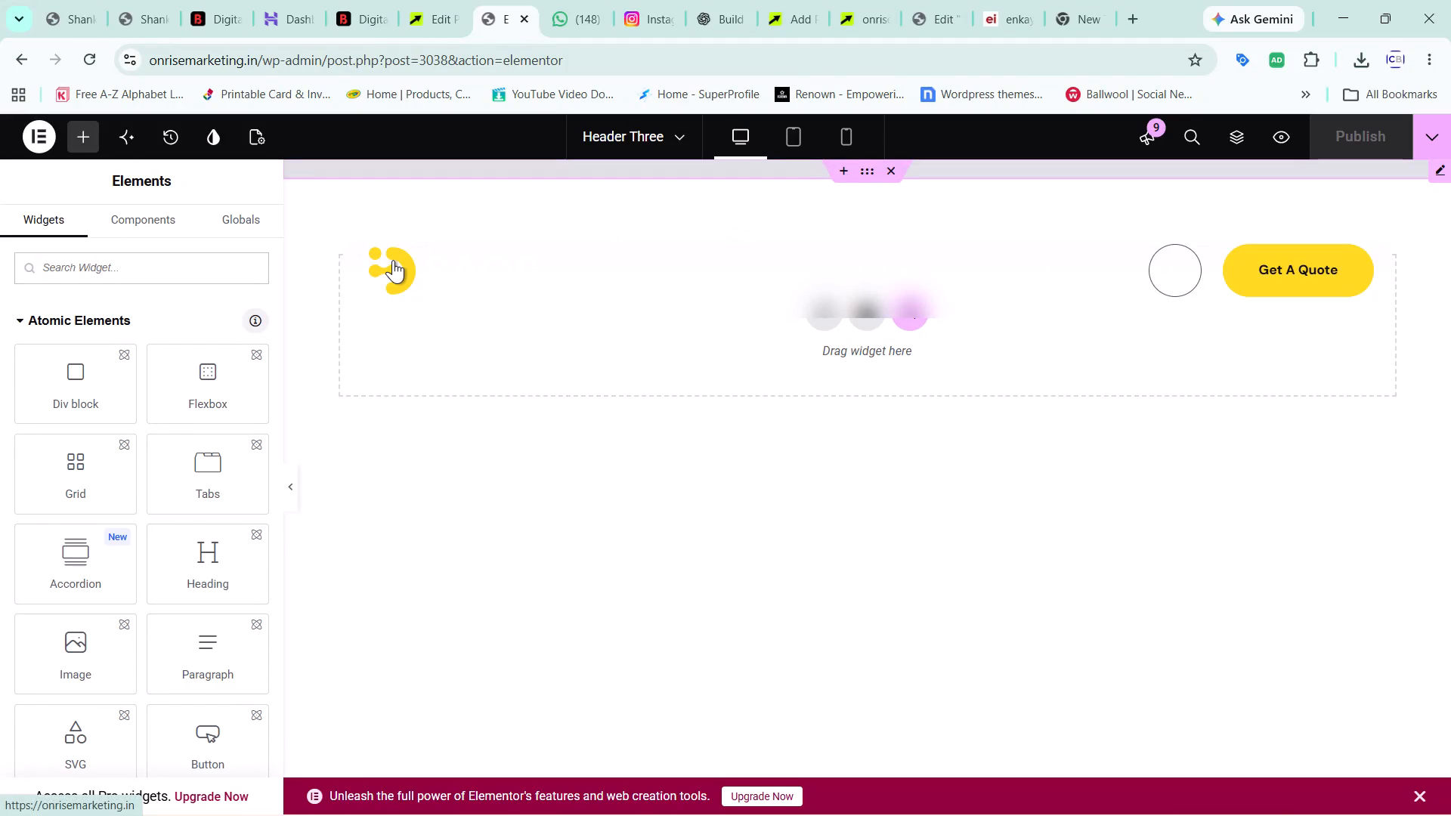
Inspect the Header widget's uploaded logo preview in the browser's developer tools, then close the tools and the media library.
click(393, 260)
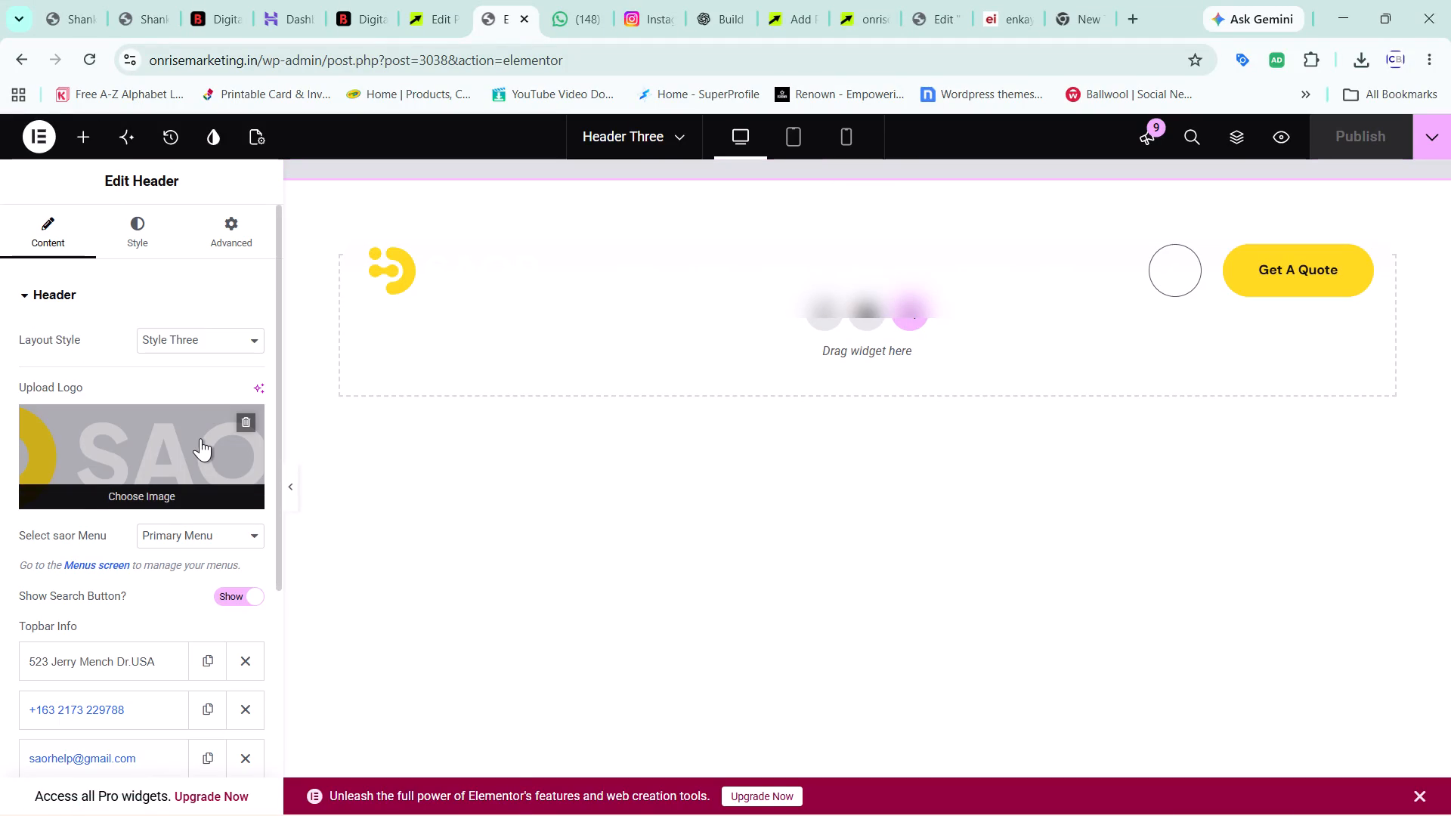
right_click(200, 439)
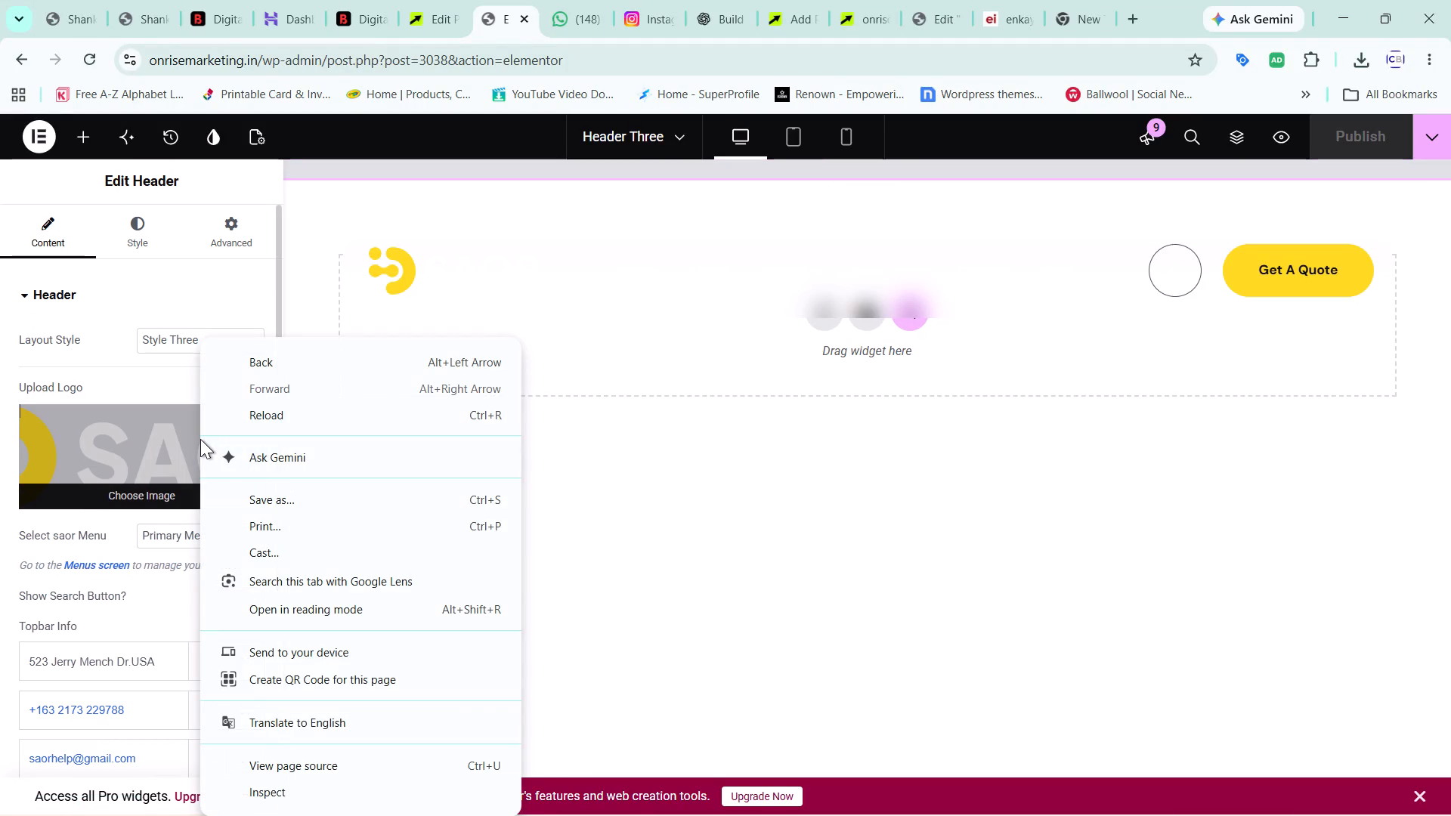
click(250, 790)
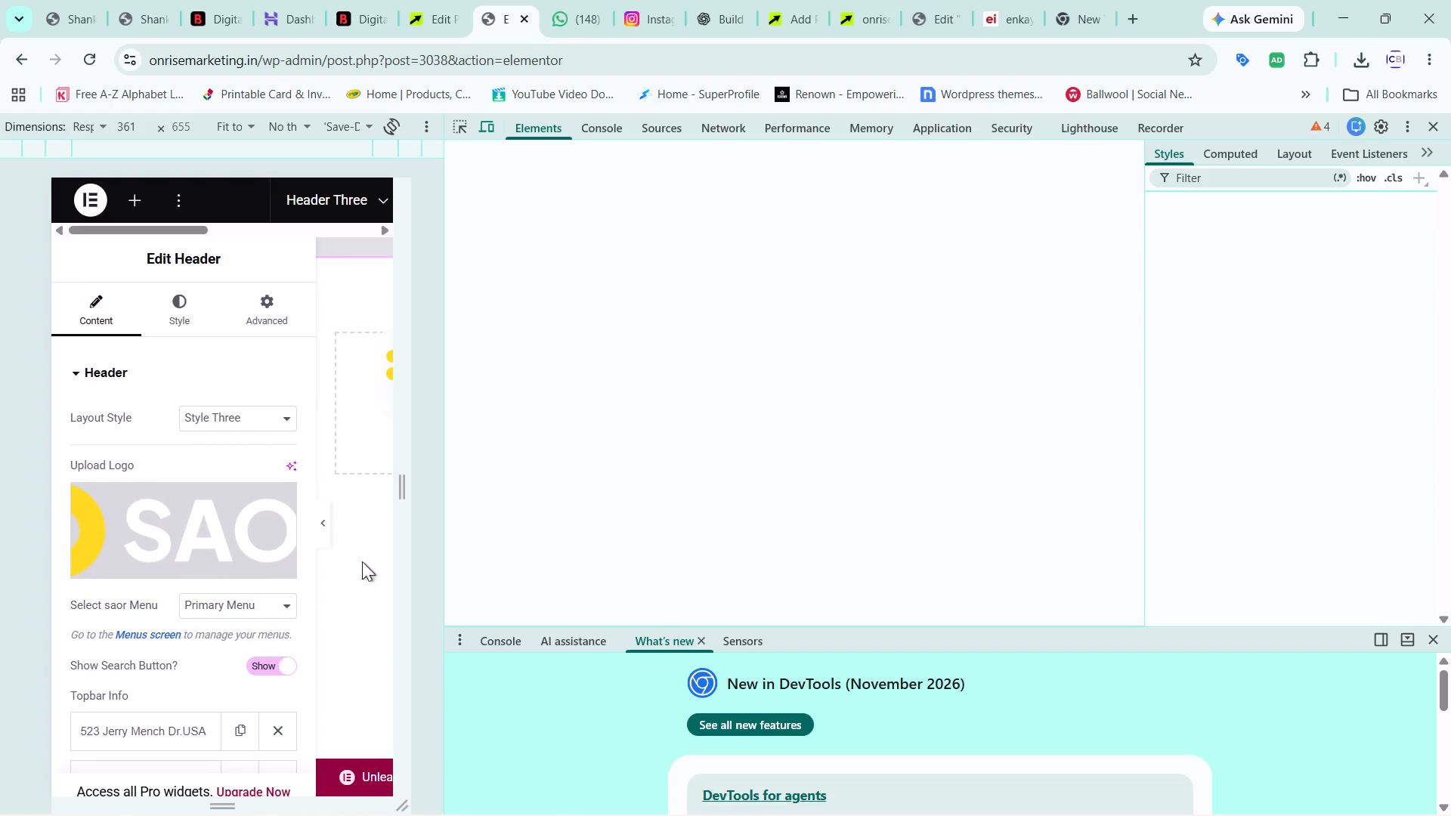
click(206, 504)
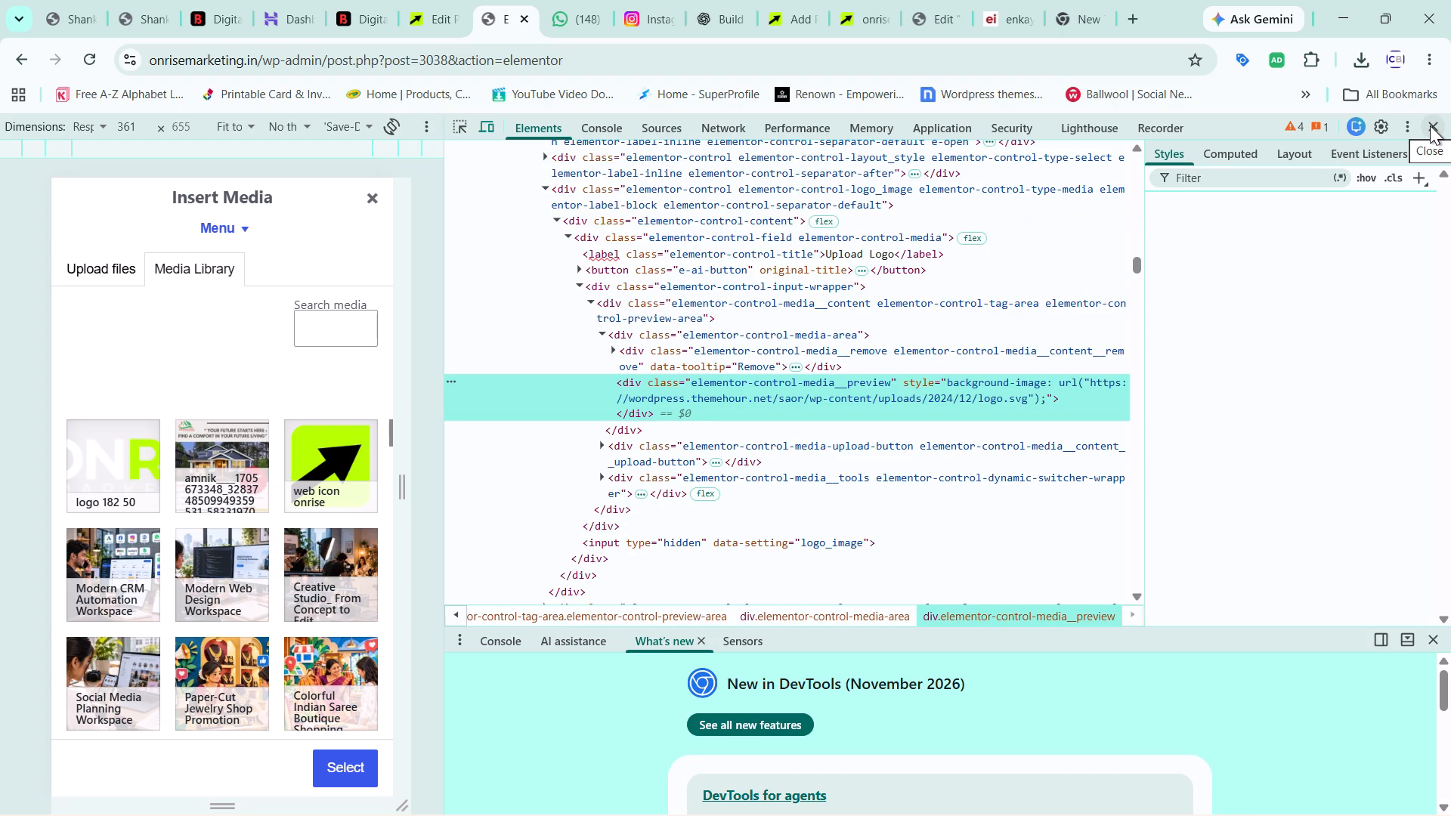
click(1430, 125)
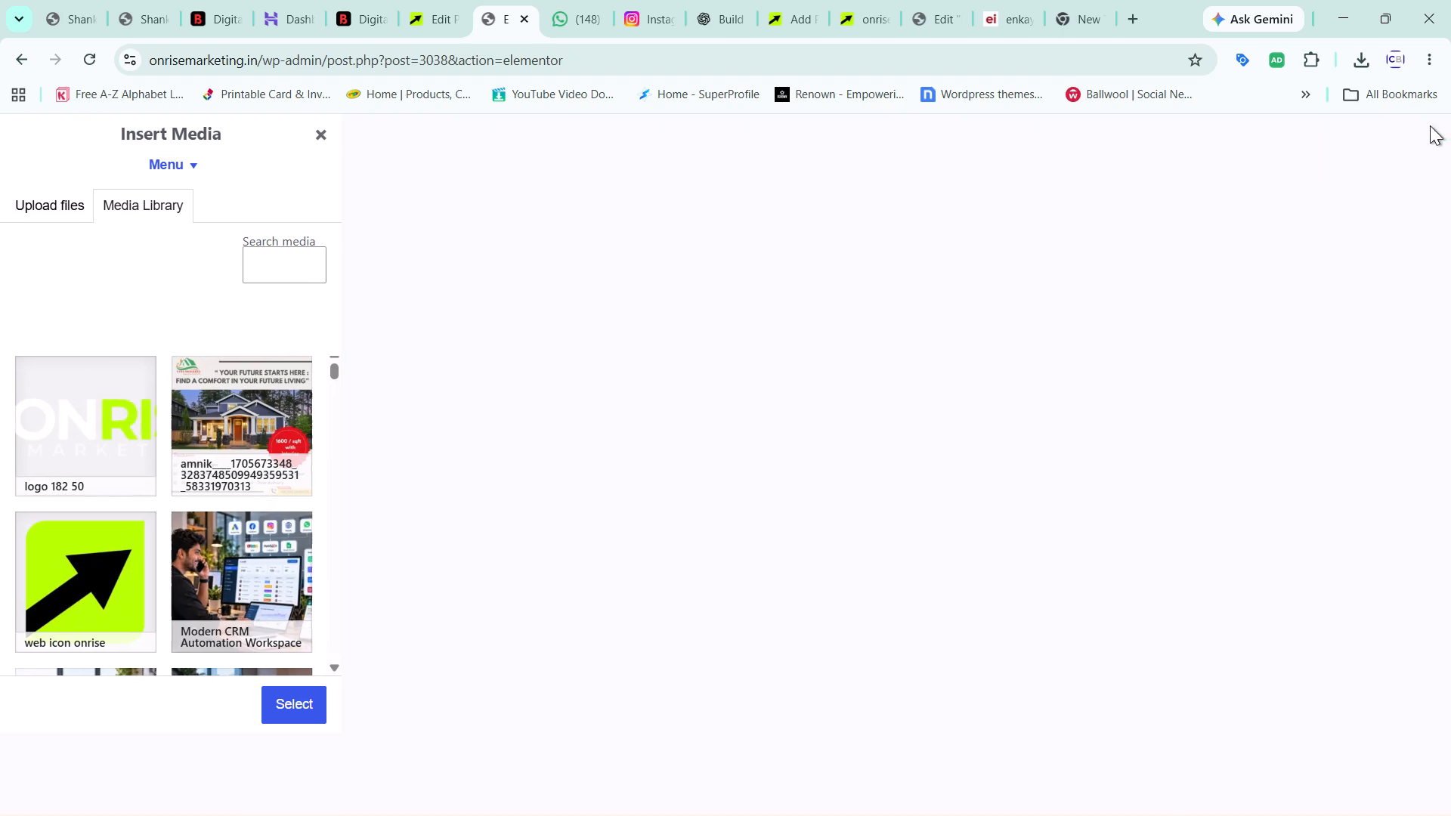
click(1400, 169)
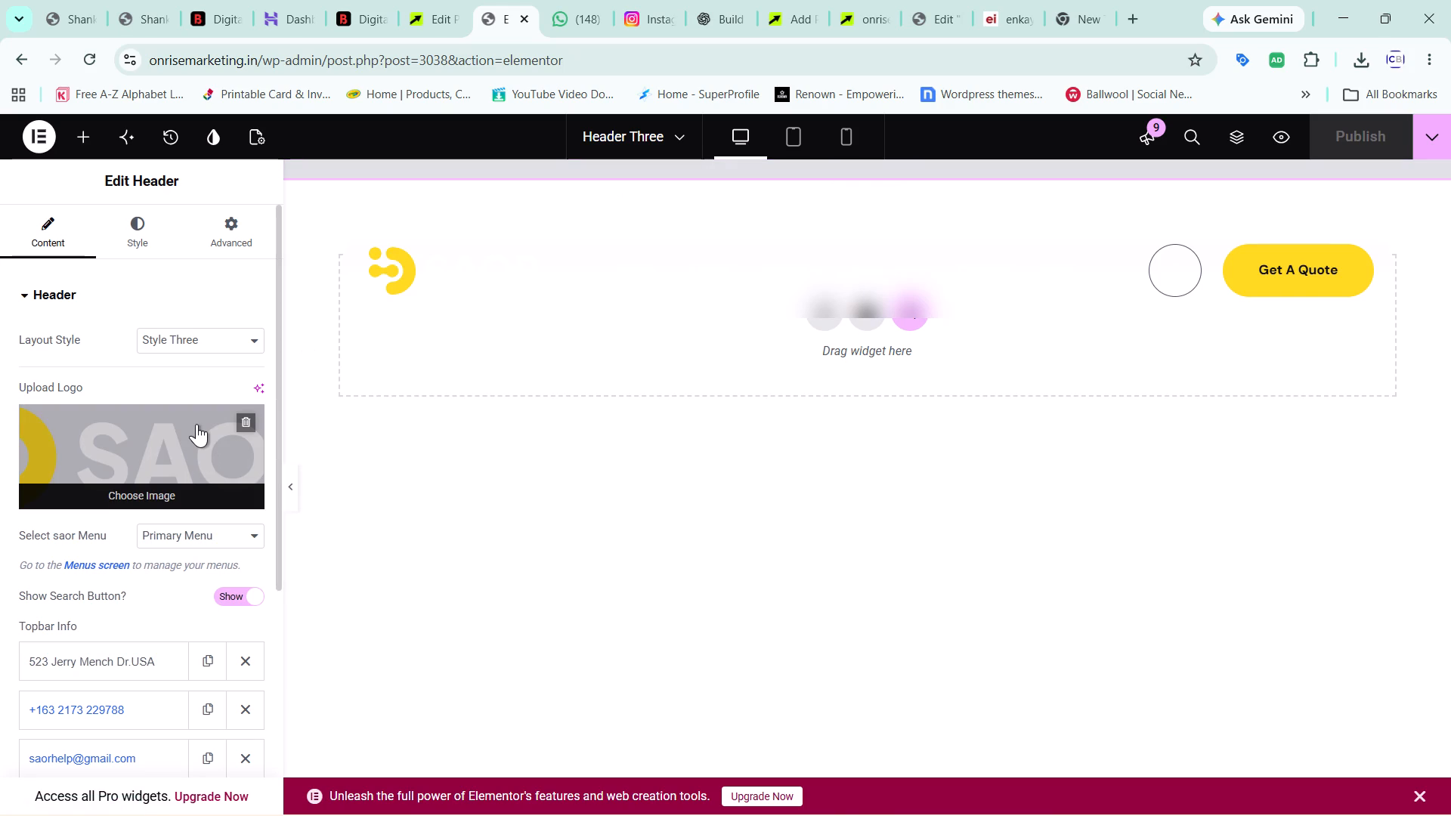
Review the Header widget's content, menu styling, button styling and advanced settings for options affecting the logo.
click(200, 536)
click(200, 536)
scroll(200, 536, down, 2)
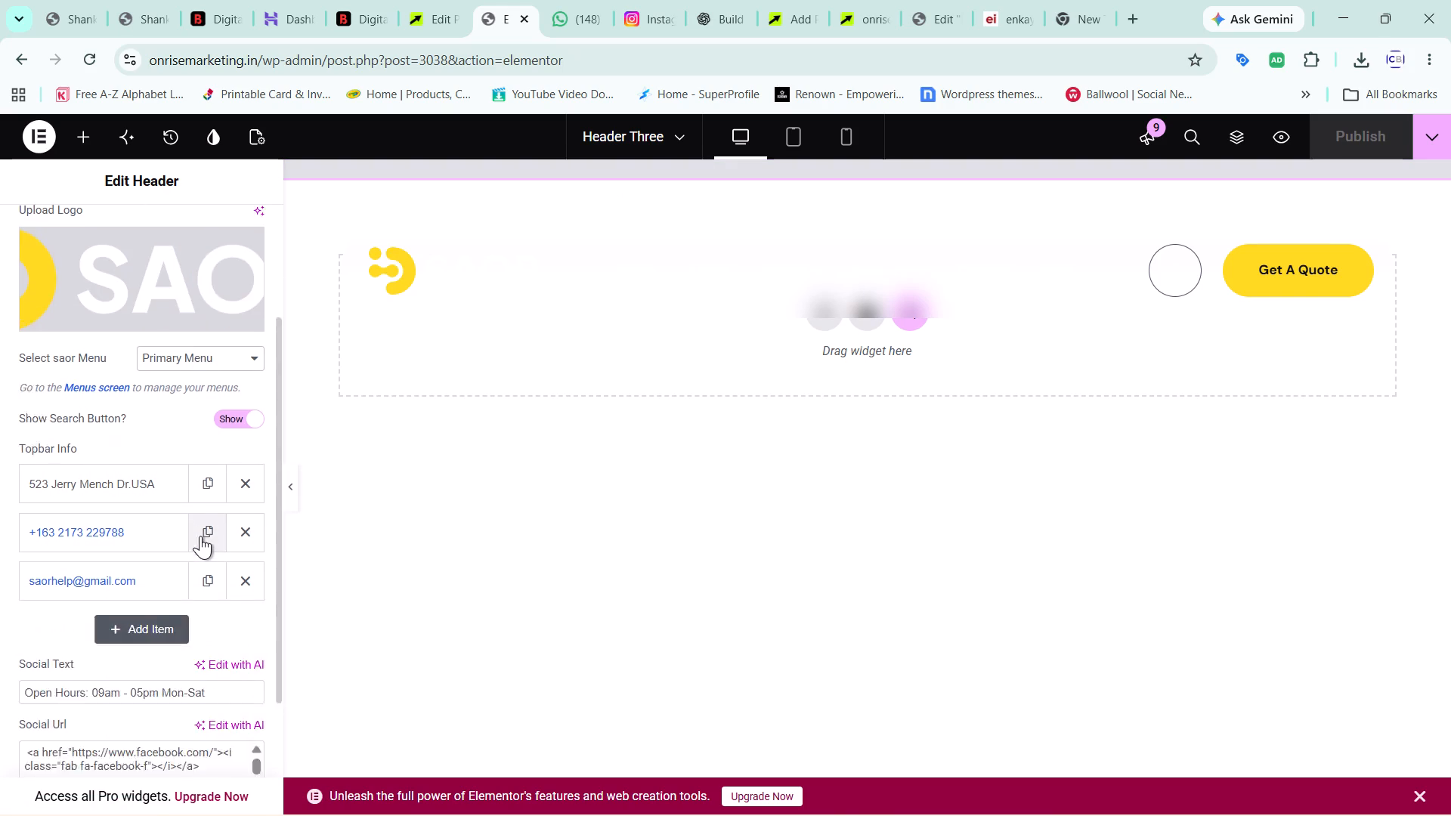
scroll(200, 536, down, 5)
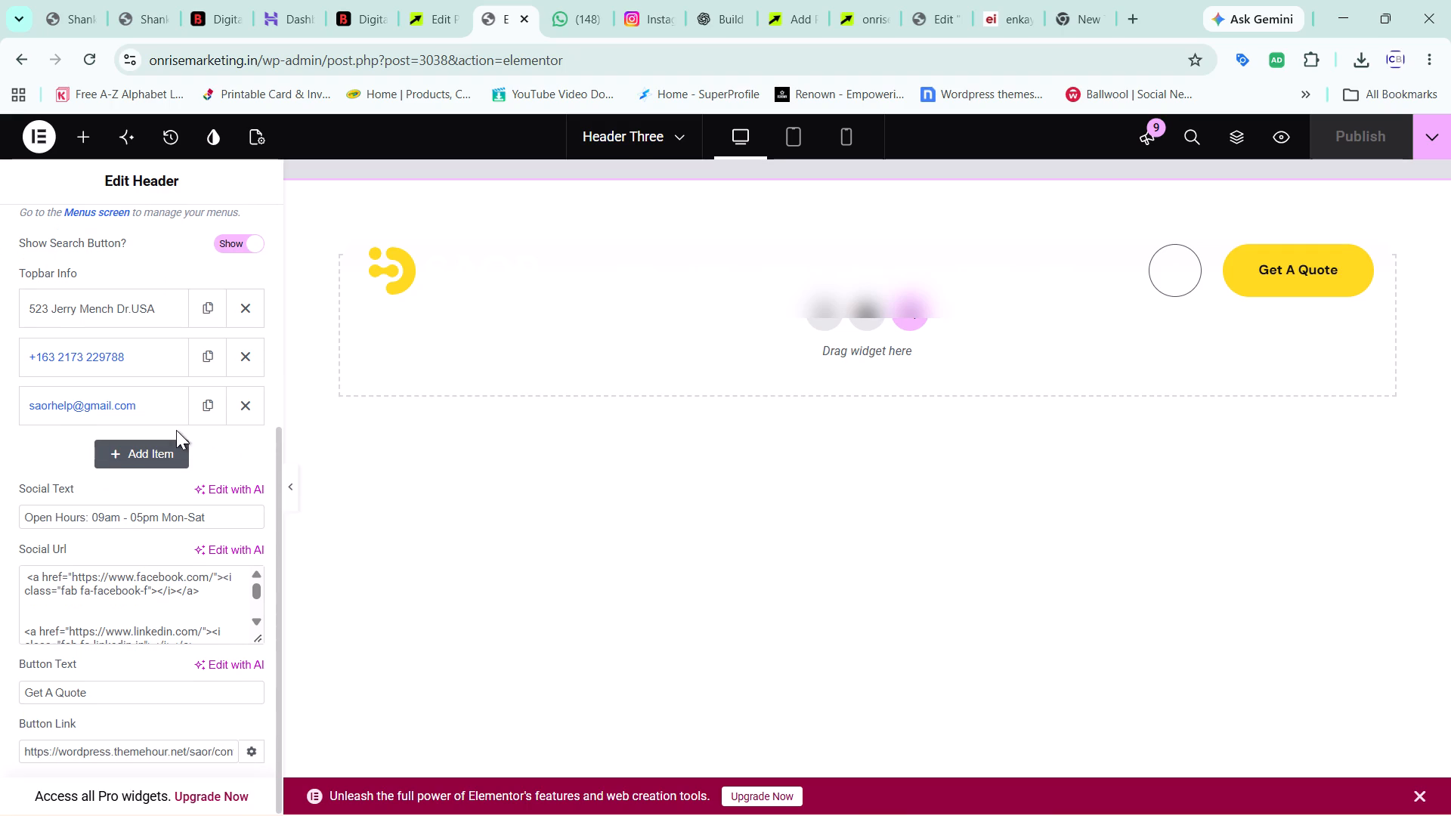
scroll(171, 488, down, 2)
scroll(172, 591, up, 4)
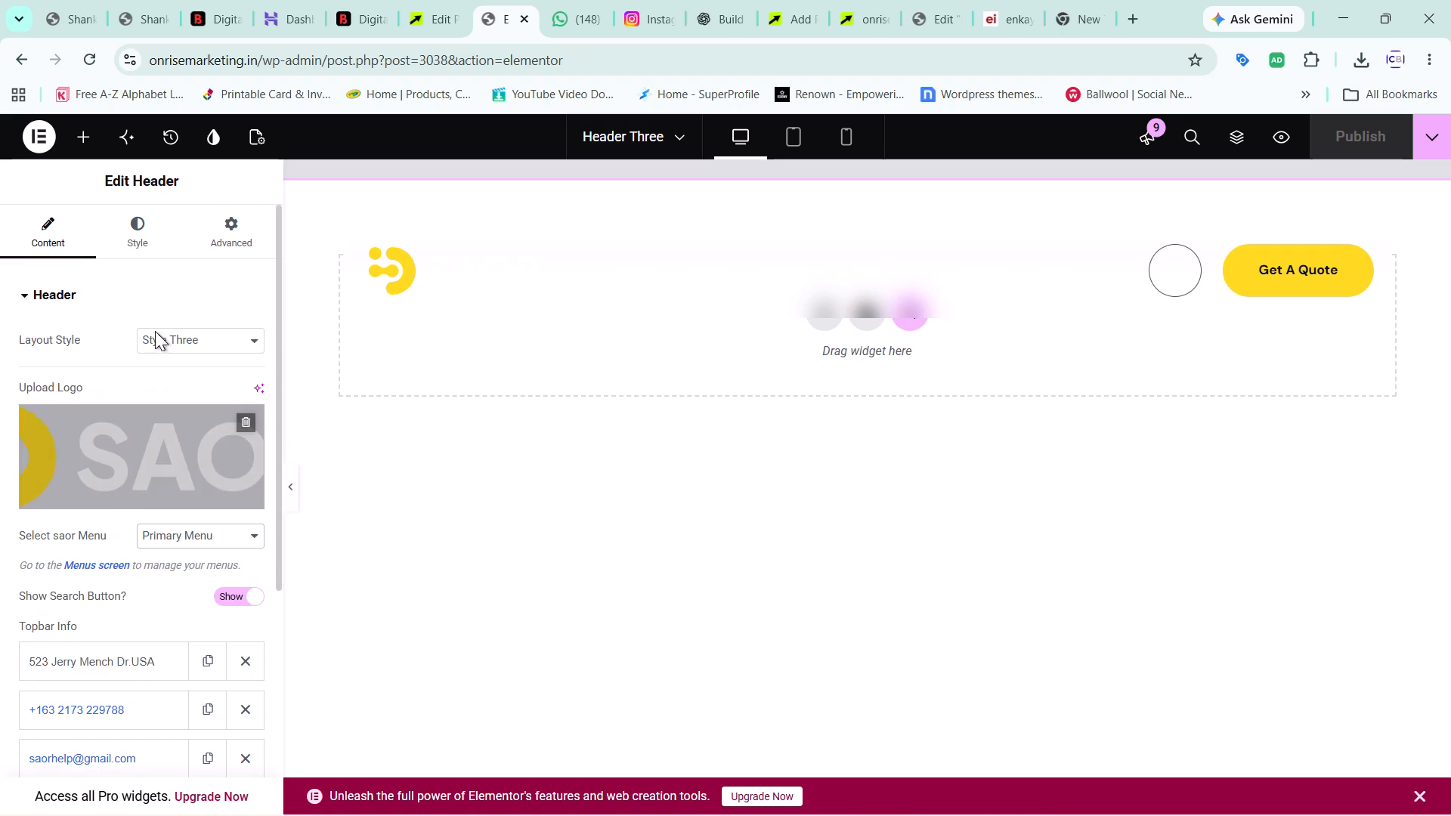
click(144, 239)
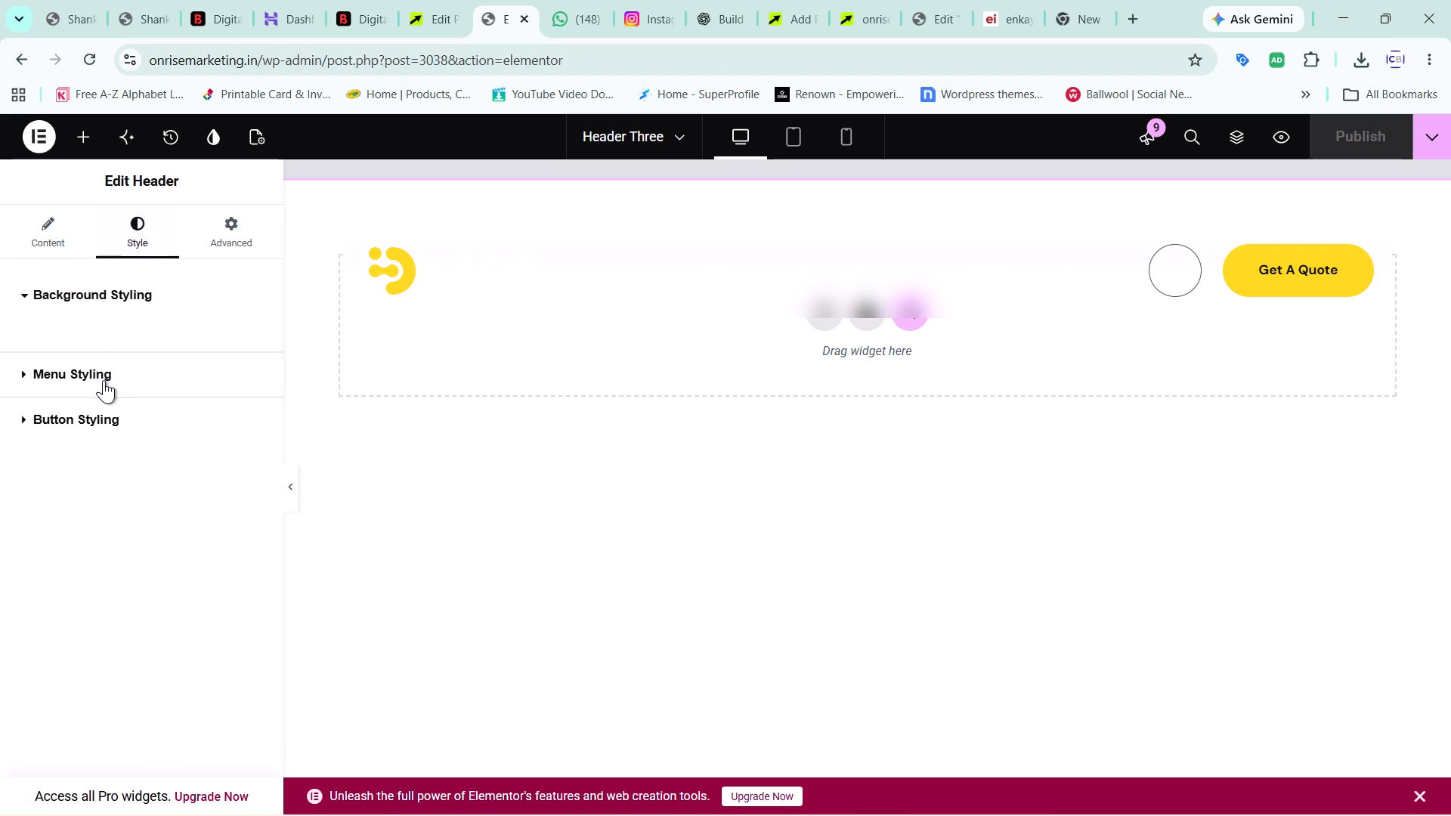
click(104, 380)
scroll(104, 380, down, 1)
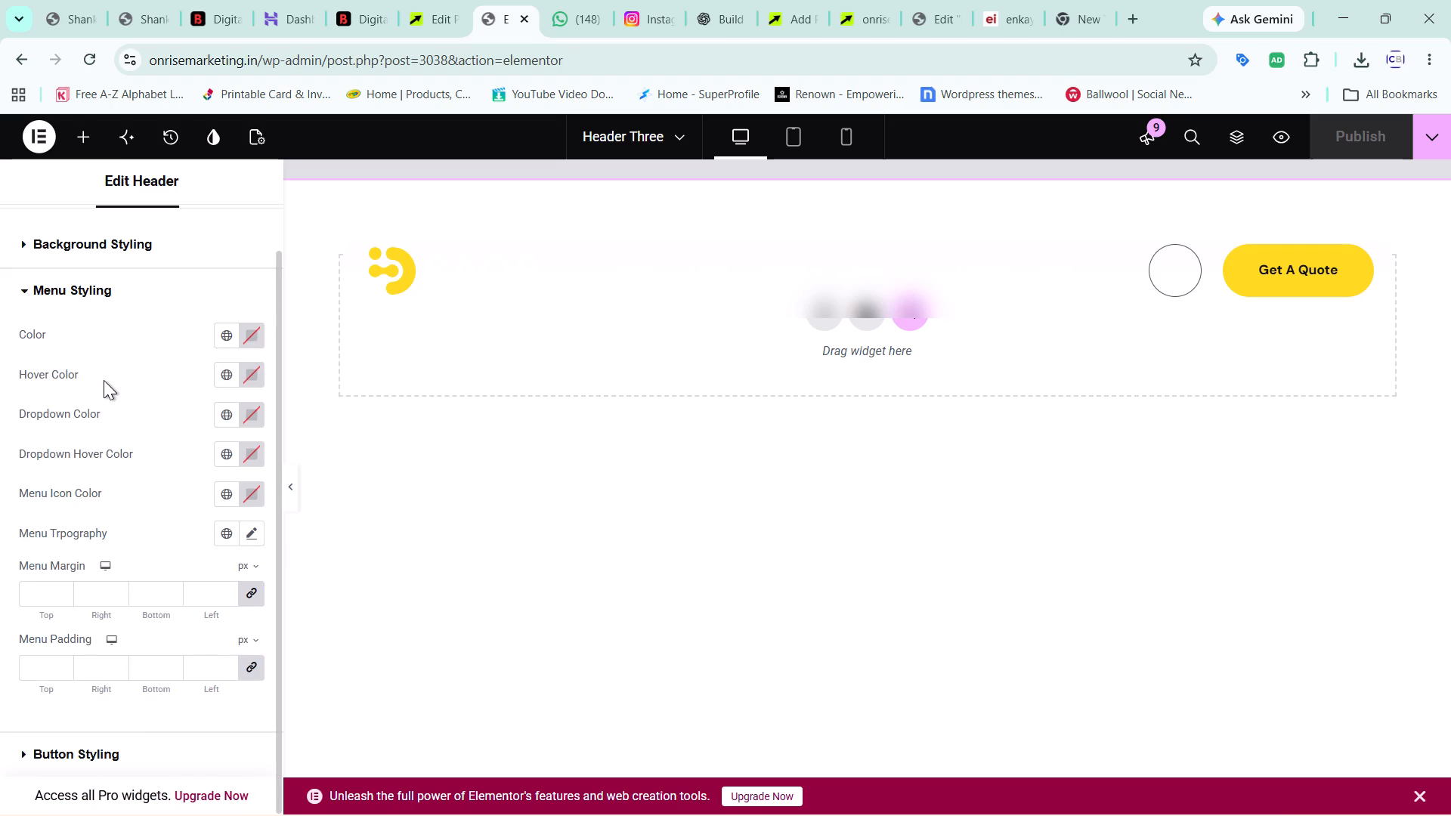
scroll(104, 380, up, 2)
click(37, 293)
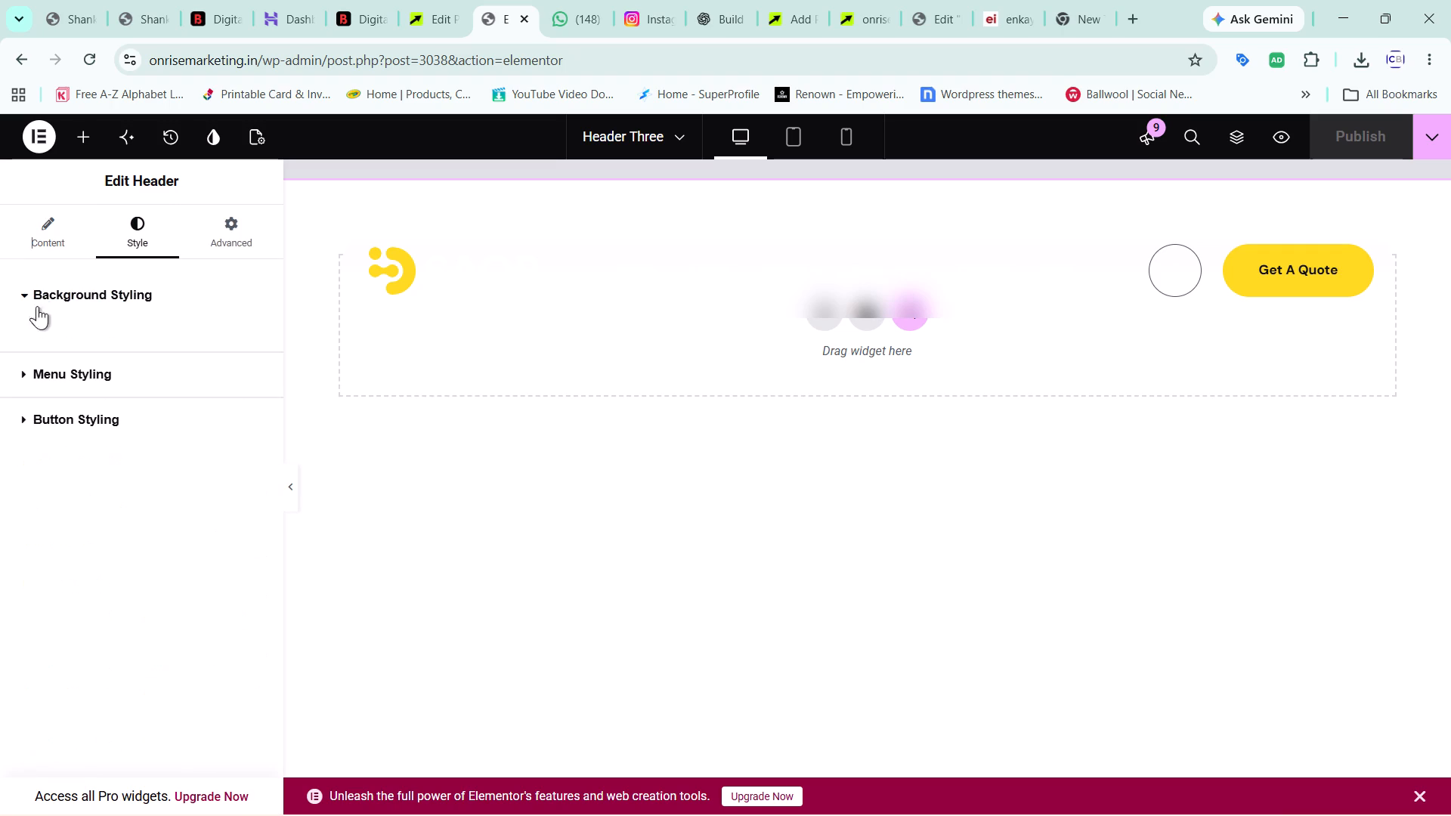
click(32, 412)
scroll(32, 412, down, 2)
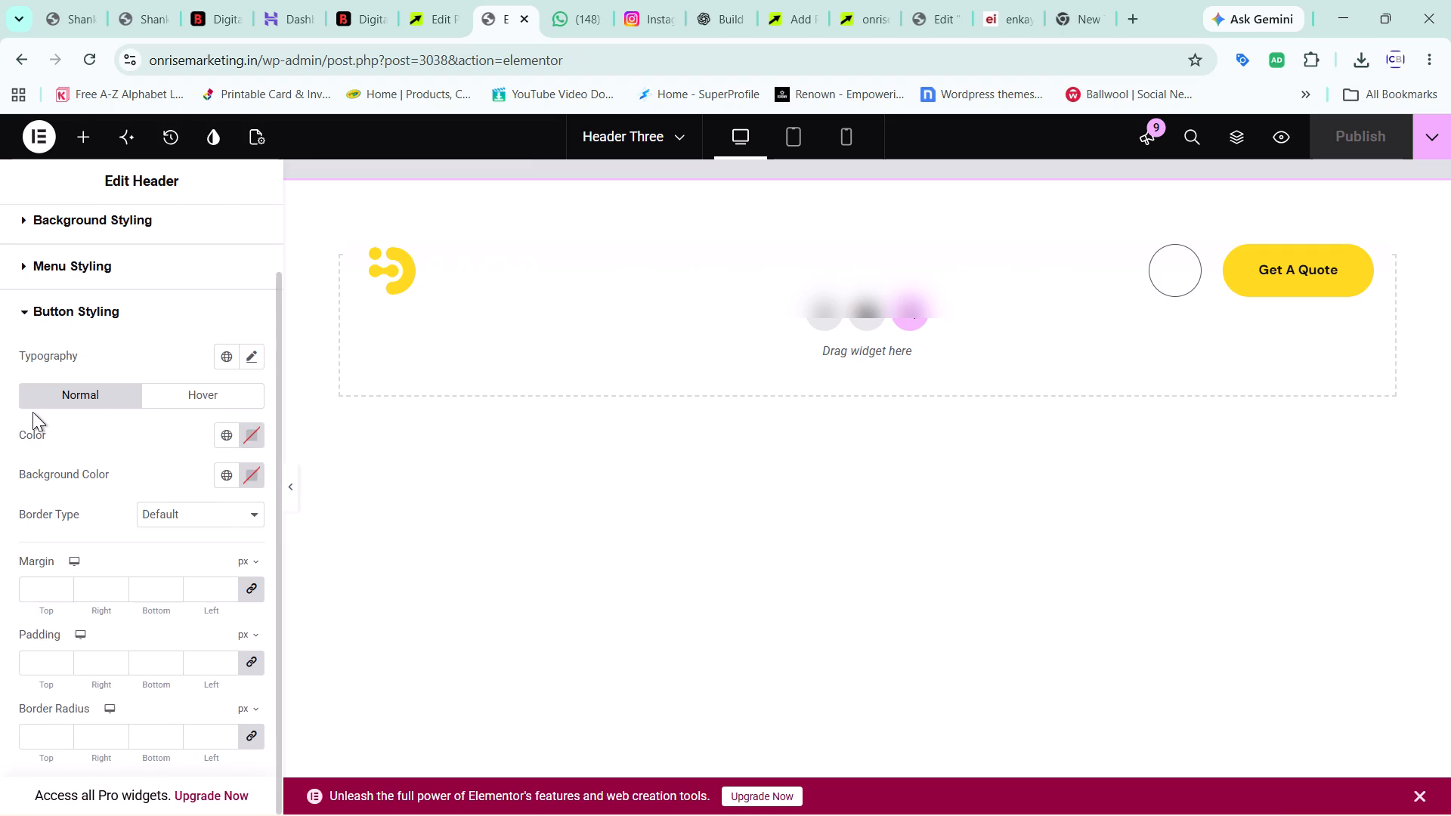
scroll(32, 412, up, 3)
click(212, 214)
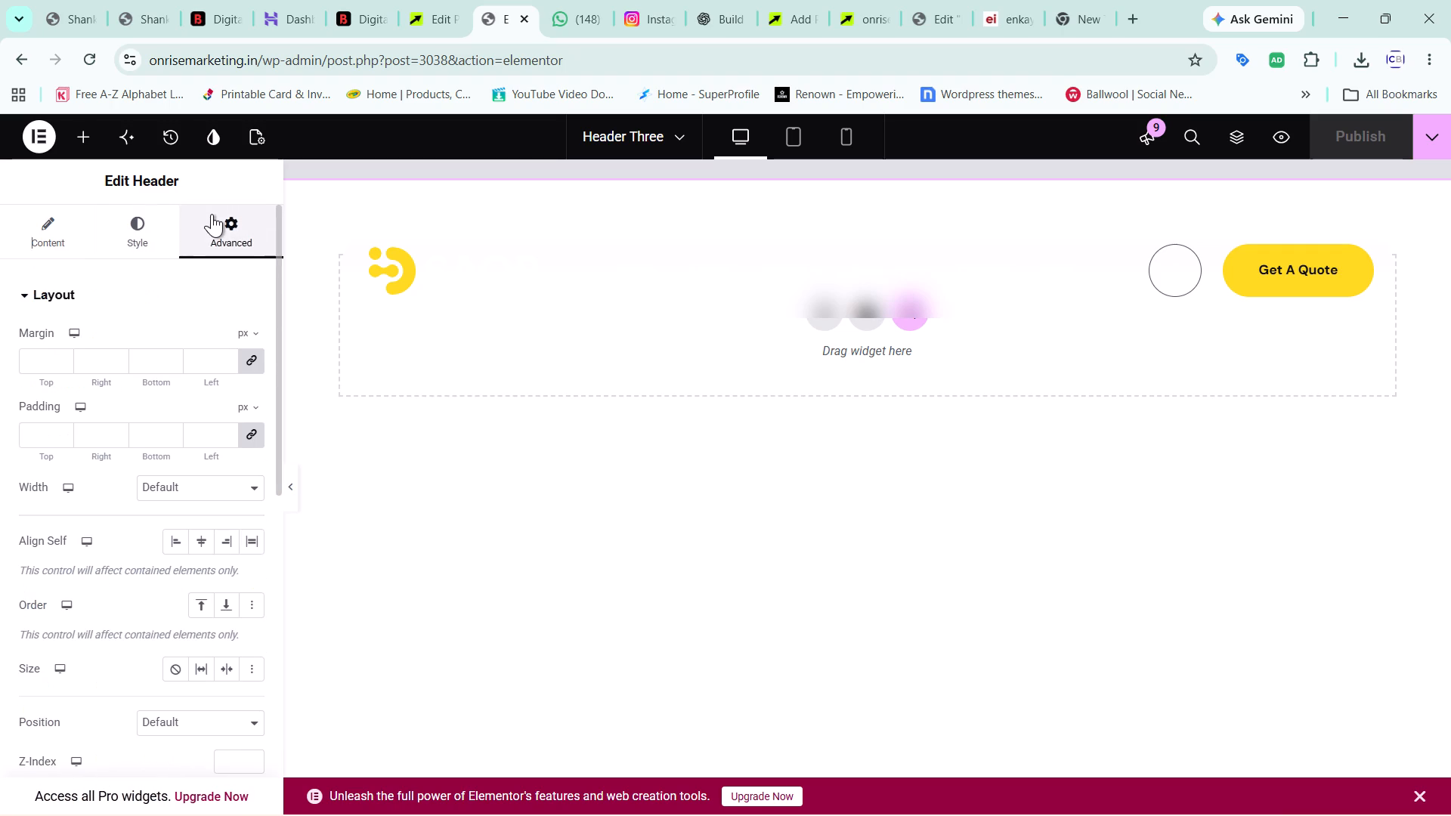
click(56, 238)
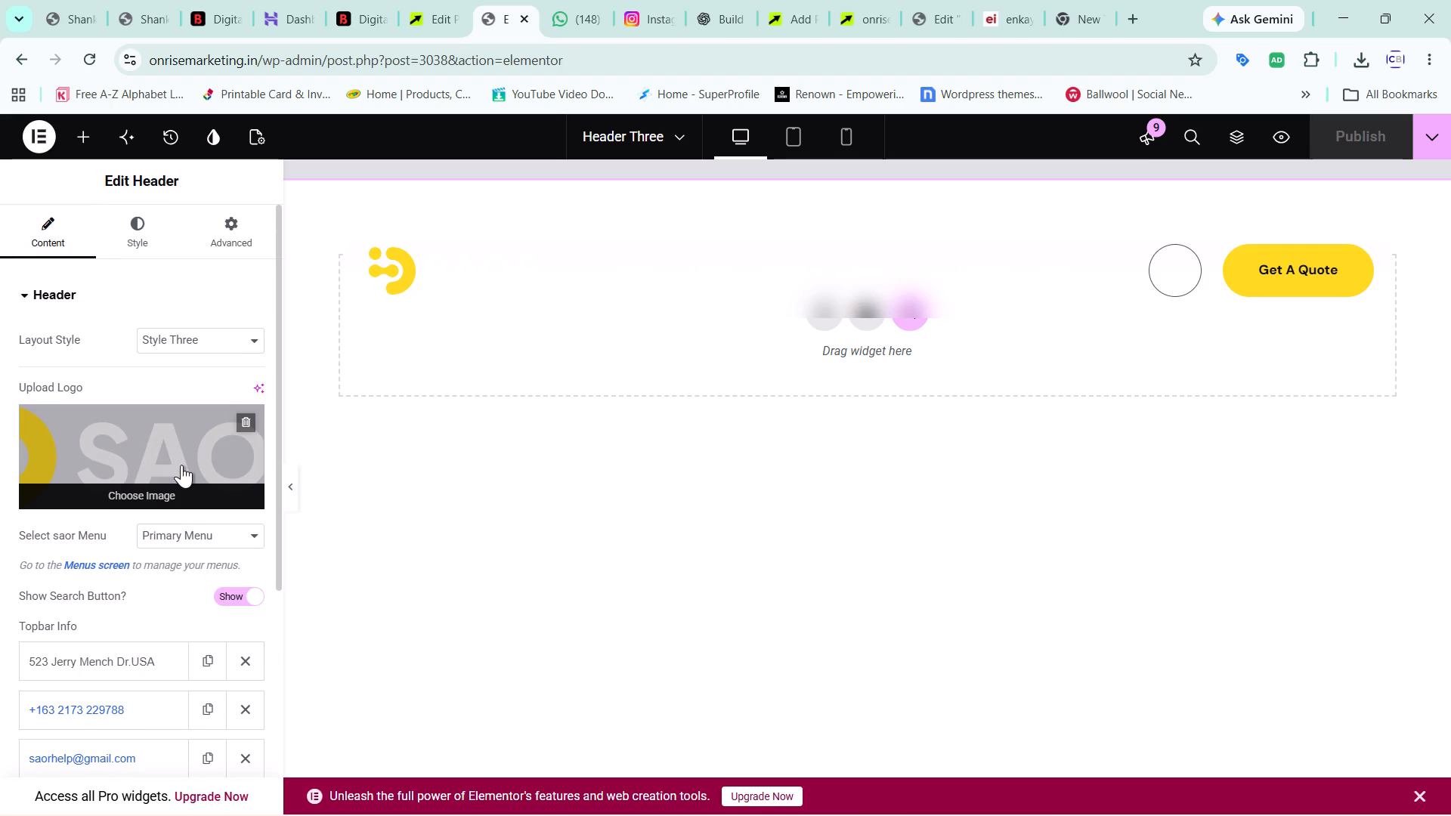
Browse the media library for the header logo and check the attachment details of "logo 182 50" and "logo-orange".
click(153, 494)
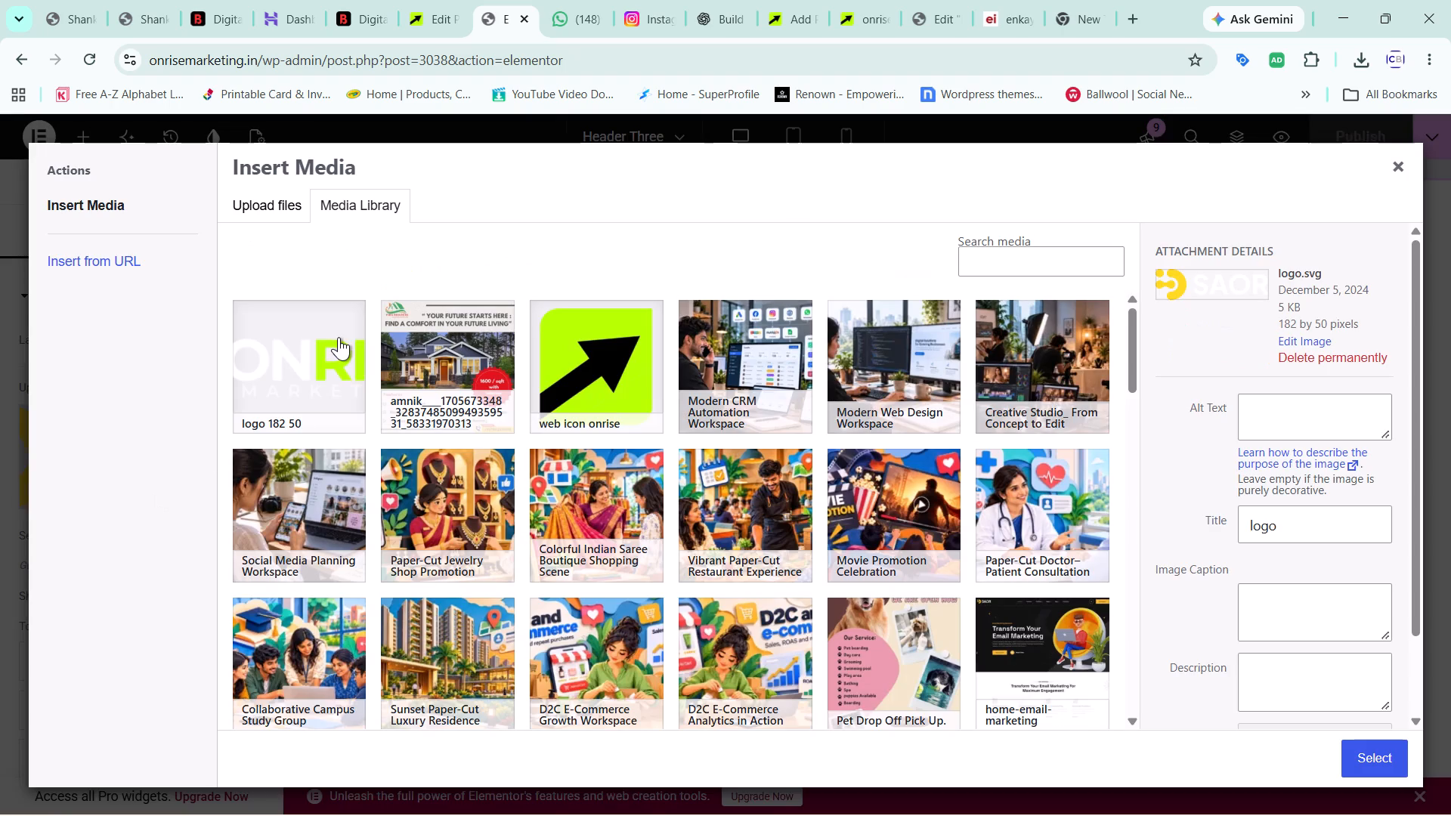
click(295, 365)
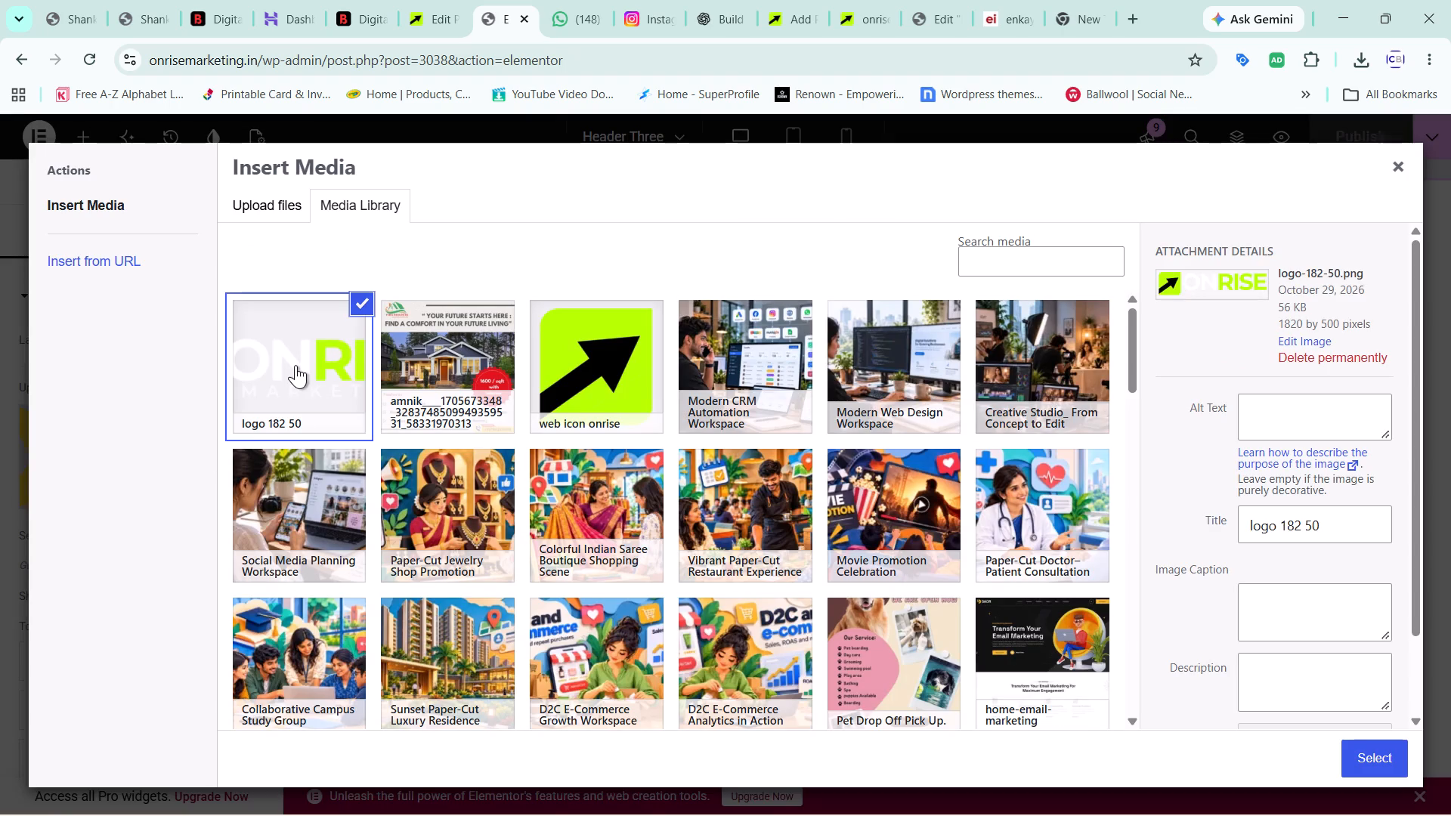
click(295, 365)
scroll(665, 504, down, 6)
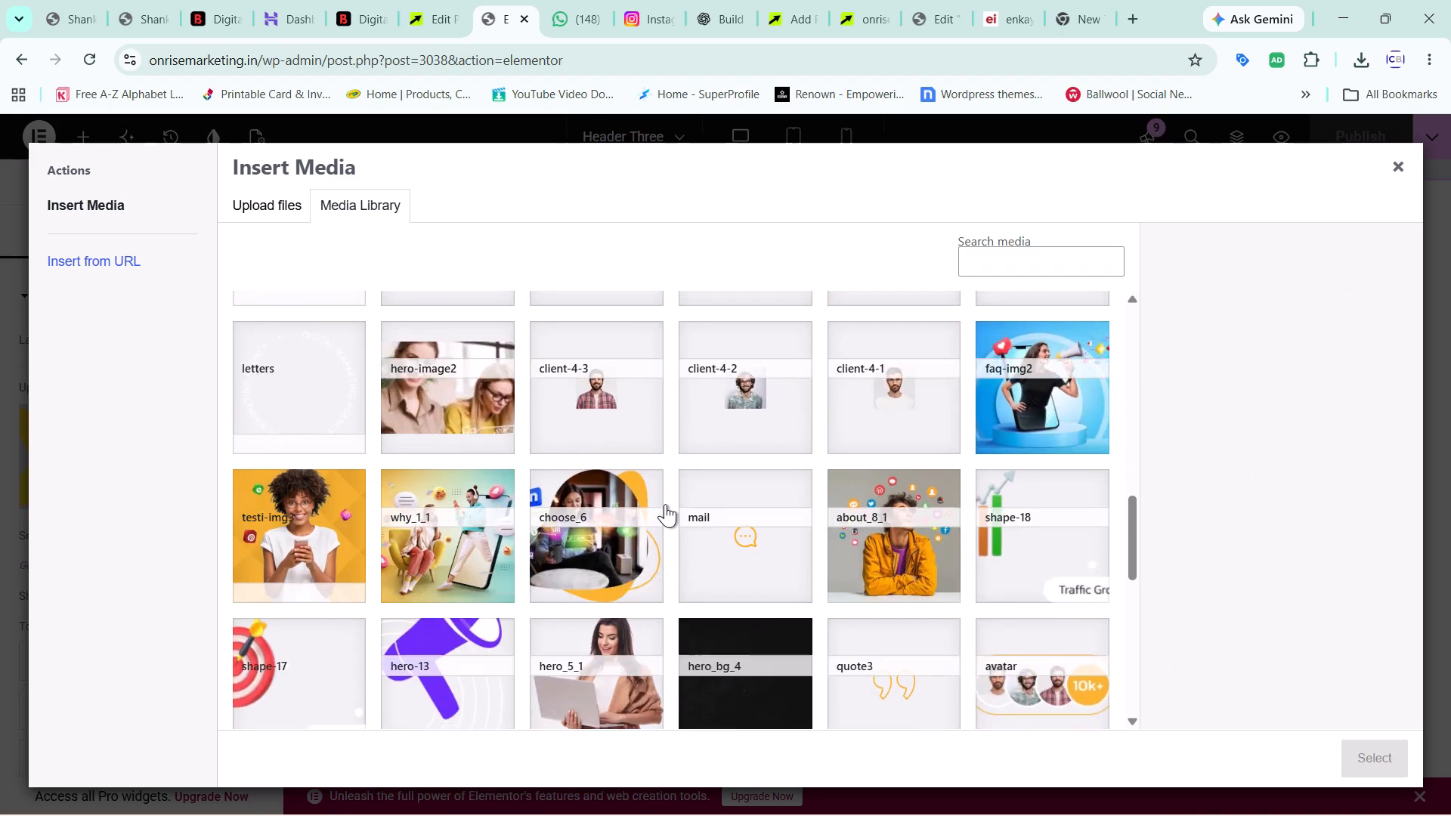
scroll(665, 504, down, 1)
scroll(877, 478, down, 2)
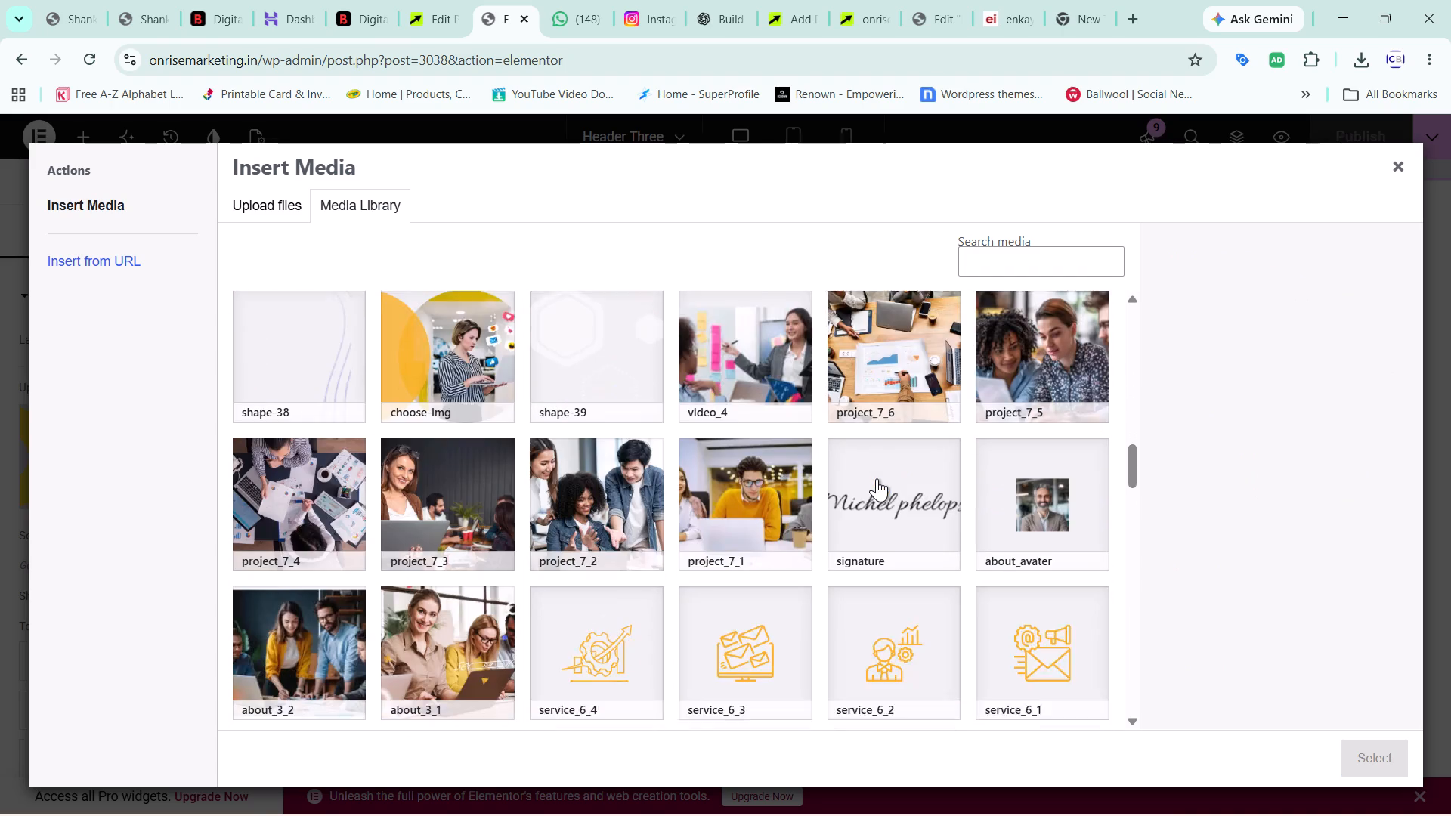
scroll(877, 478, down, 5)
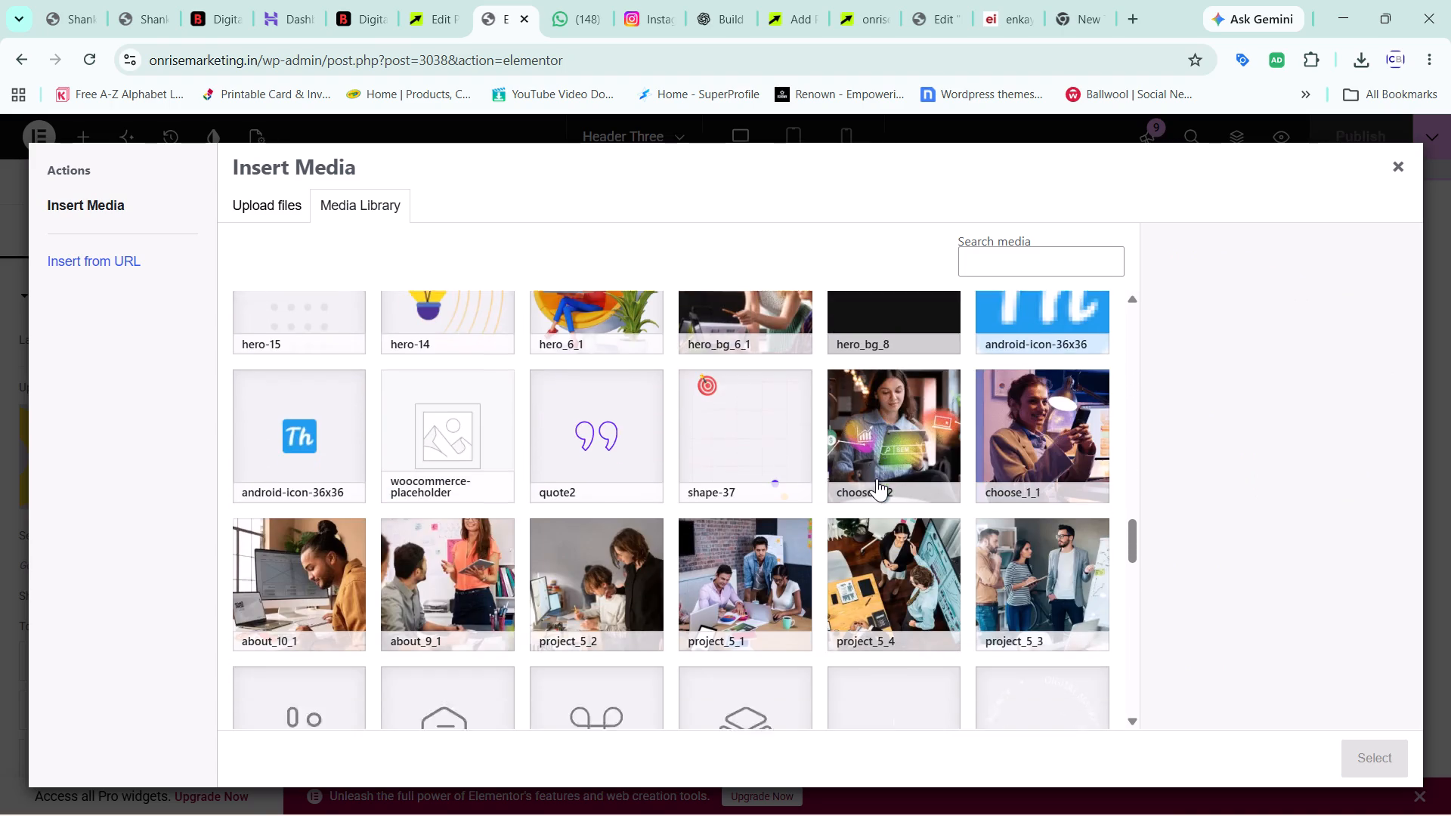
scroll(877, 478, down, 2)
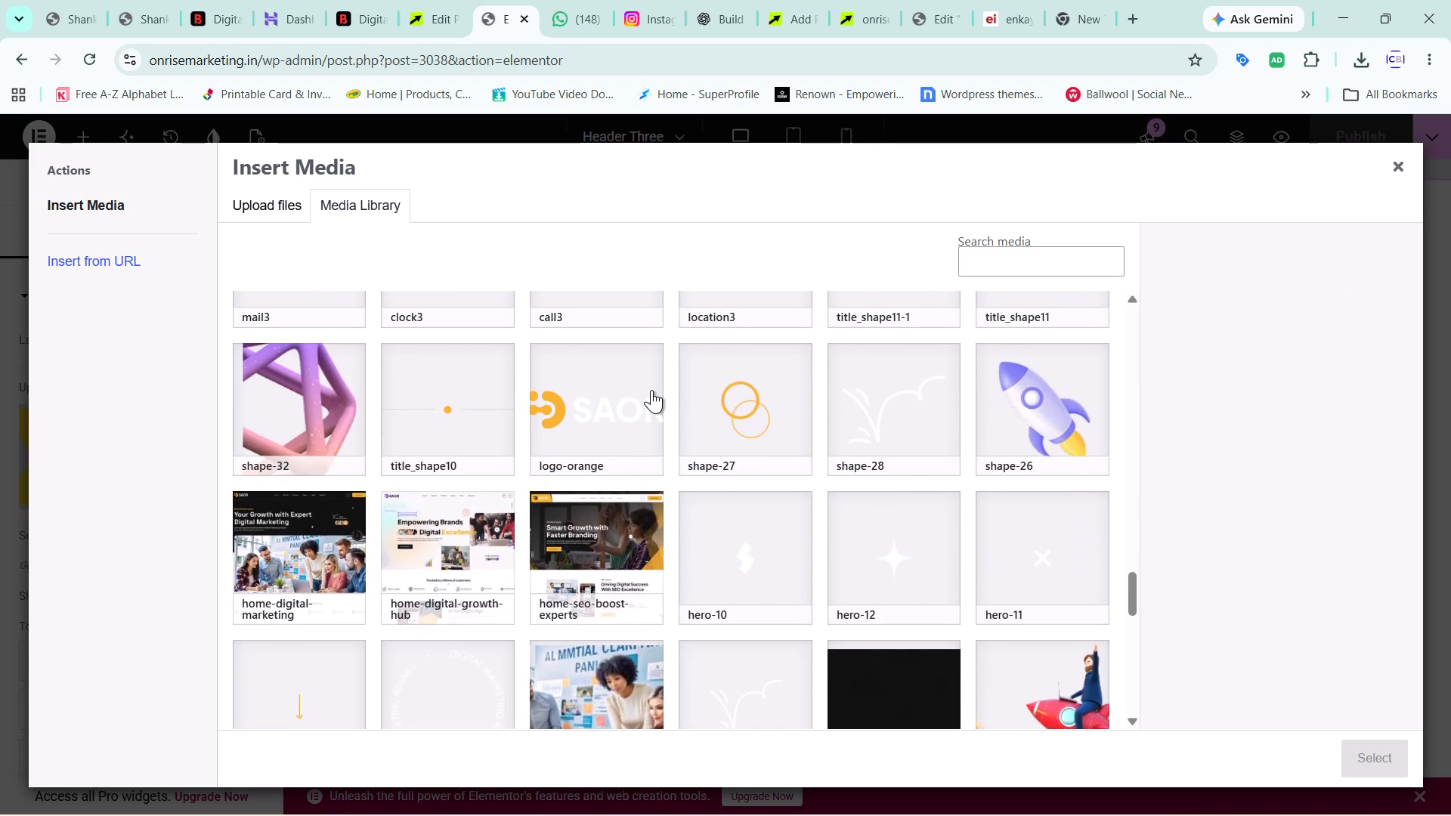
click(651, 390)
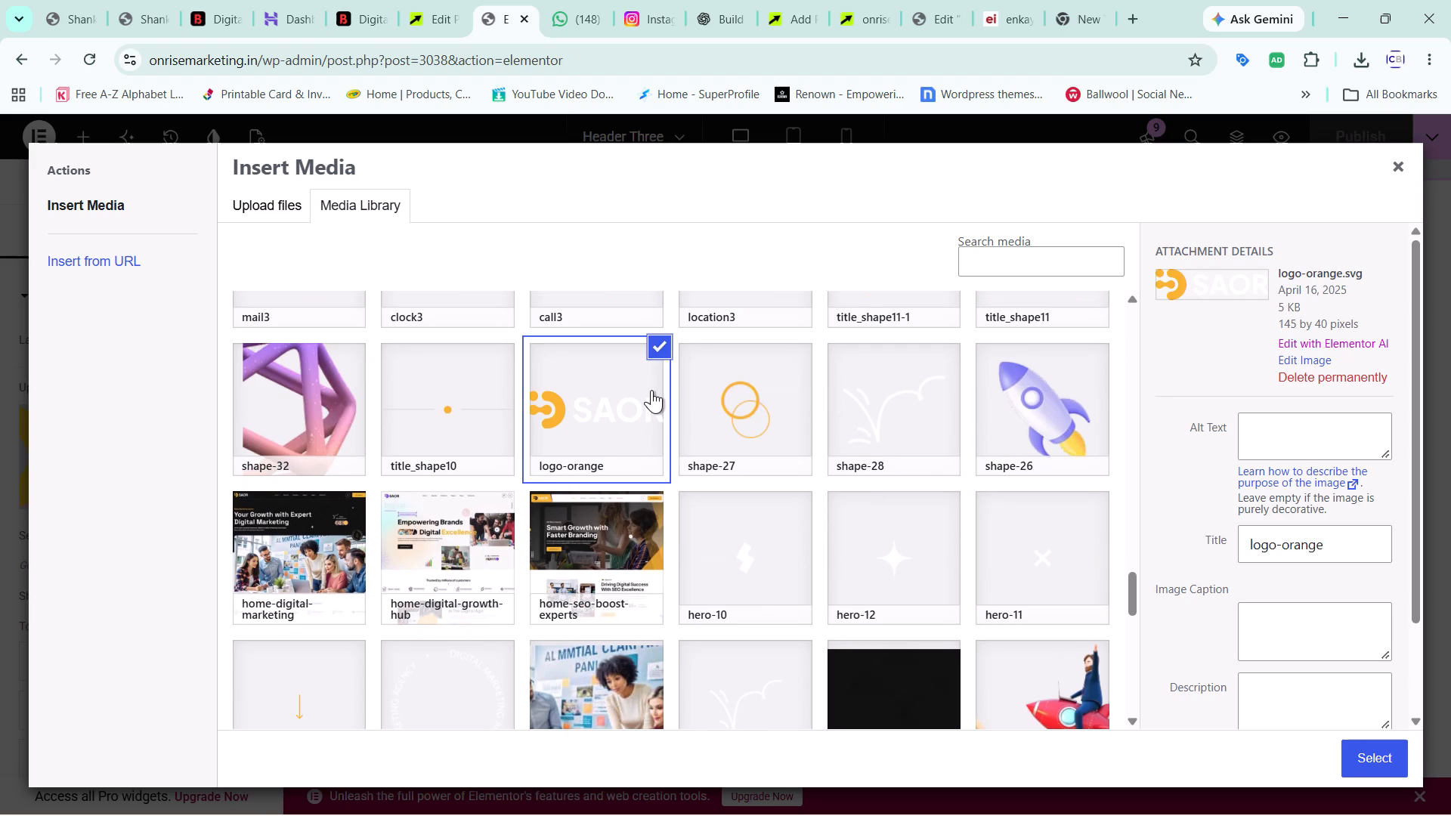
Select the "logo 182 50" image again and compare it with the other logo images in the media library.
scroll(651, 390, up, 5)
scroll(242, 420, up, 3)
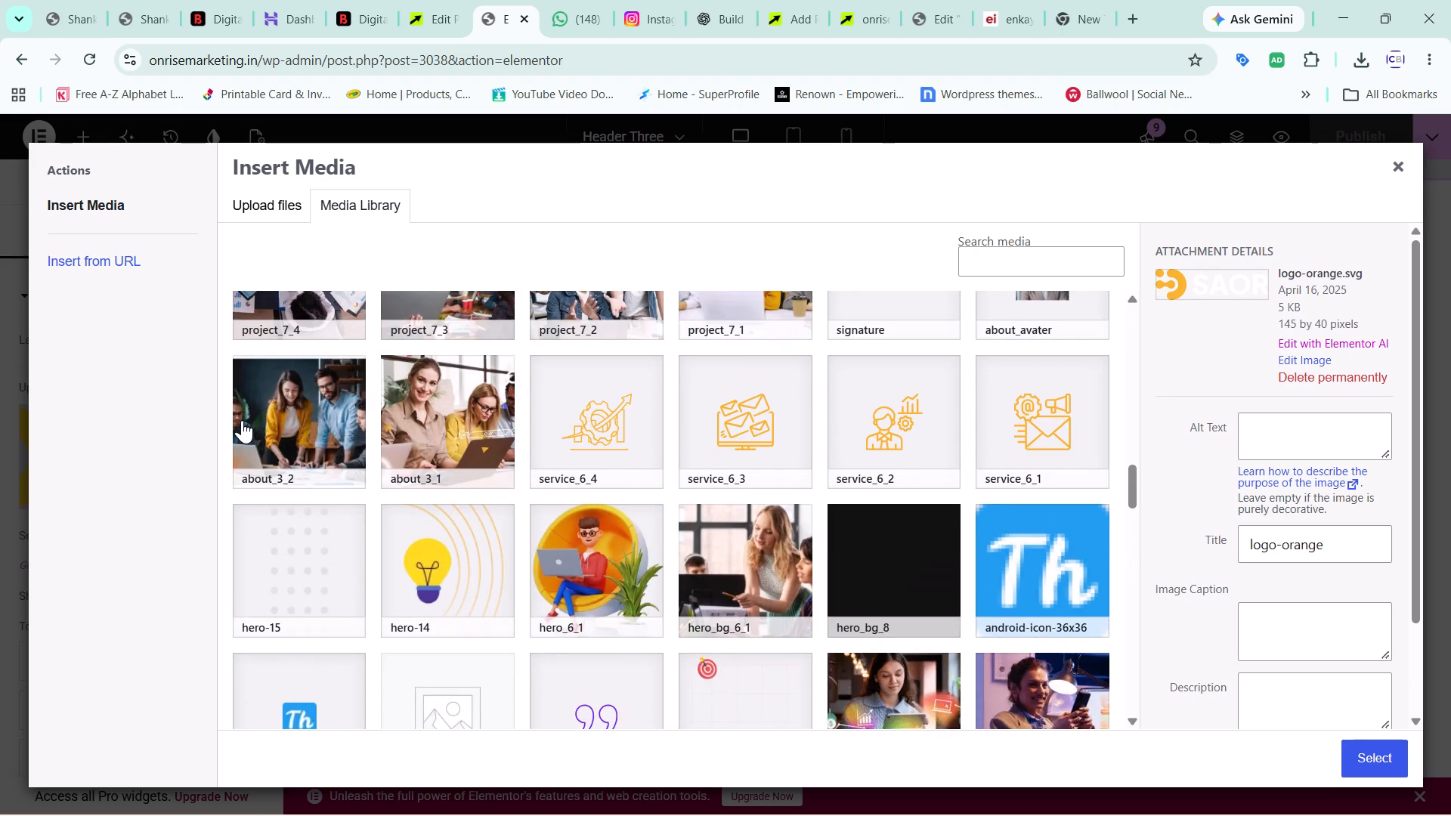
scroll(242, 420, up, 8)
click(338, 320)
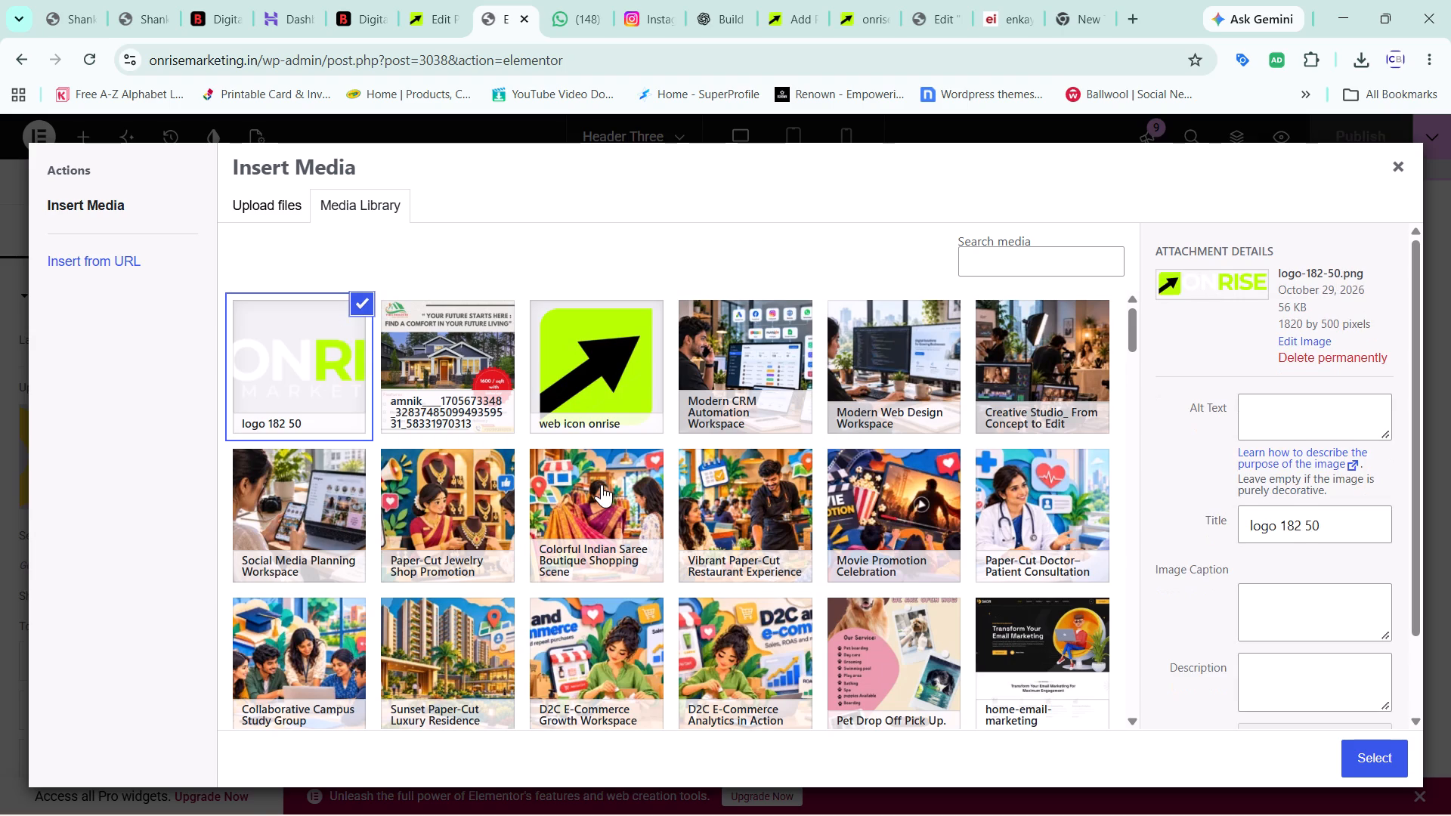
scroll(602, 484, down, 6)
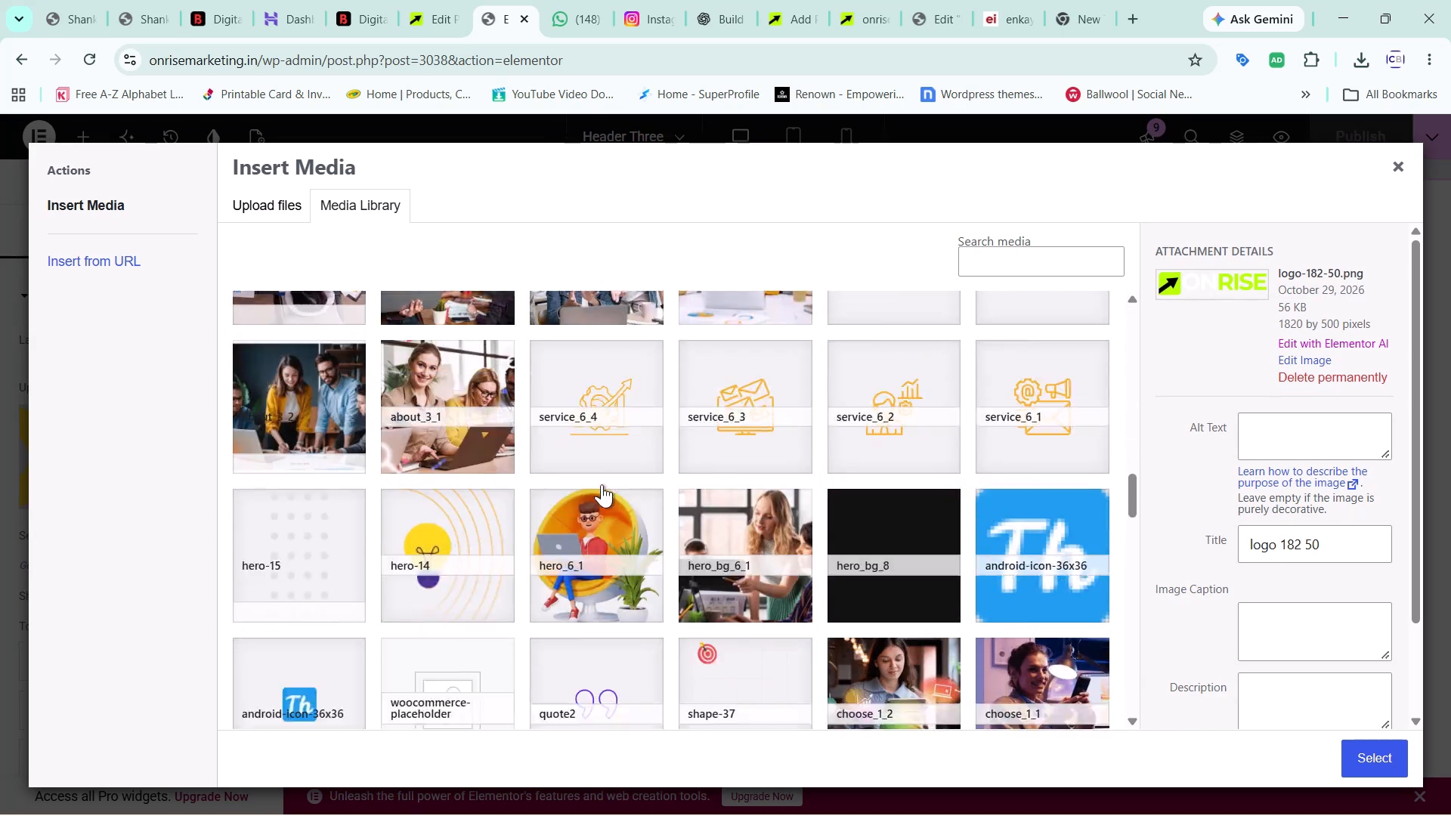
scroll(602, 484, down, 3)
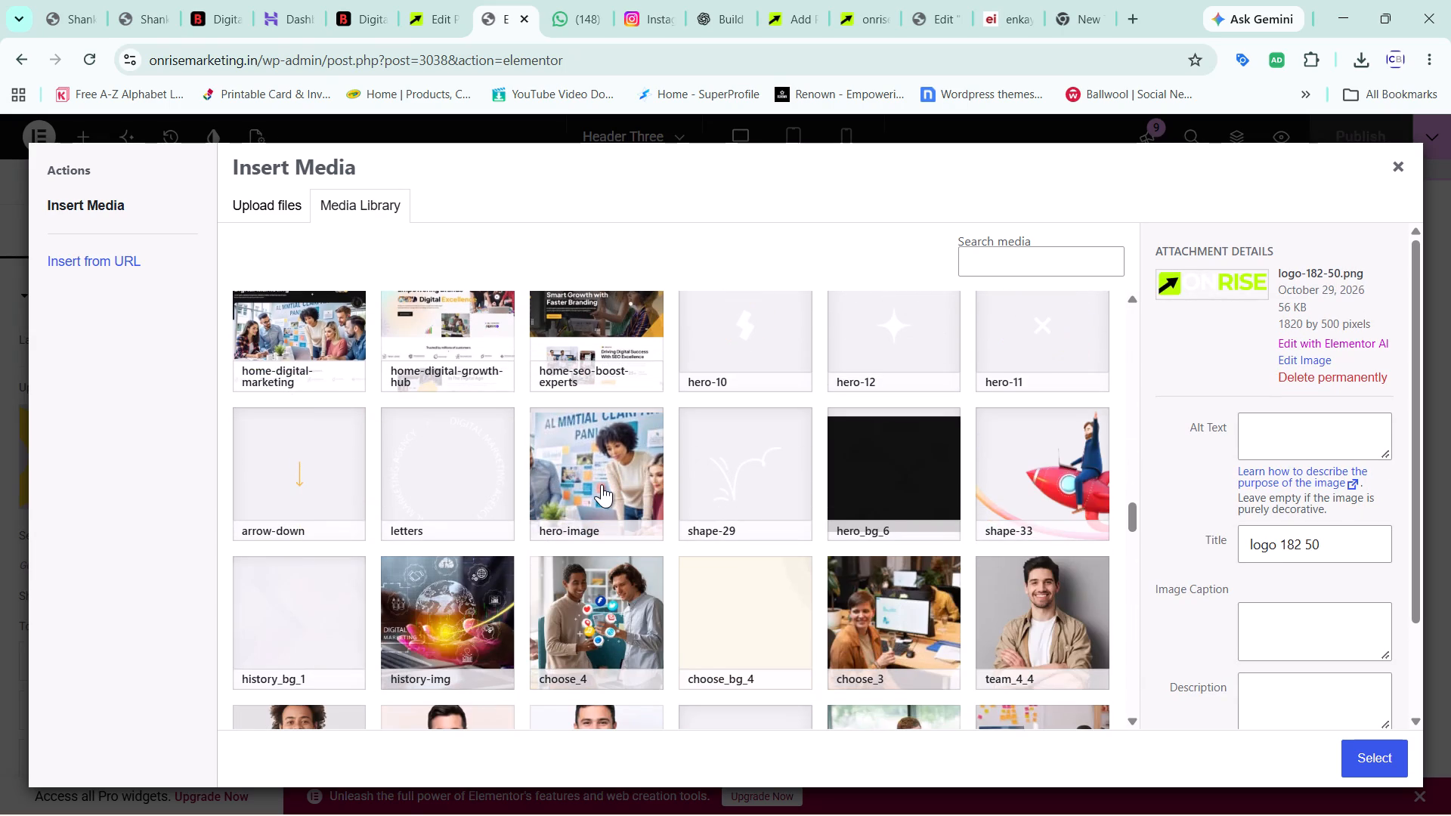
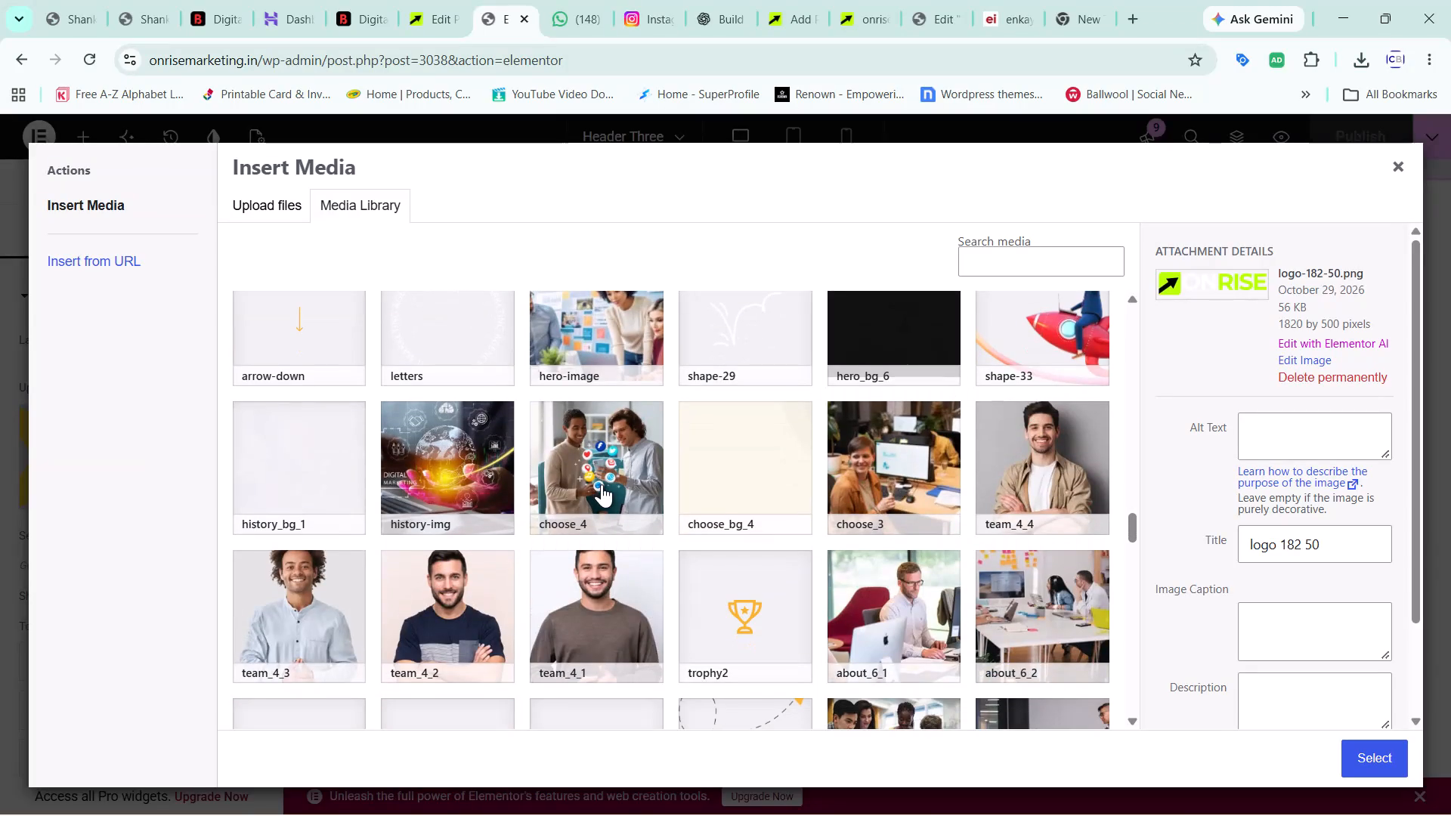
Browse the media library for the original Saor header logo and check the attachment details of "logo".
scroll(602, 484, down, 6)
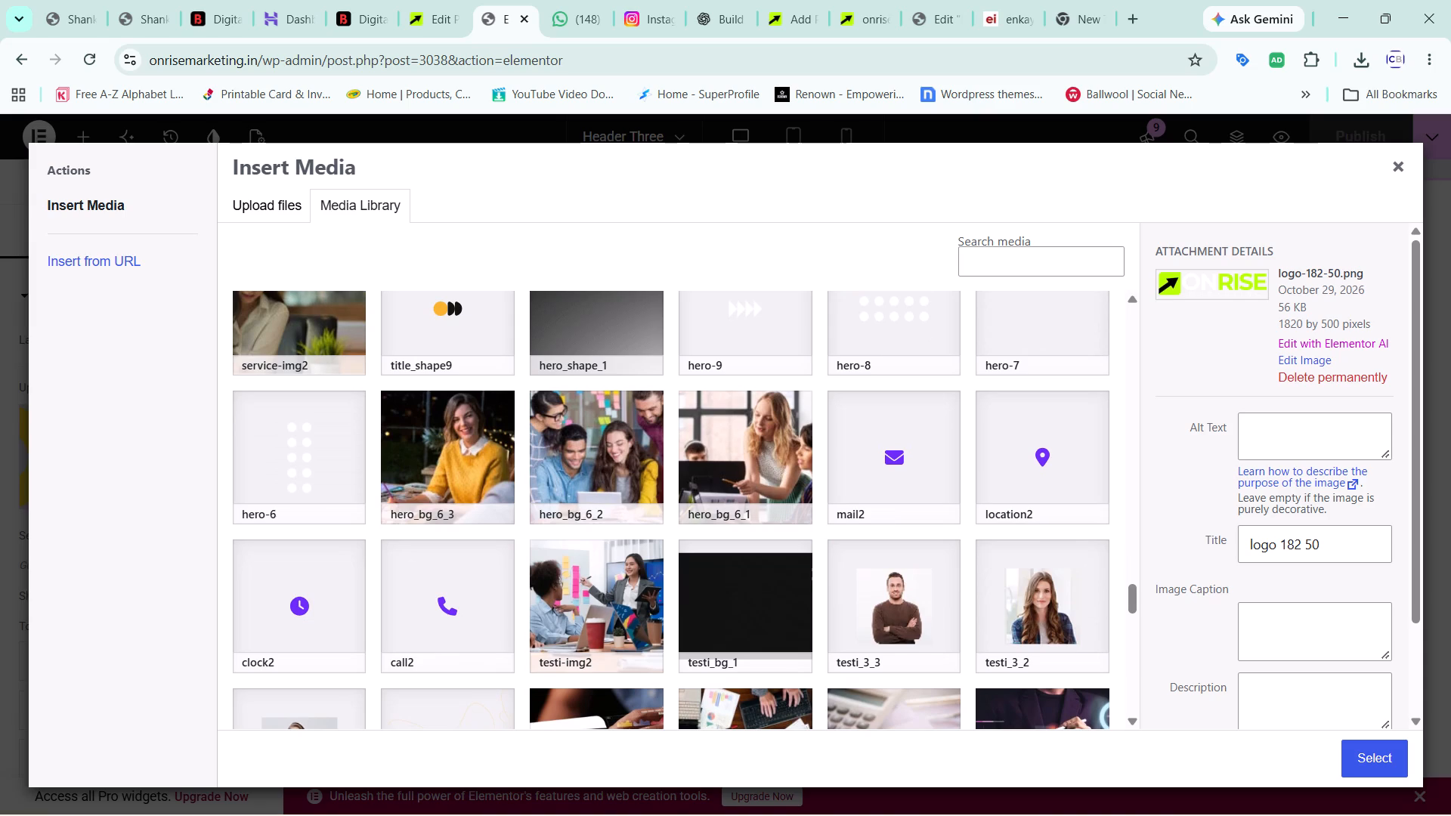
scroll(602, 484, down, 1)
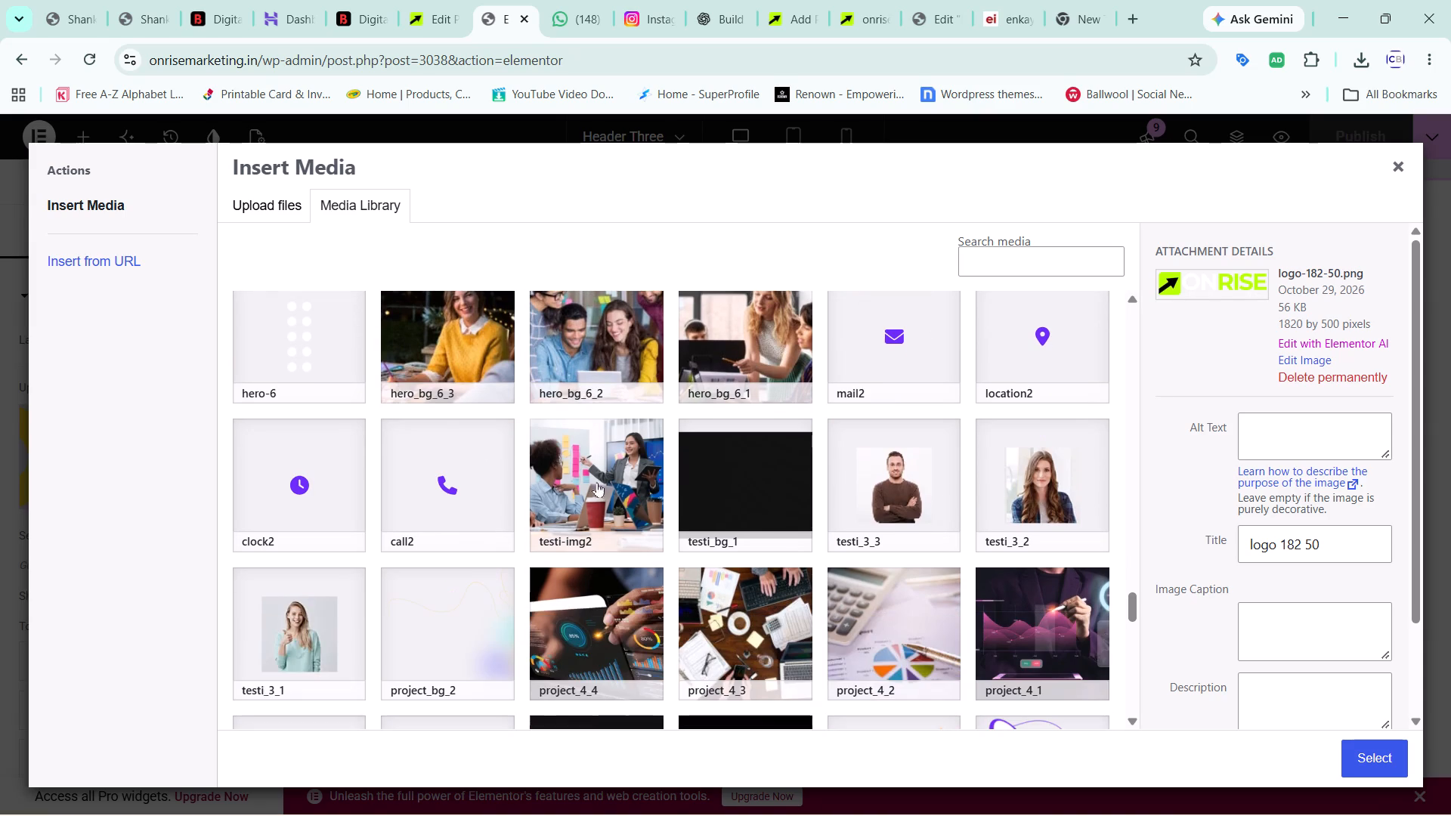
scroll(596, 498, down, 3)
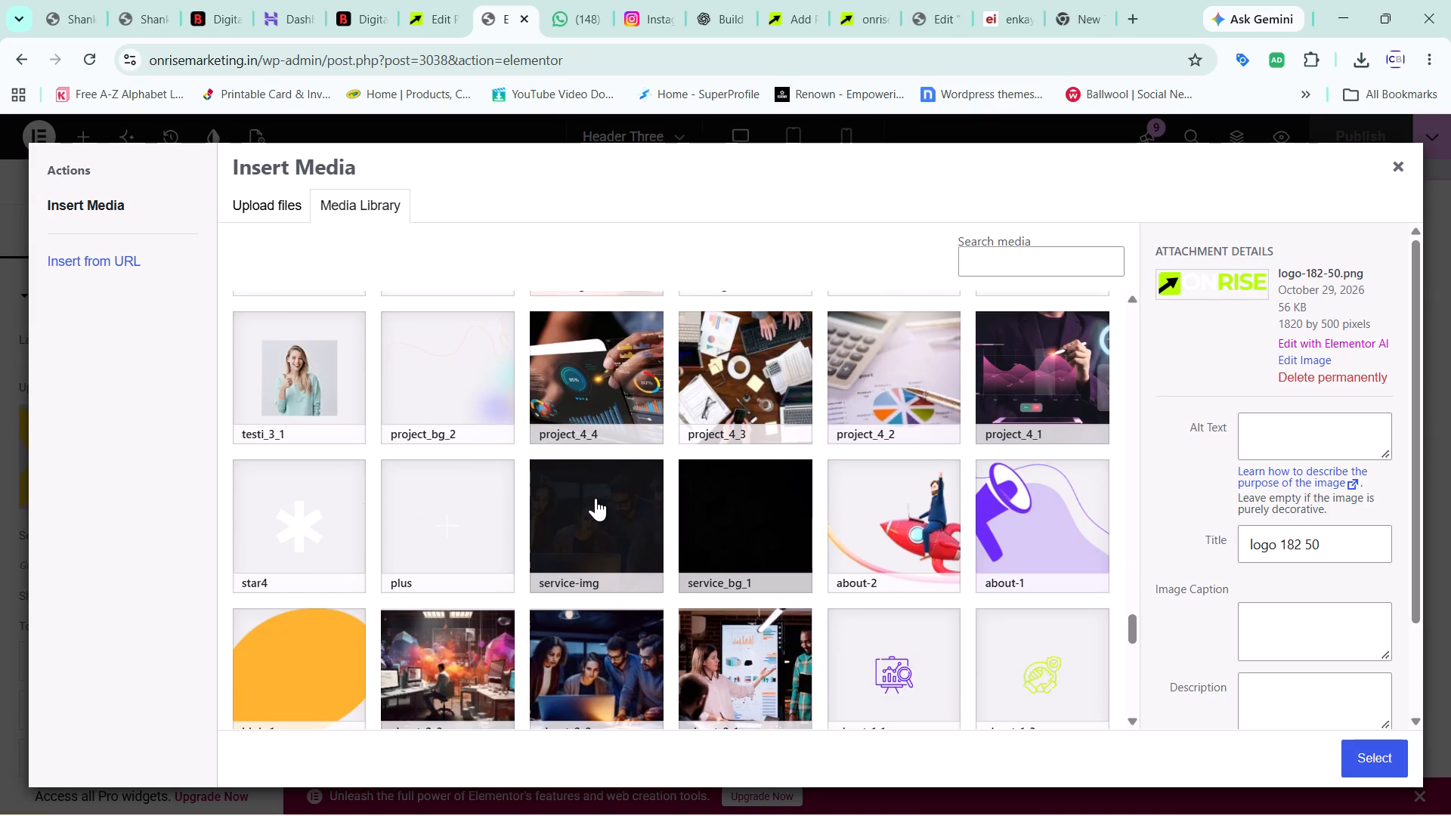
scroll(596, 498, down, 7)
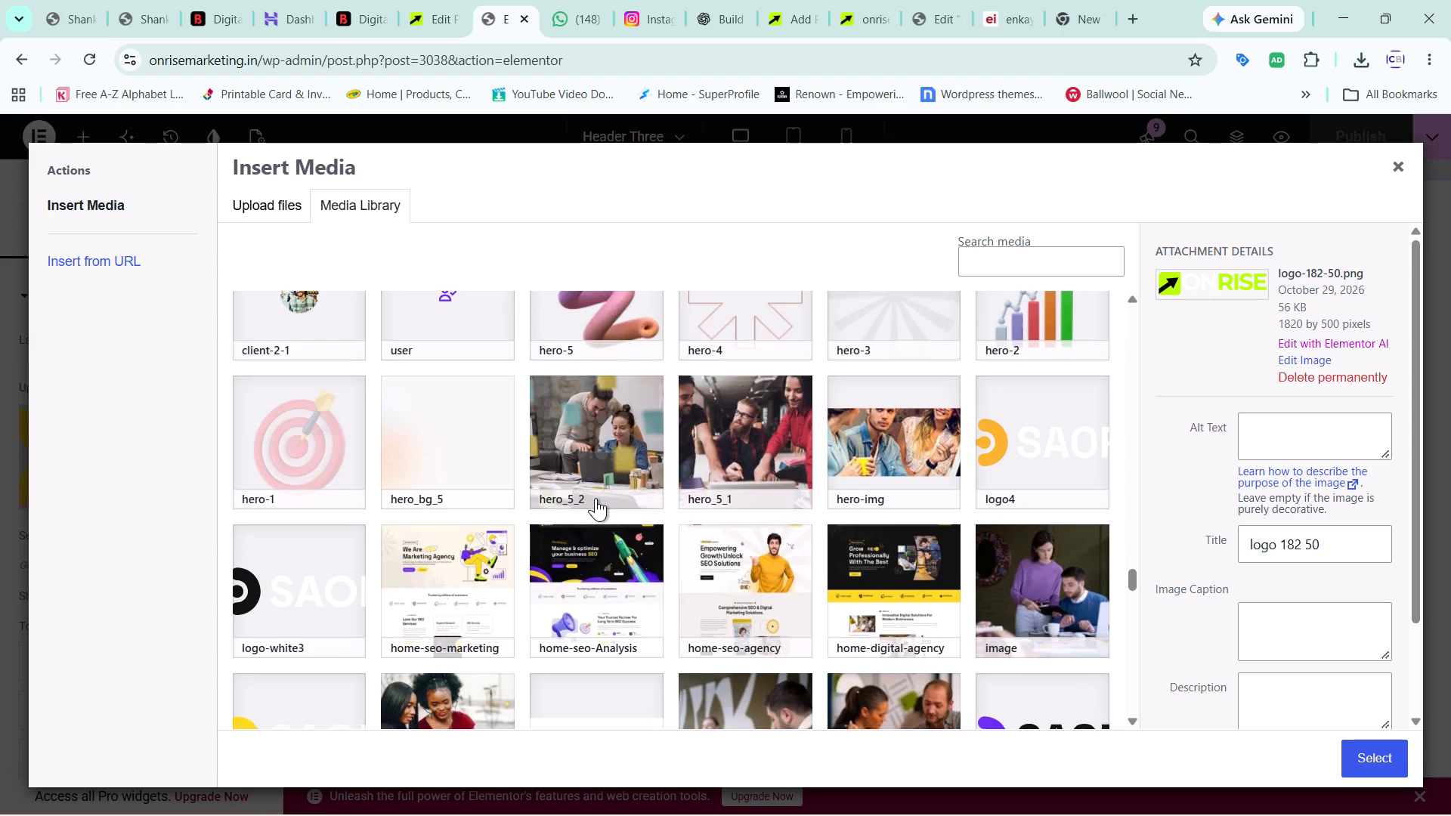
scroll(596, 498, down, 2)
click(283, 484)
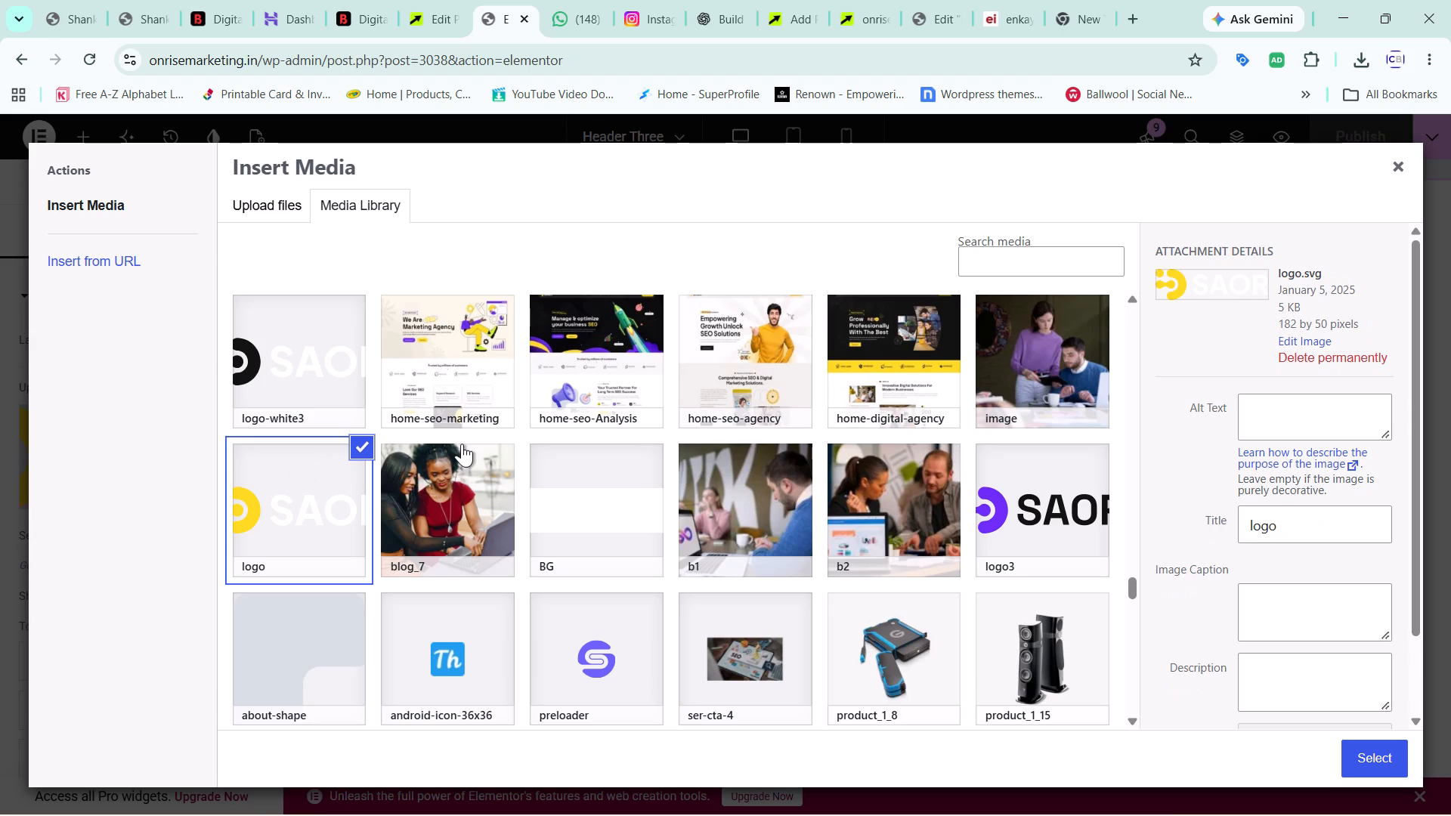
Go back to the "logo 182 50" image in the media library and check its attachment details for comparison.
scroll(462, 444, up, 15)
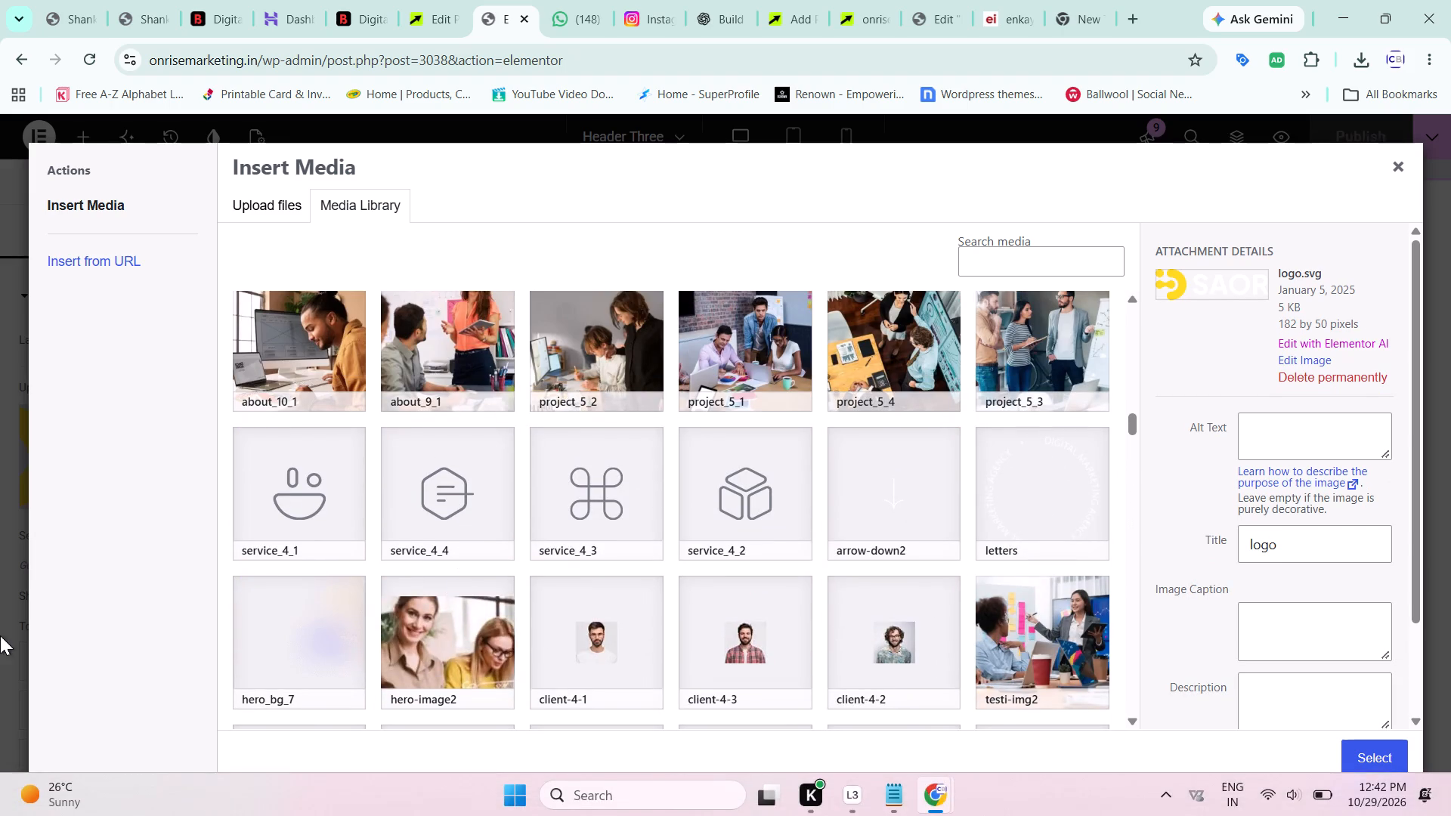
scroll(477, 523, up, 14)
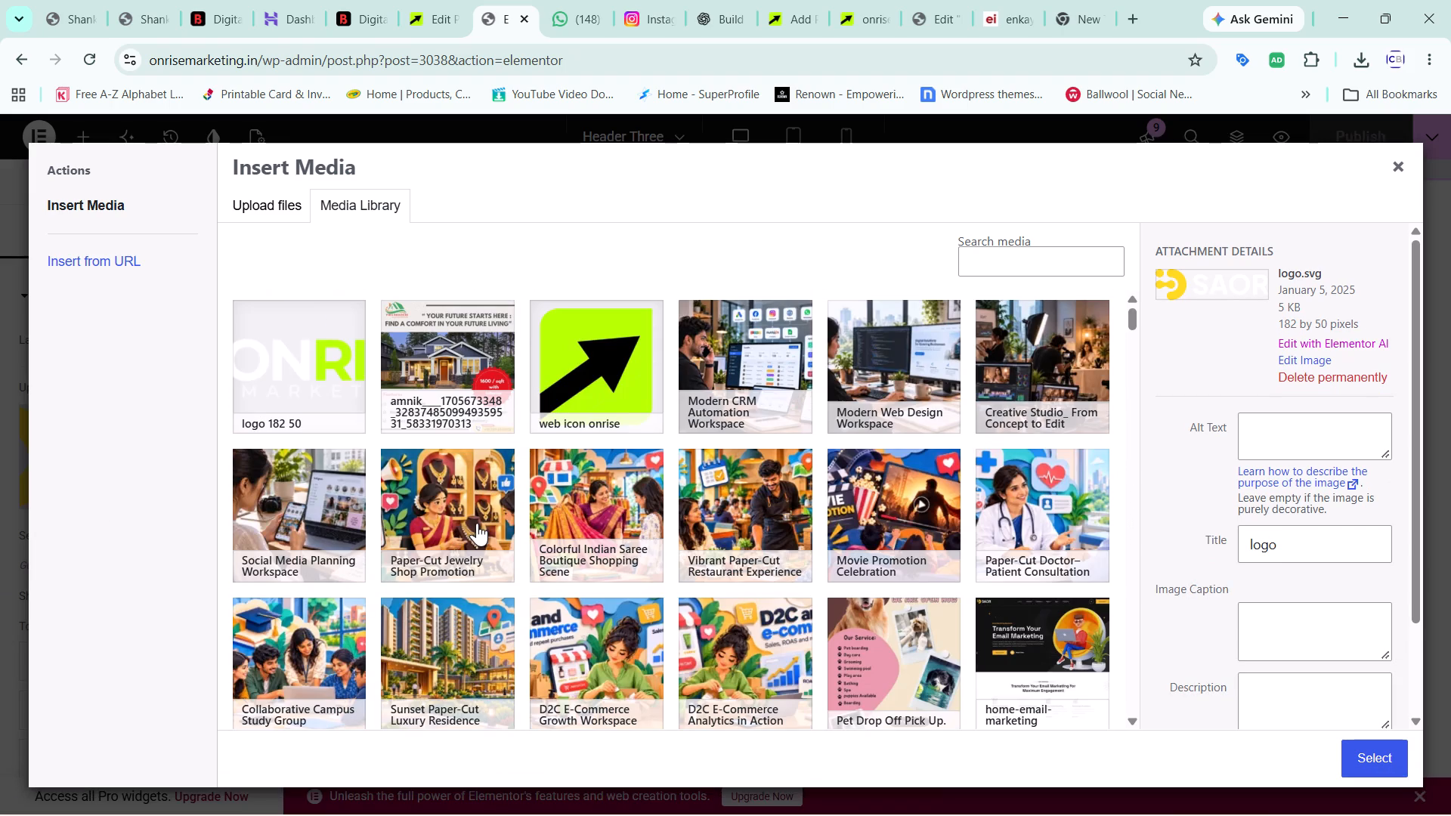
click(317, 381)
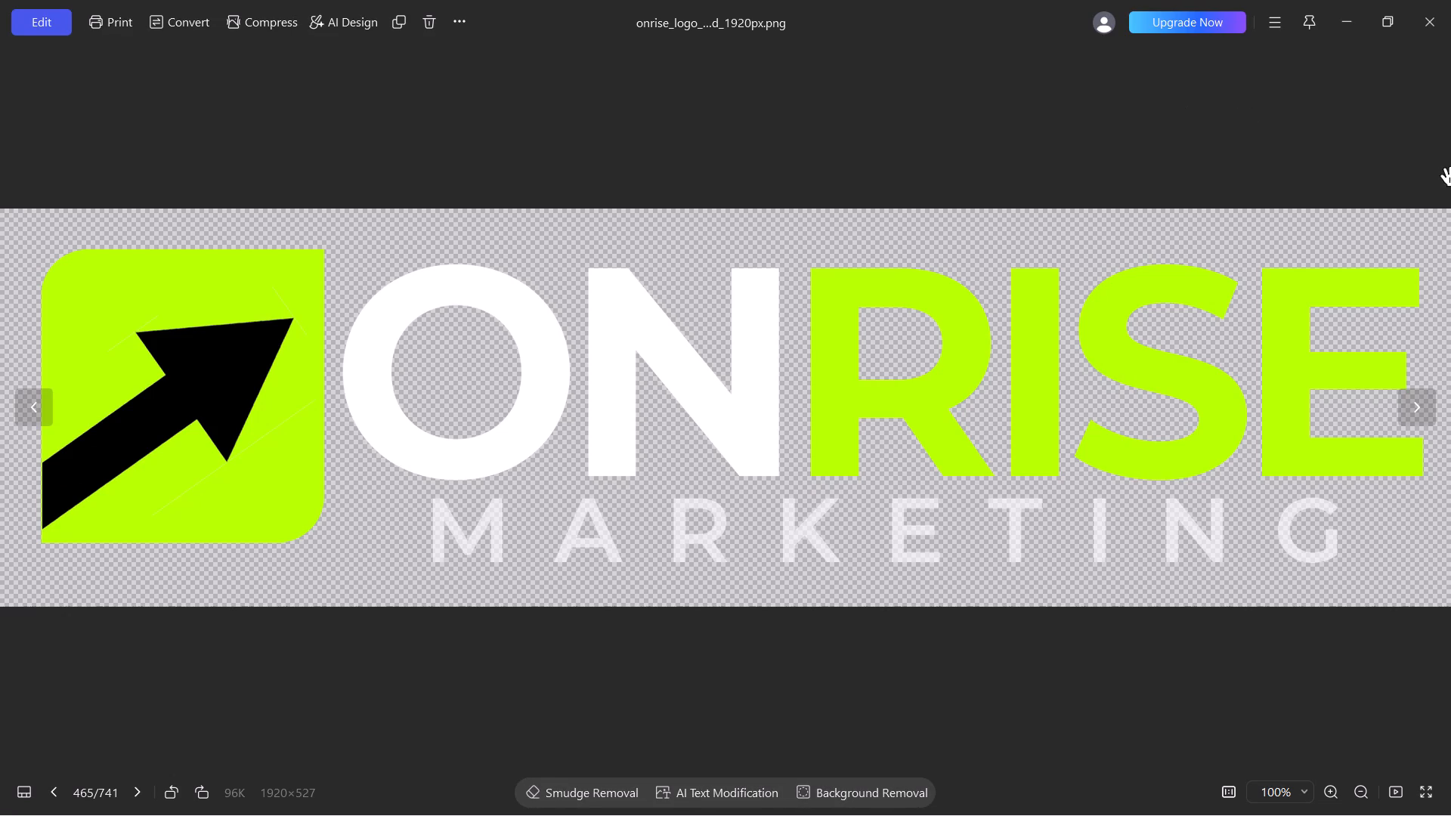
click(1431, 34)
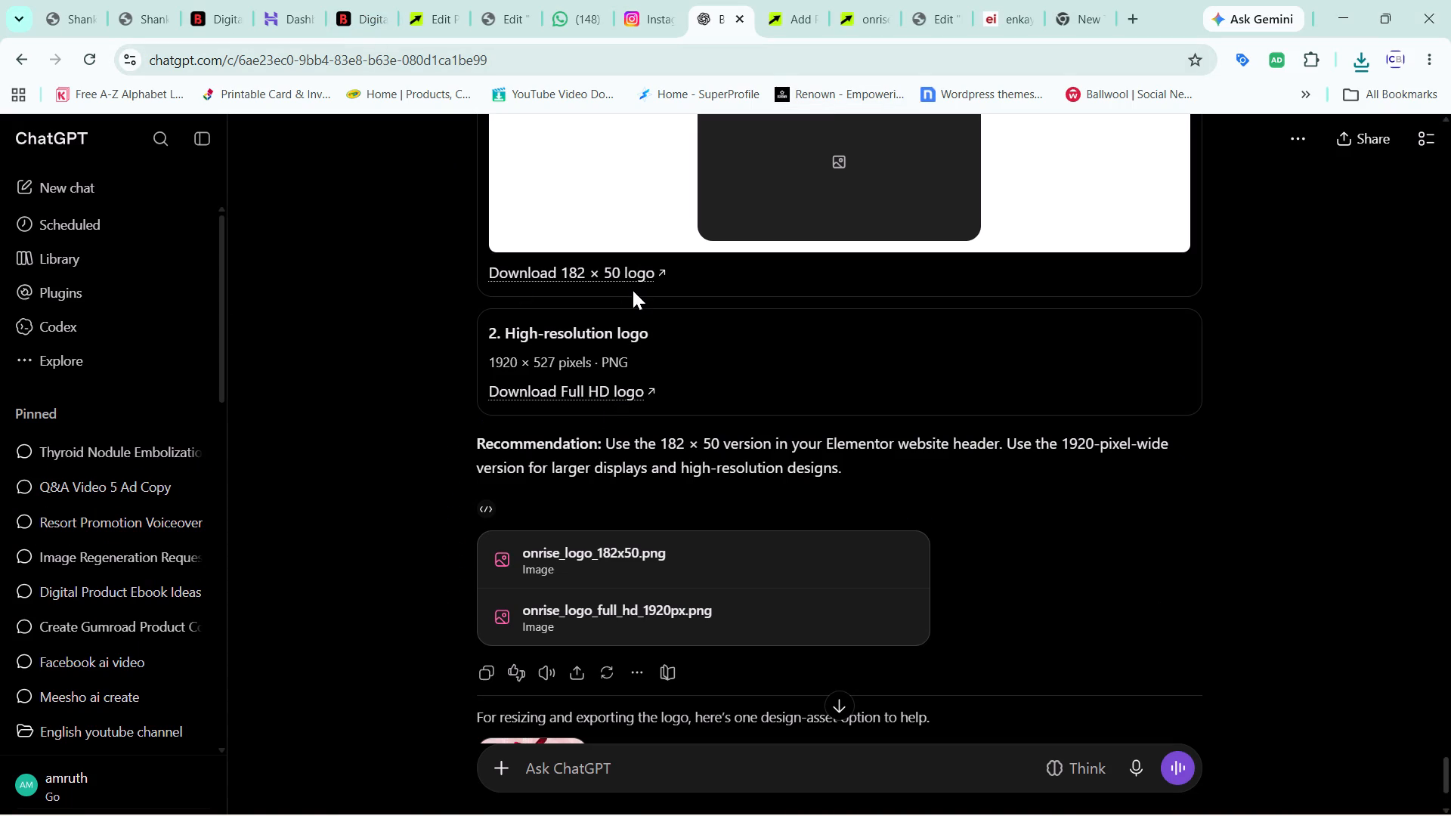
Go to the onrisemarketing.in home page and open its Header Three template for editing with Elementor.
click(781, 16)
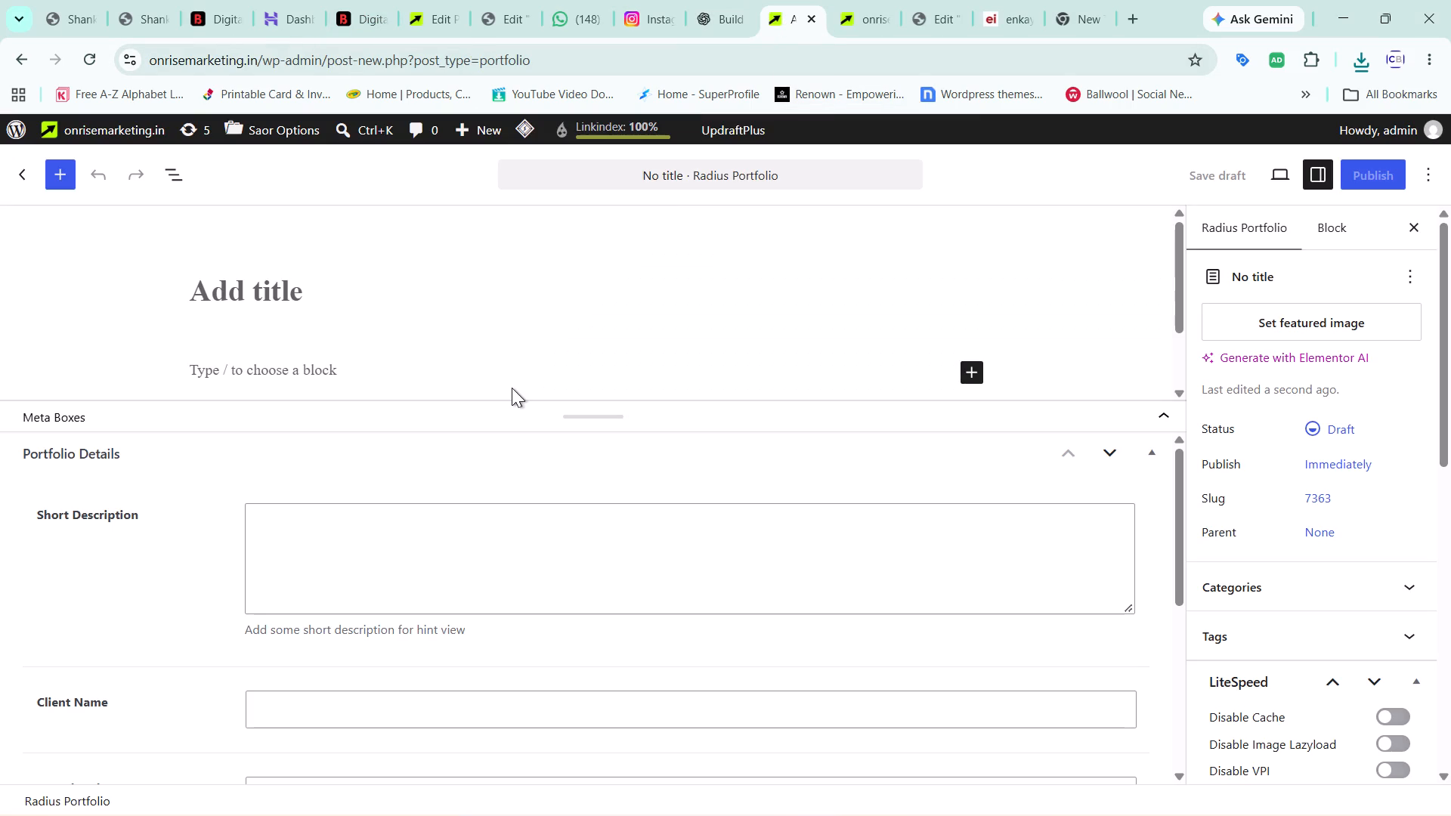
click(843, 0)
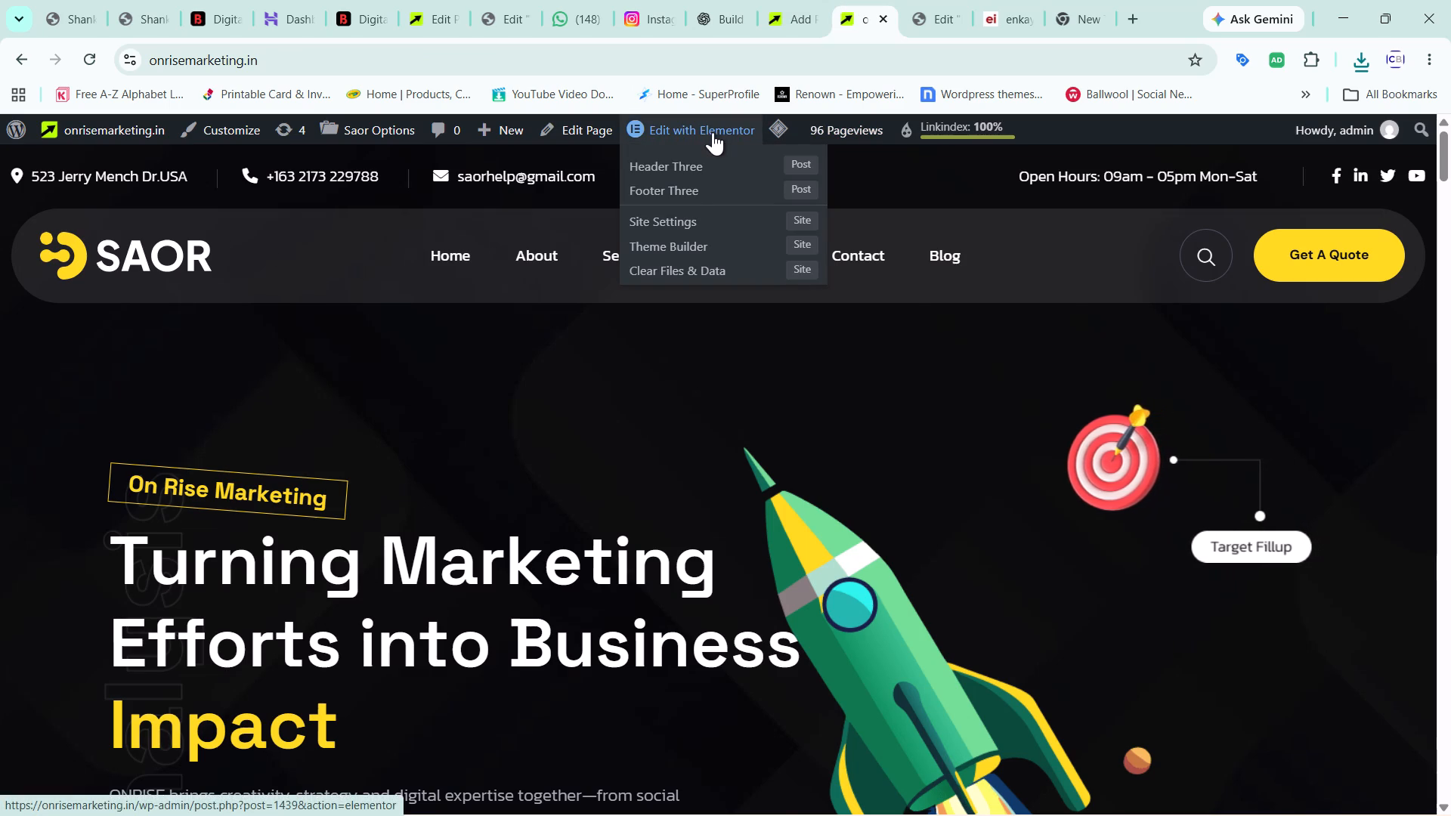
click(700, 164)
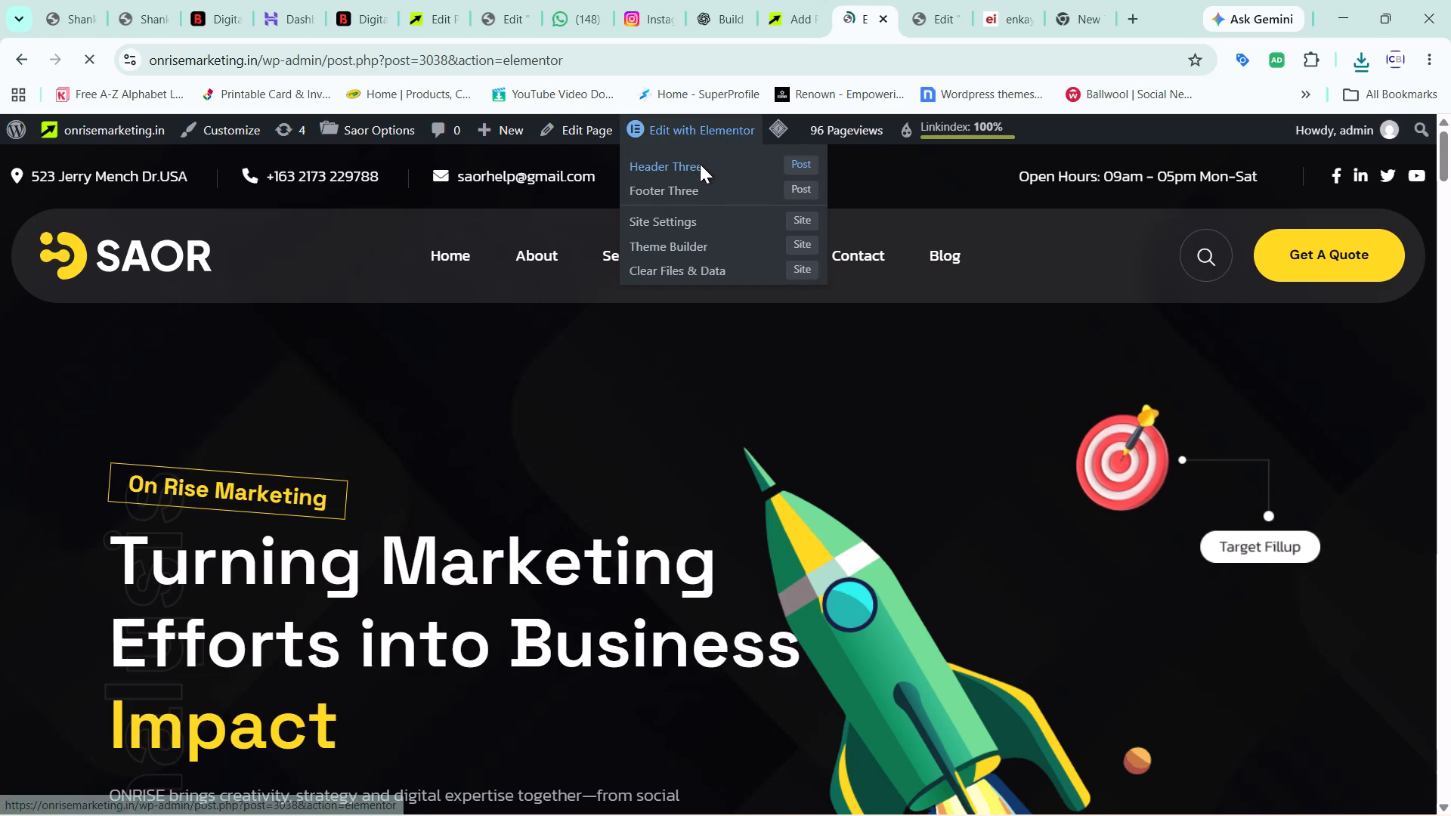
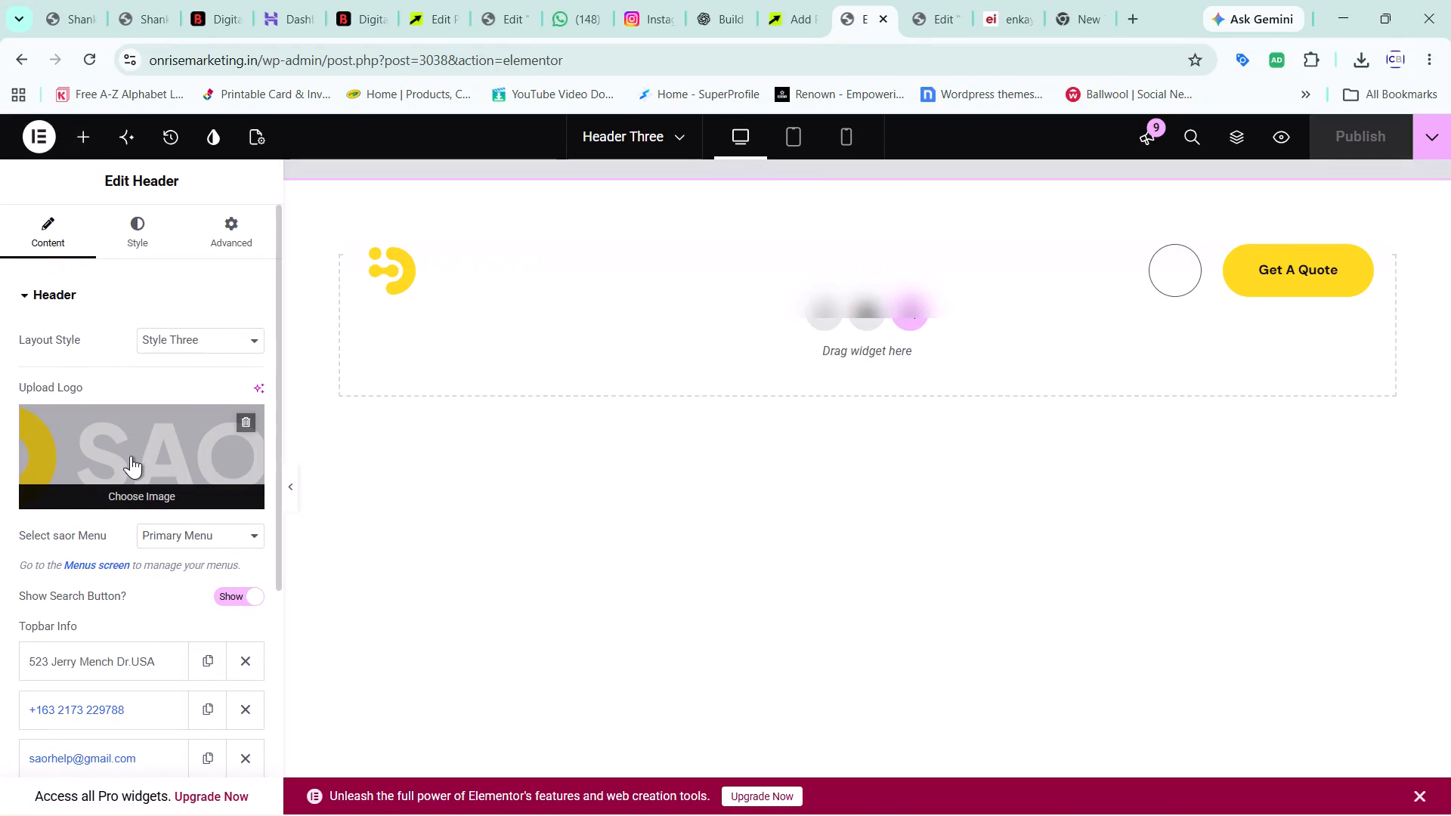
Upload onrise_logo_full_hd_1920px.png from Downloads to the media library and set it as the logo of the Header widget.
click(161, 487)
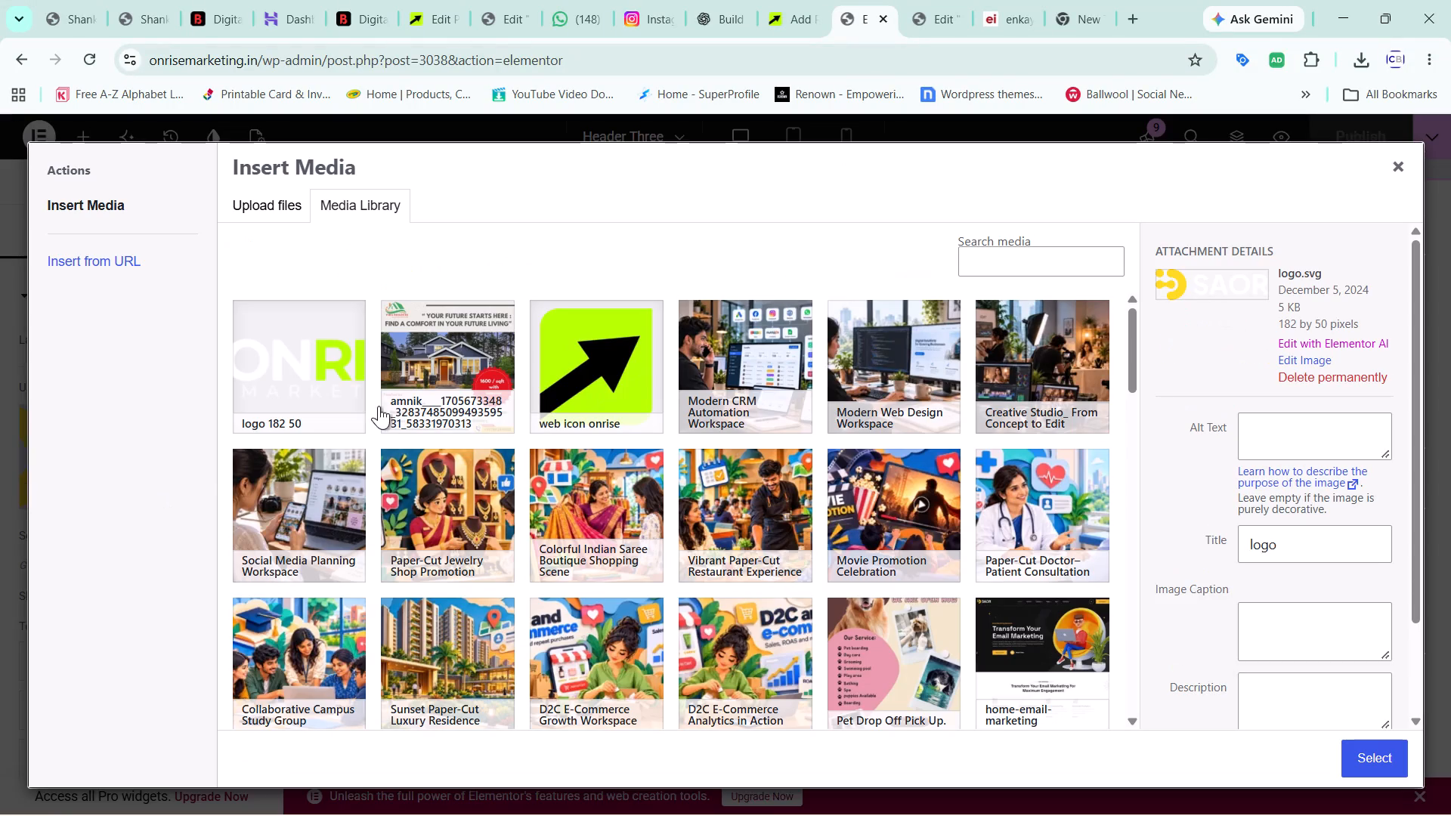
click(259, 192)
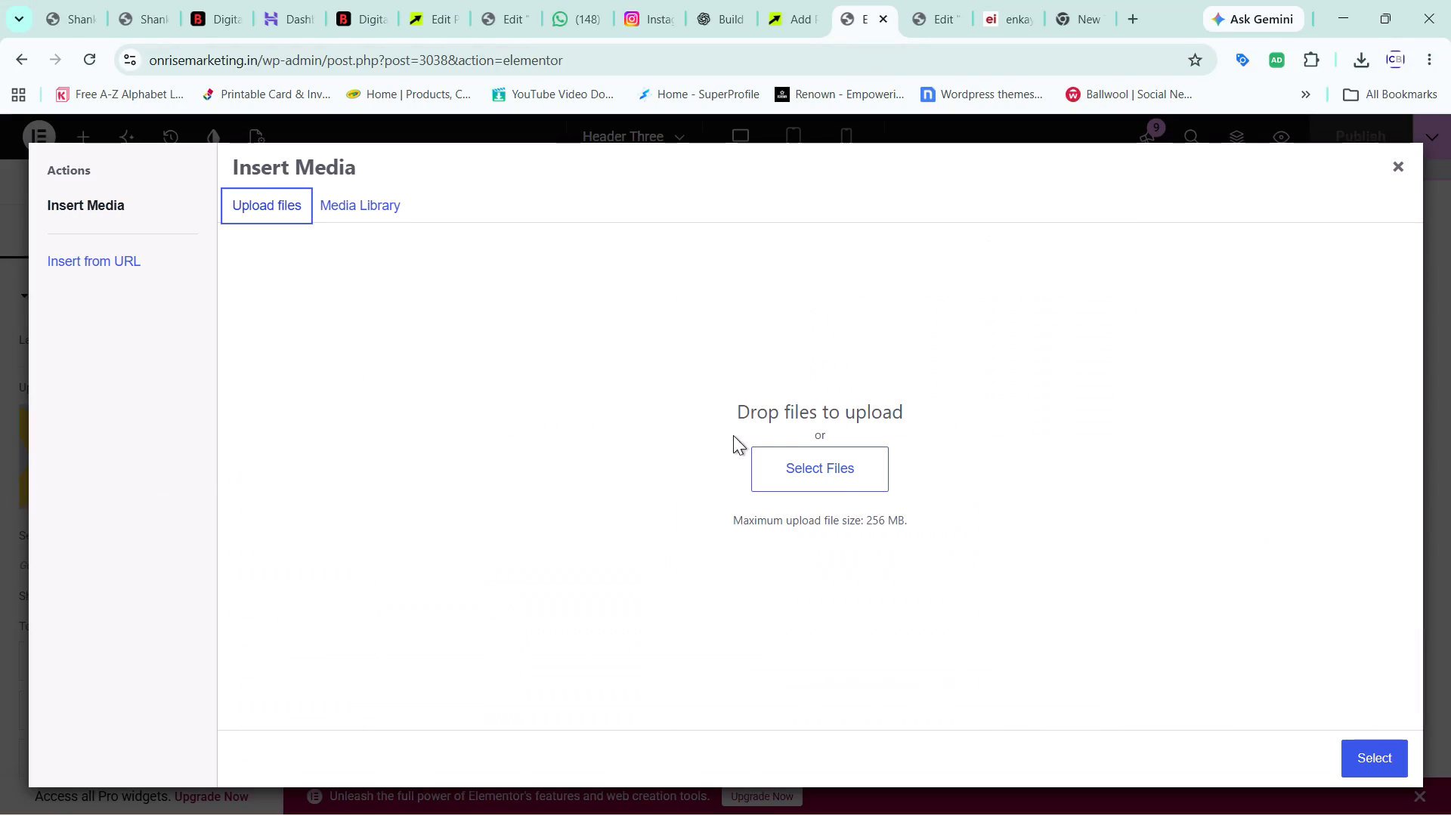
click(836, 469)
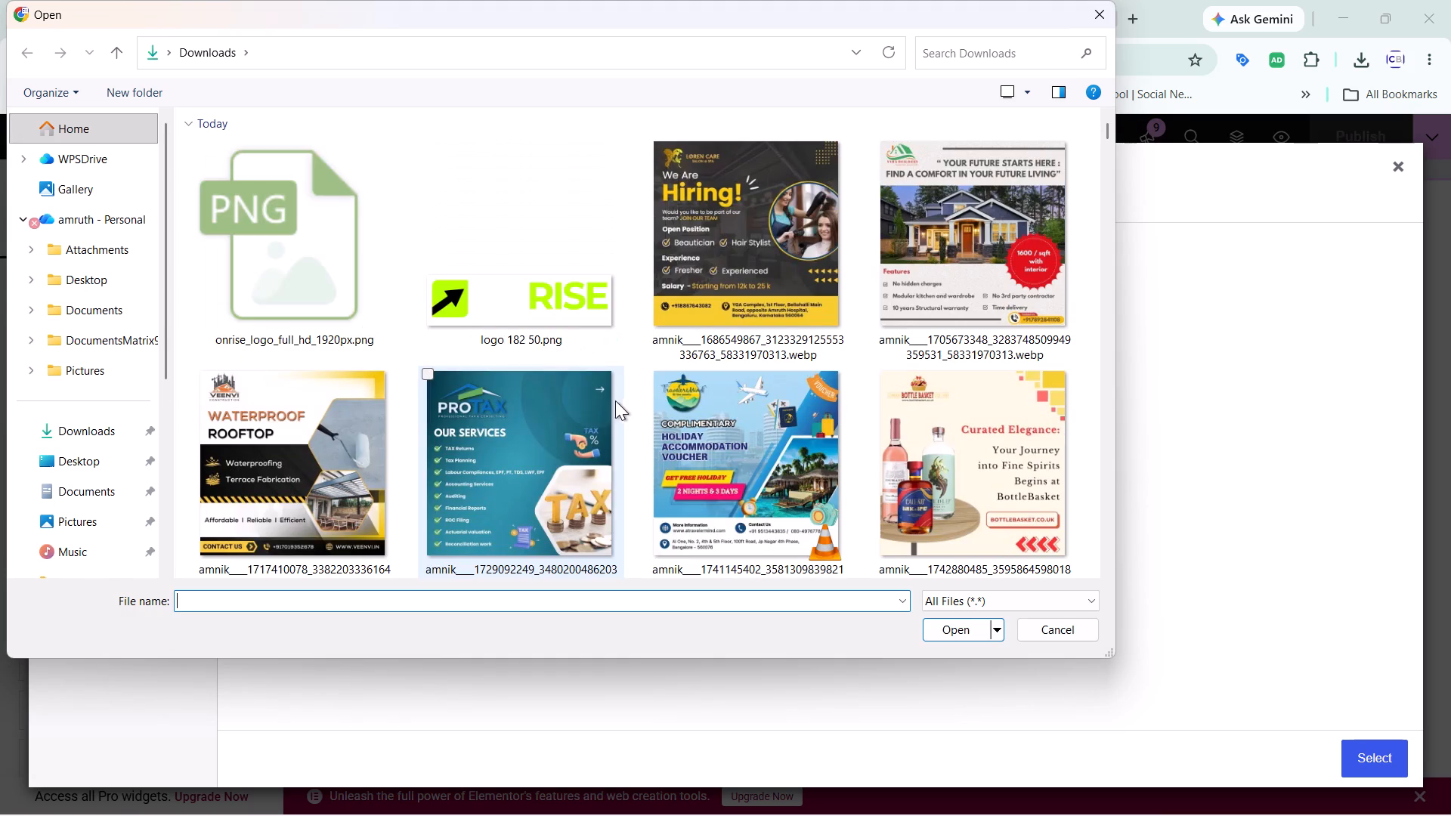
click(385, 280)
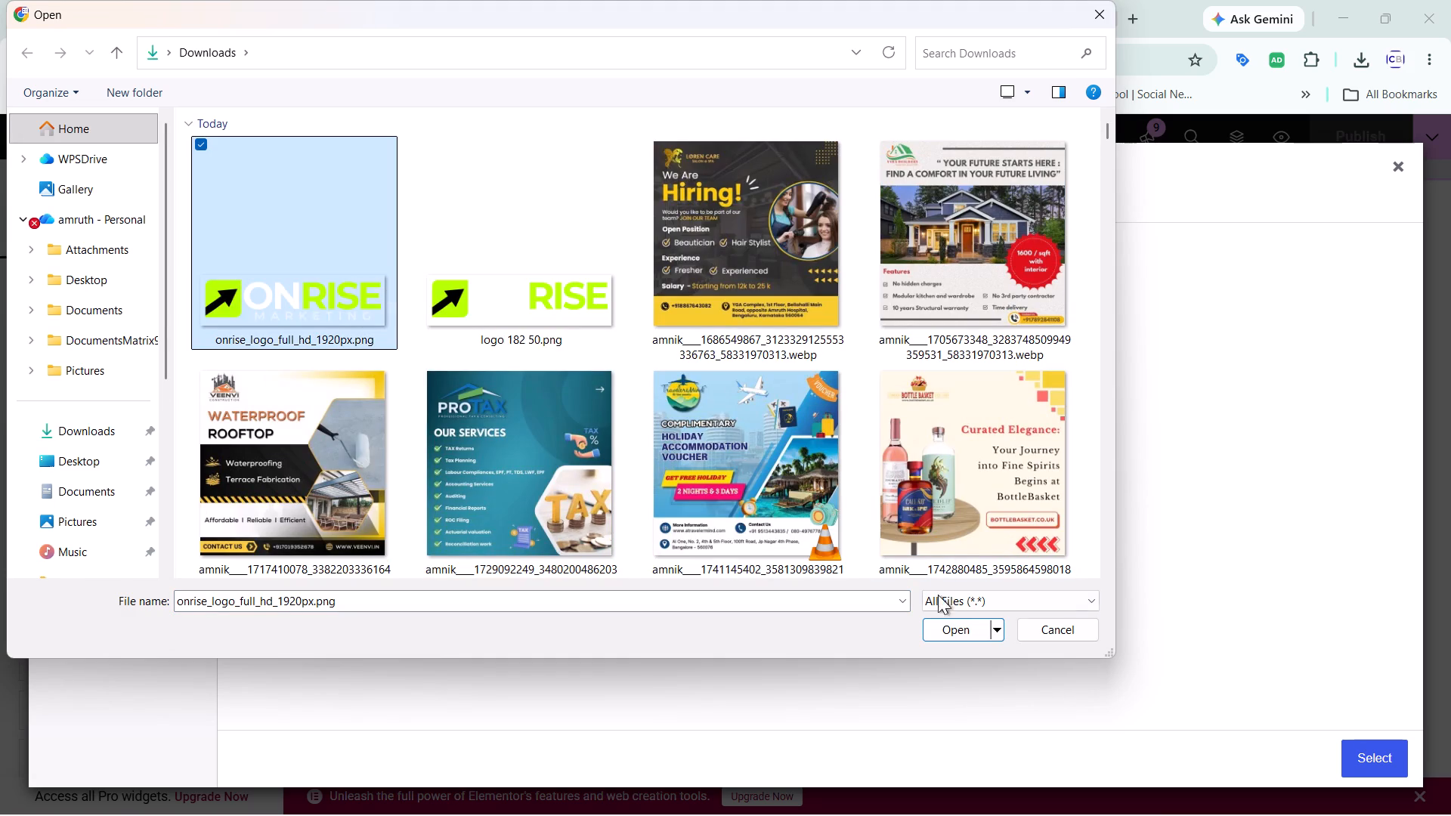
click(938, 628)
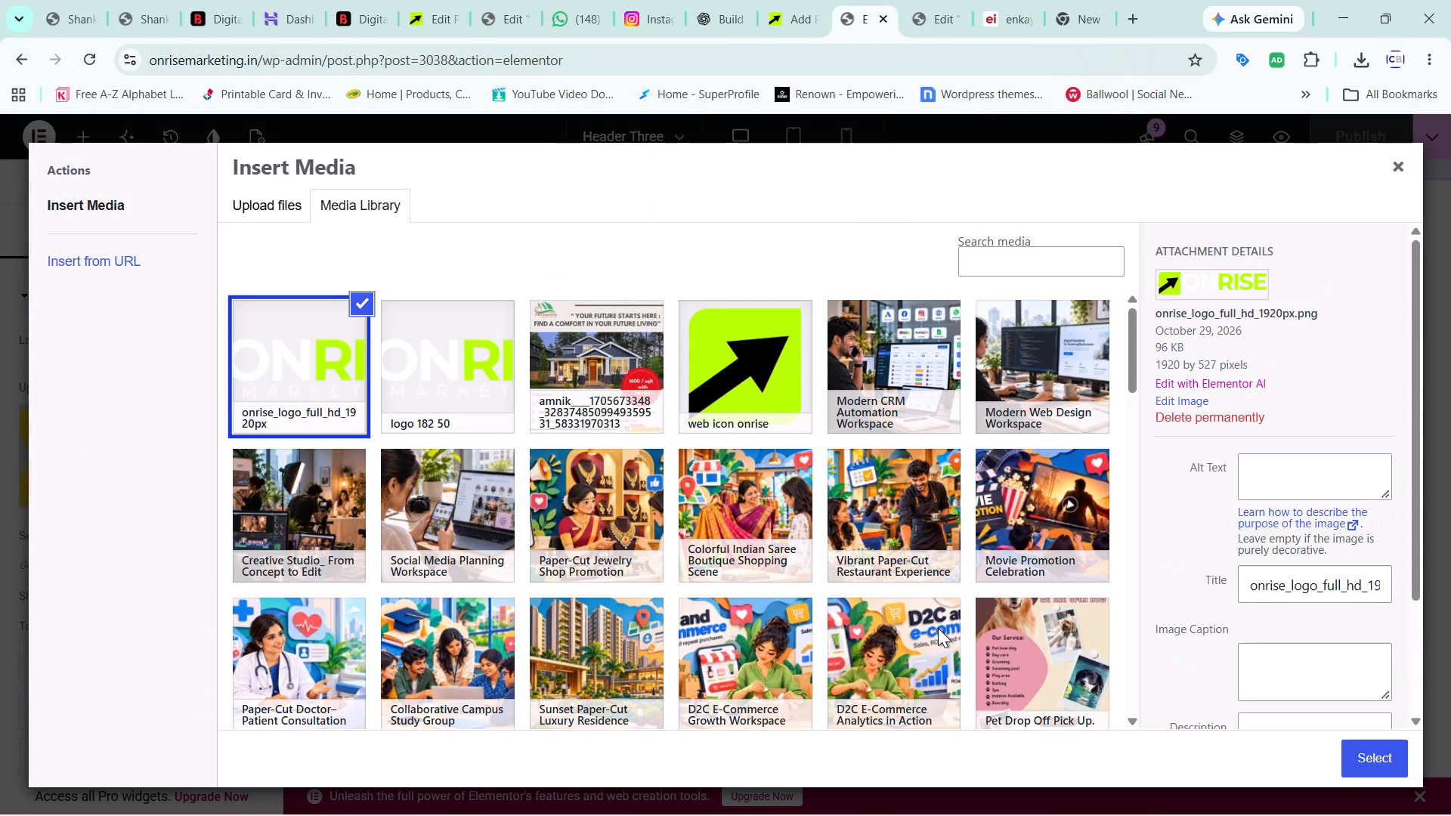
click(1384, 747)
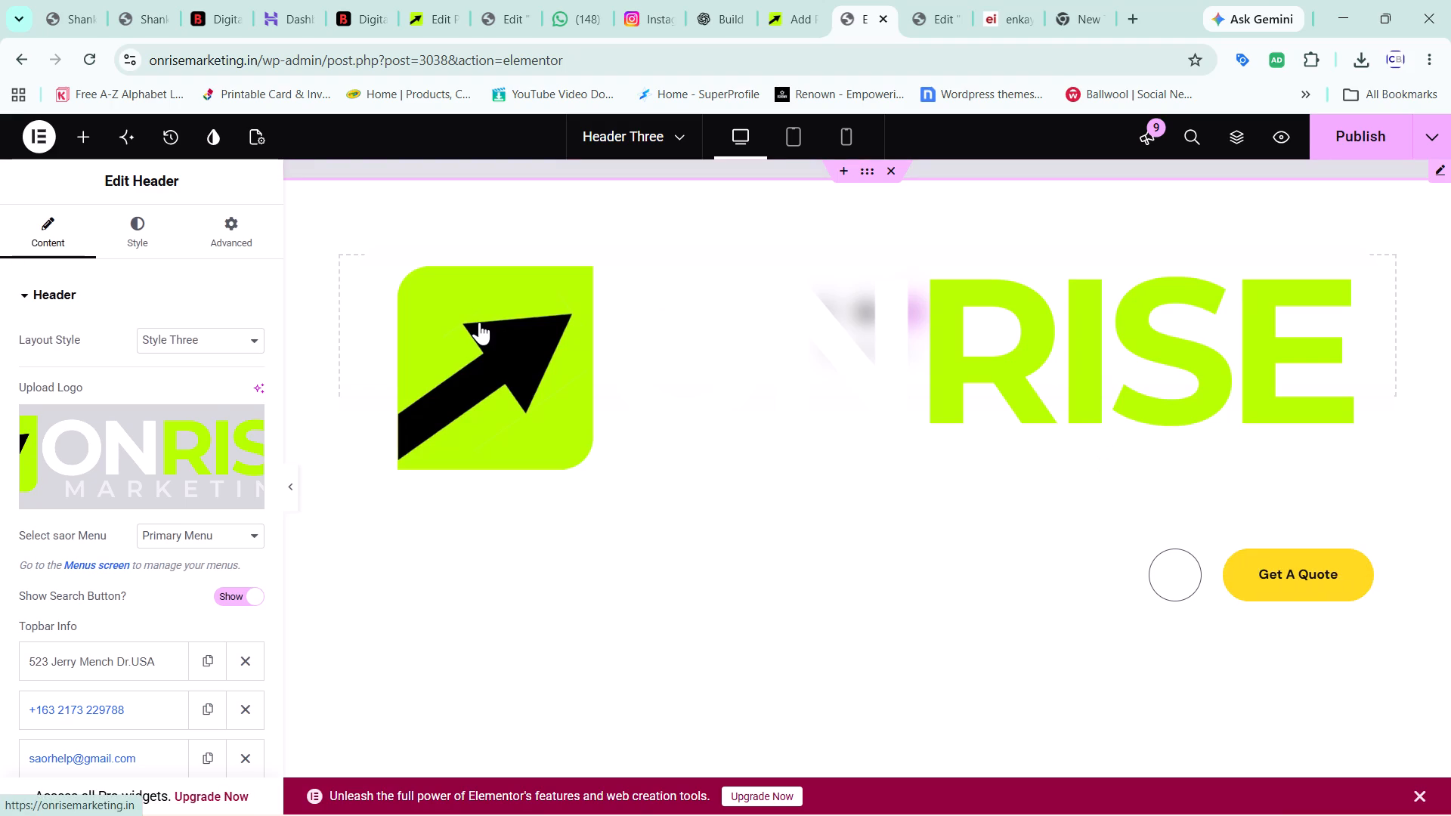
click(171, 488)
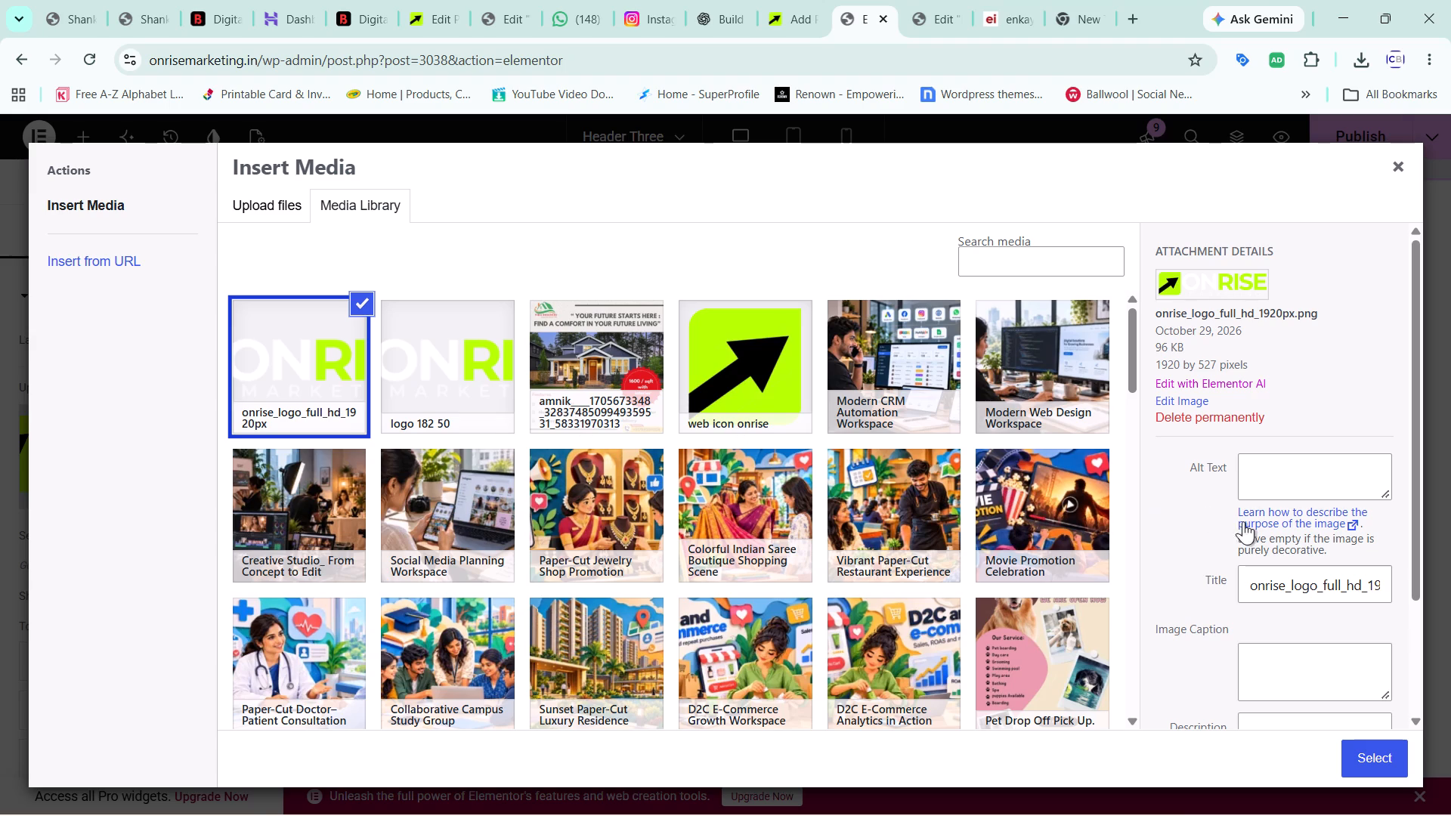
click(1375, 746)
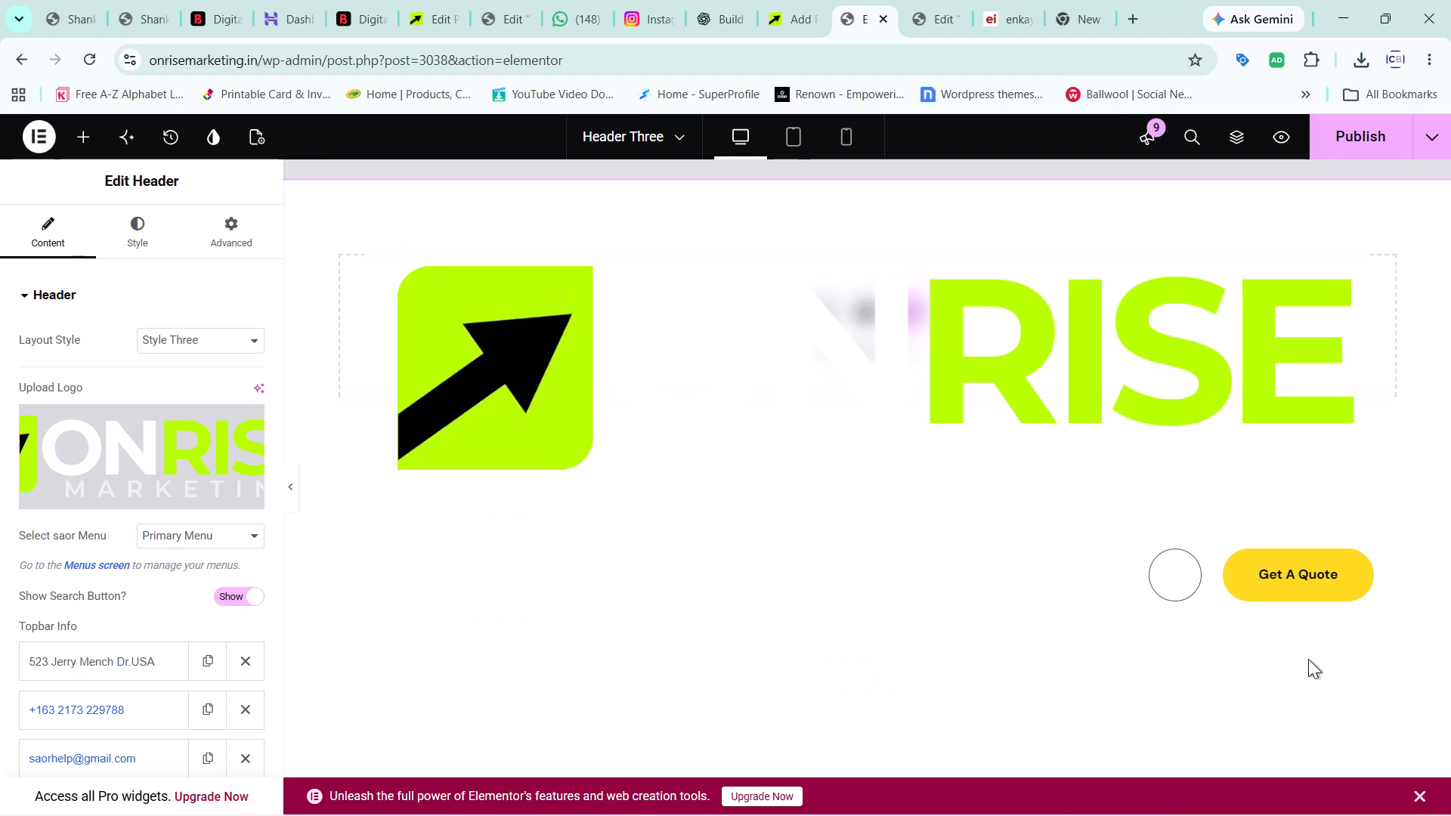
Look through the Header widget's content and style settings for an option to control the logo's size.
scroll(1227, 490, down, 2)
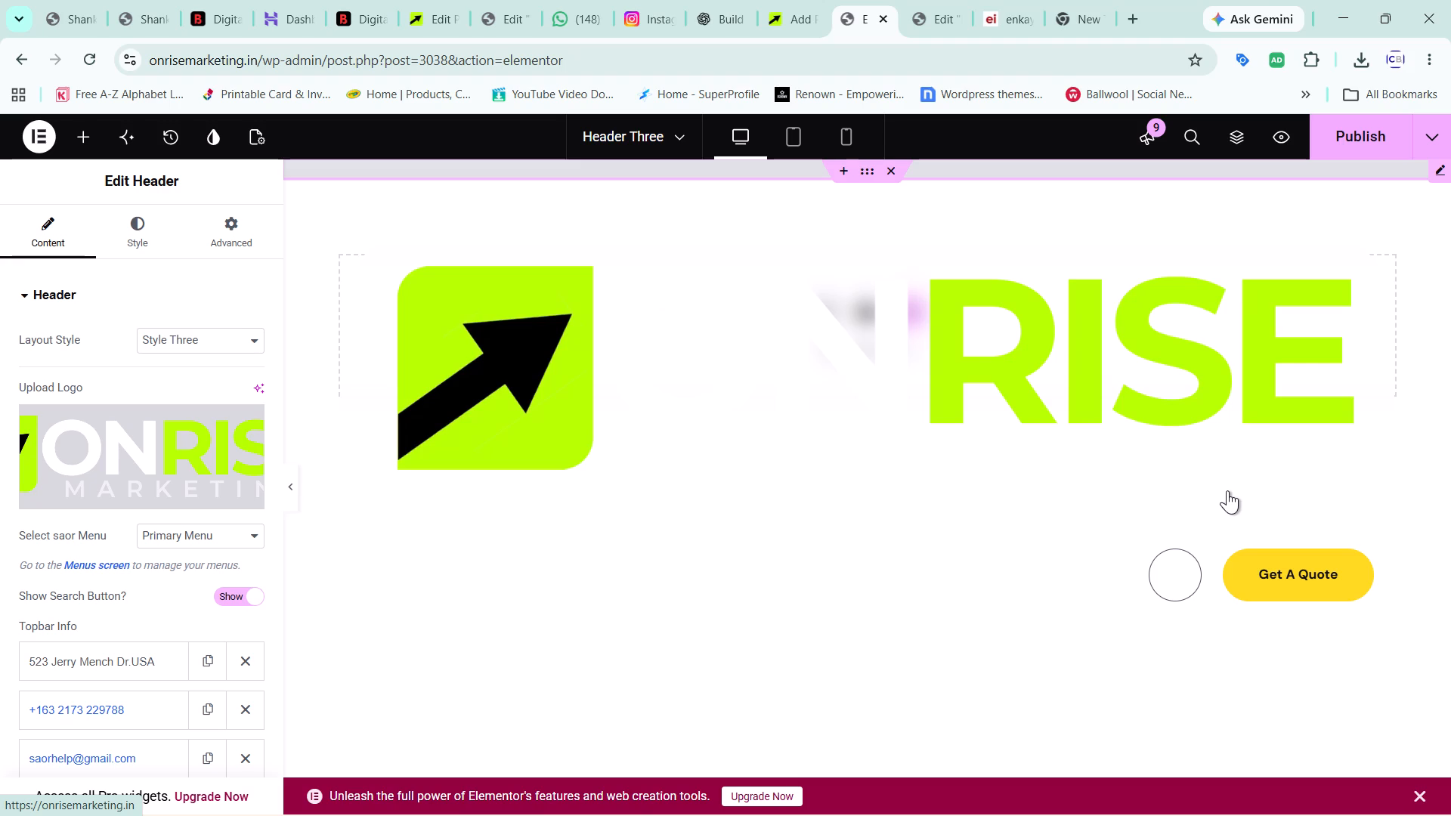
click(1390, 265)
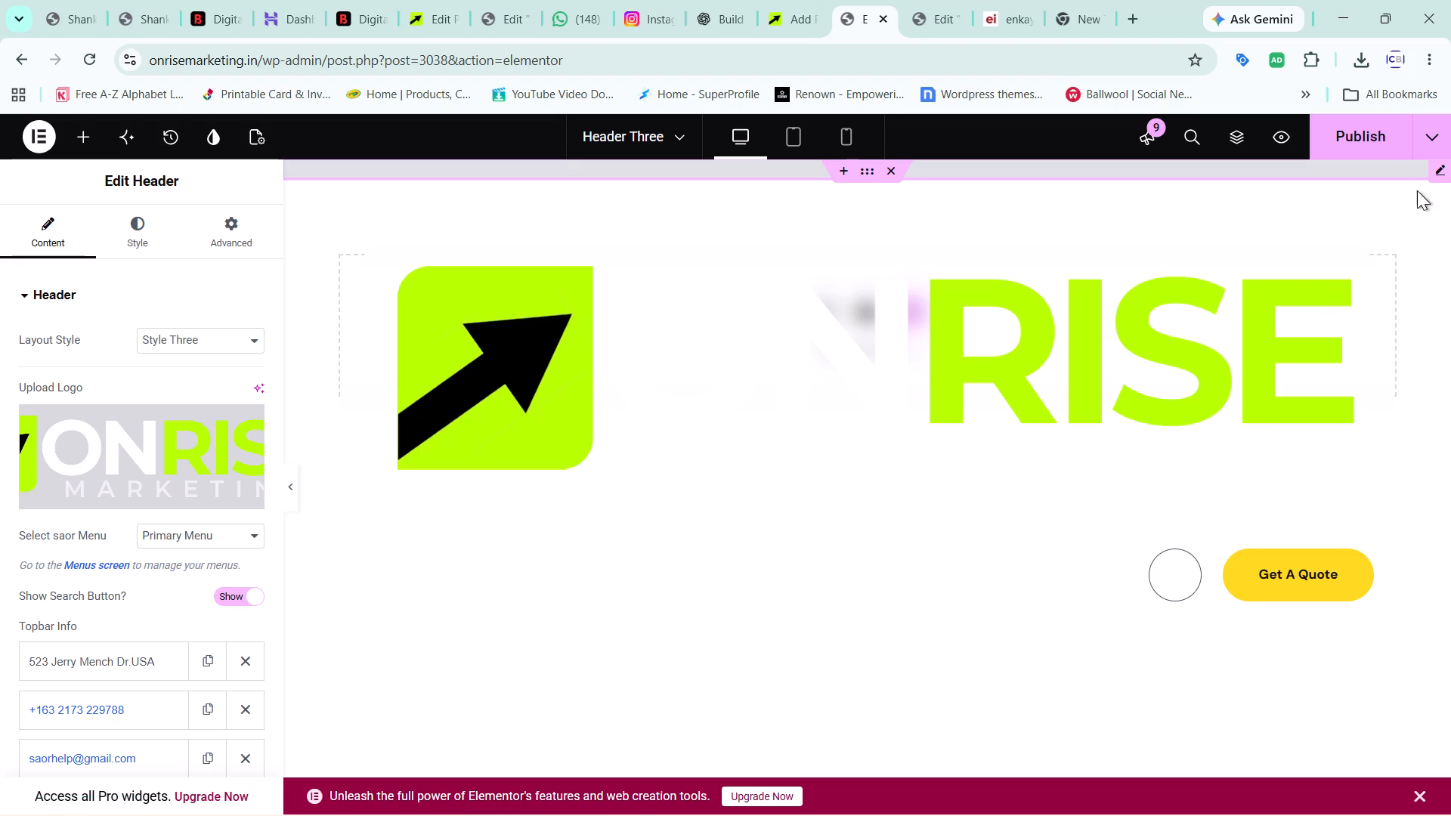
click(1438, 175)
scroll(1341, 292, up, 3)
scroll(1341, 292, down, 2)
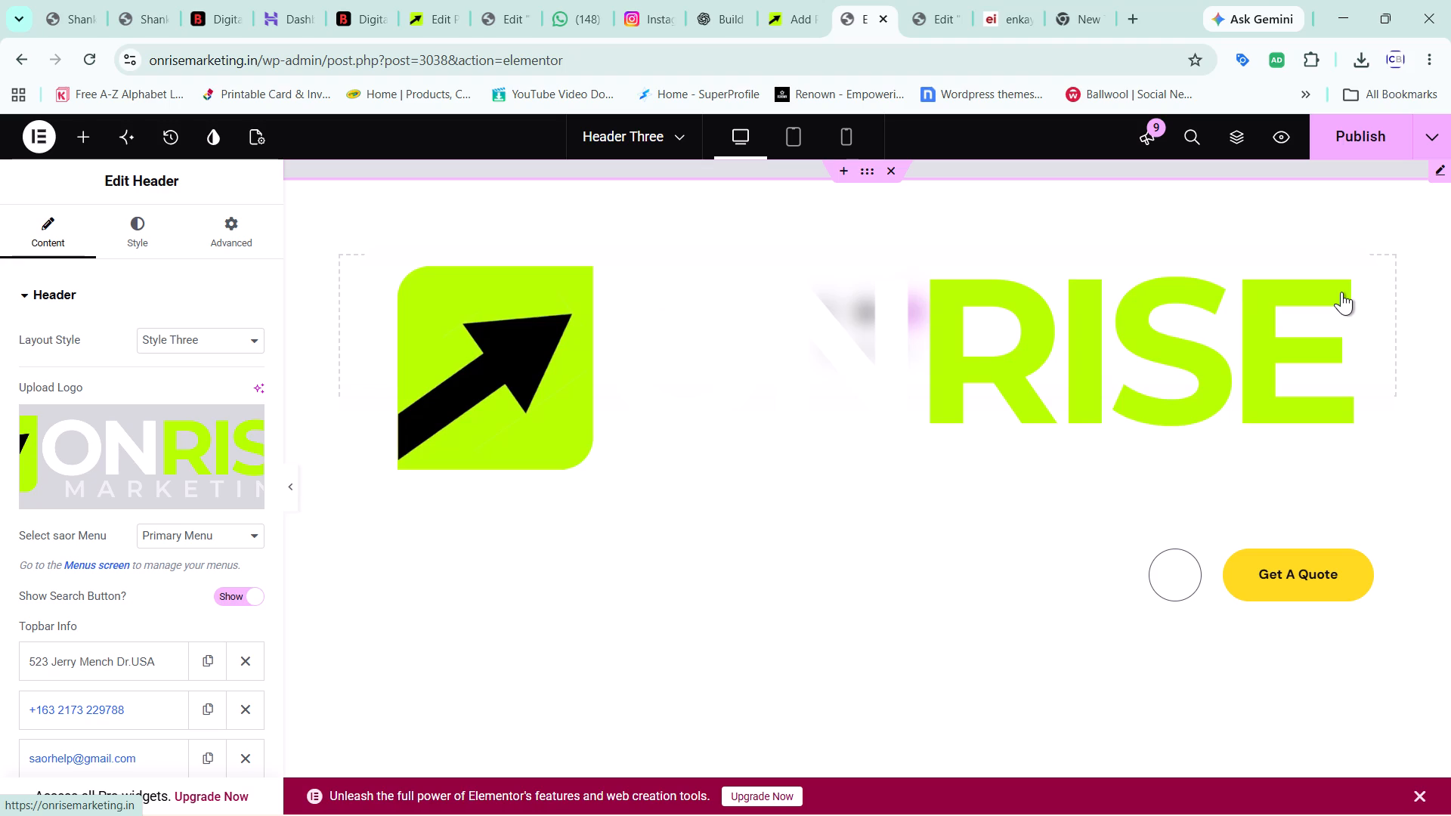
click(1441, 181)
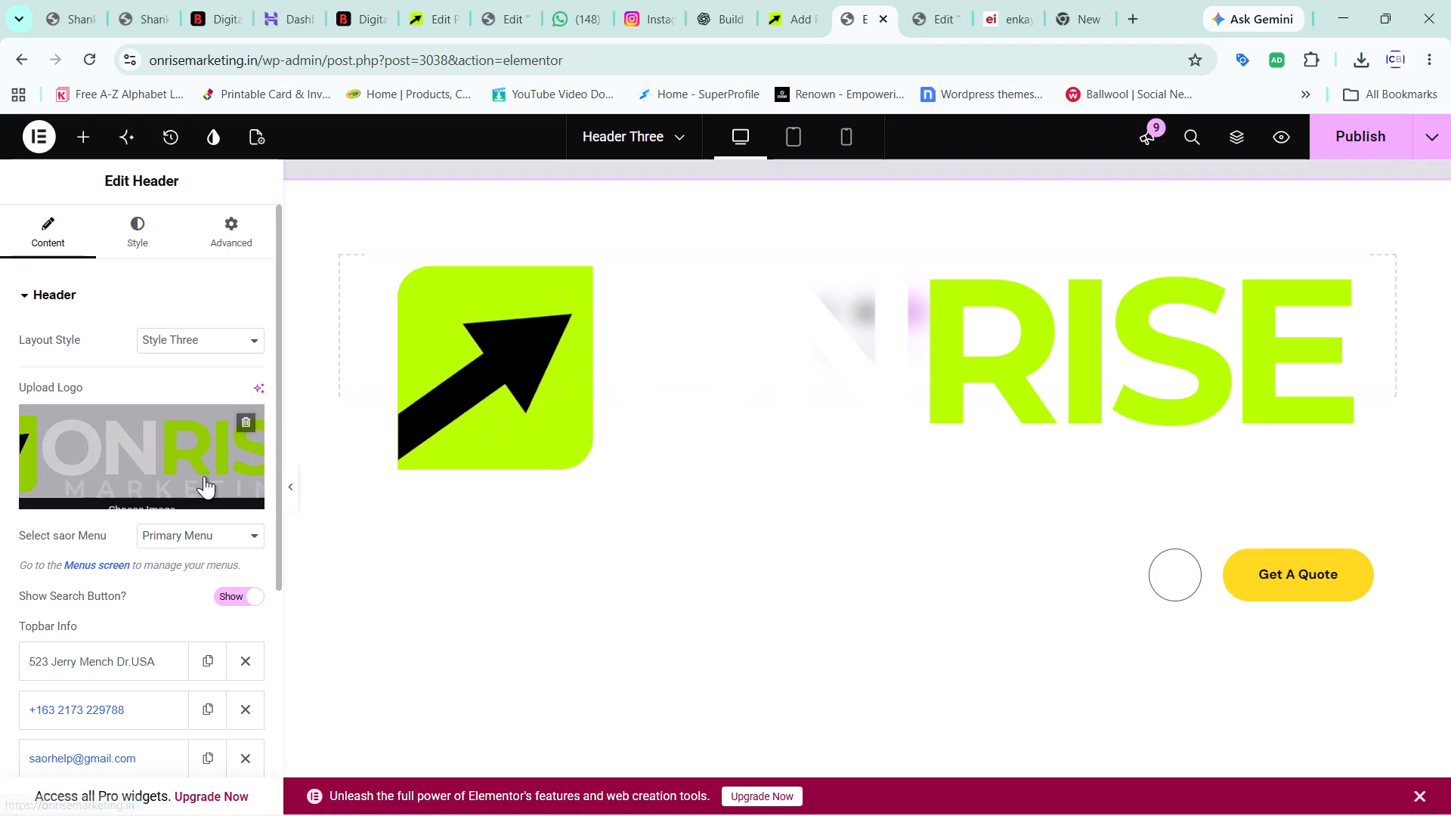
scroll(234, 524, down, 1)
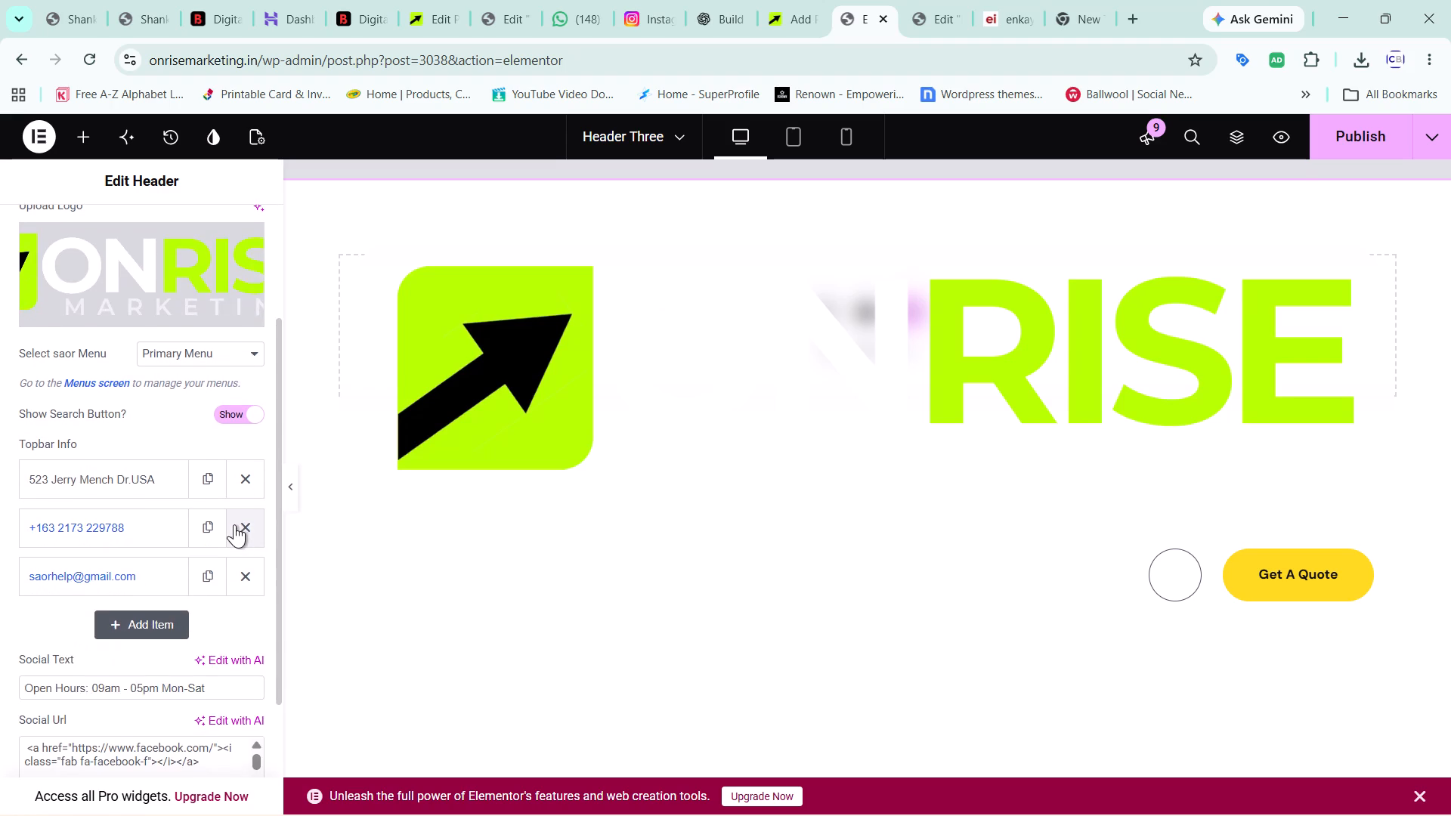
scroll(234, 524, down, 4)
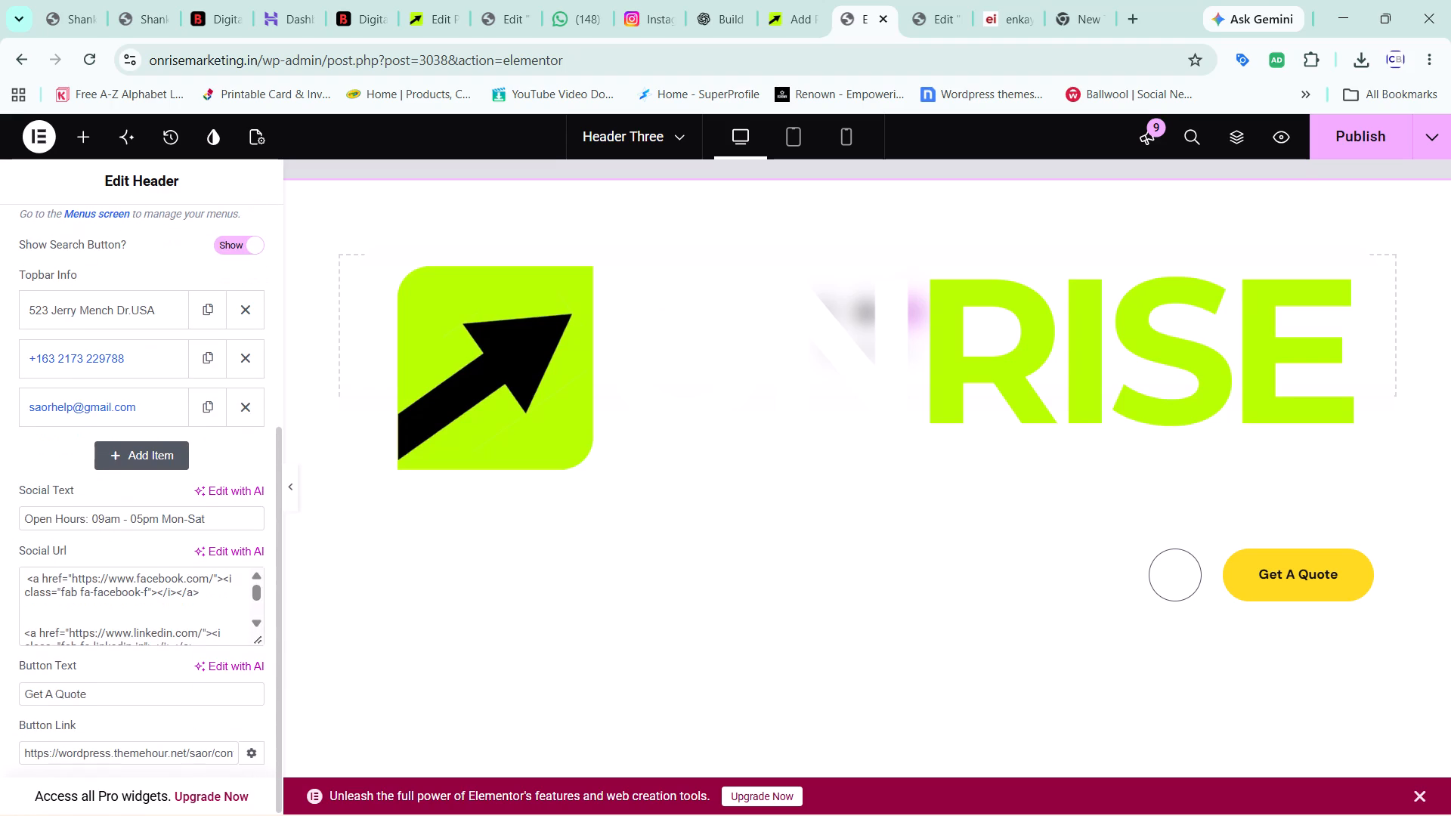
scroll(234, 524, up, 6)
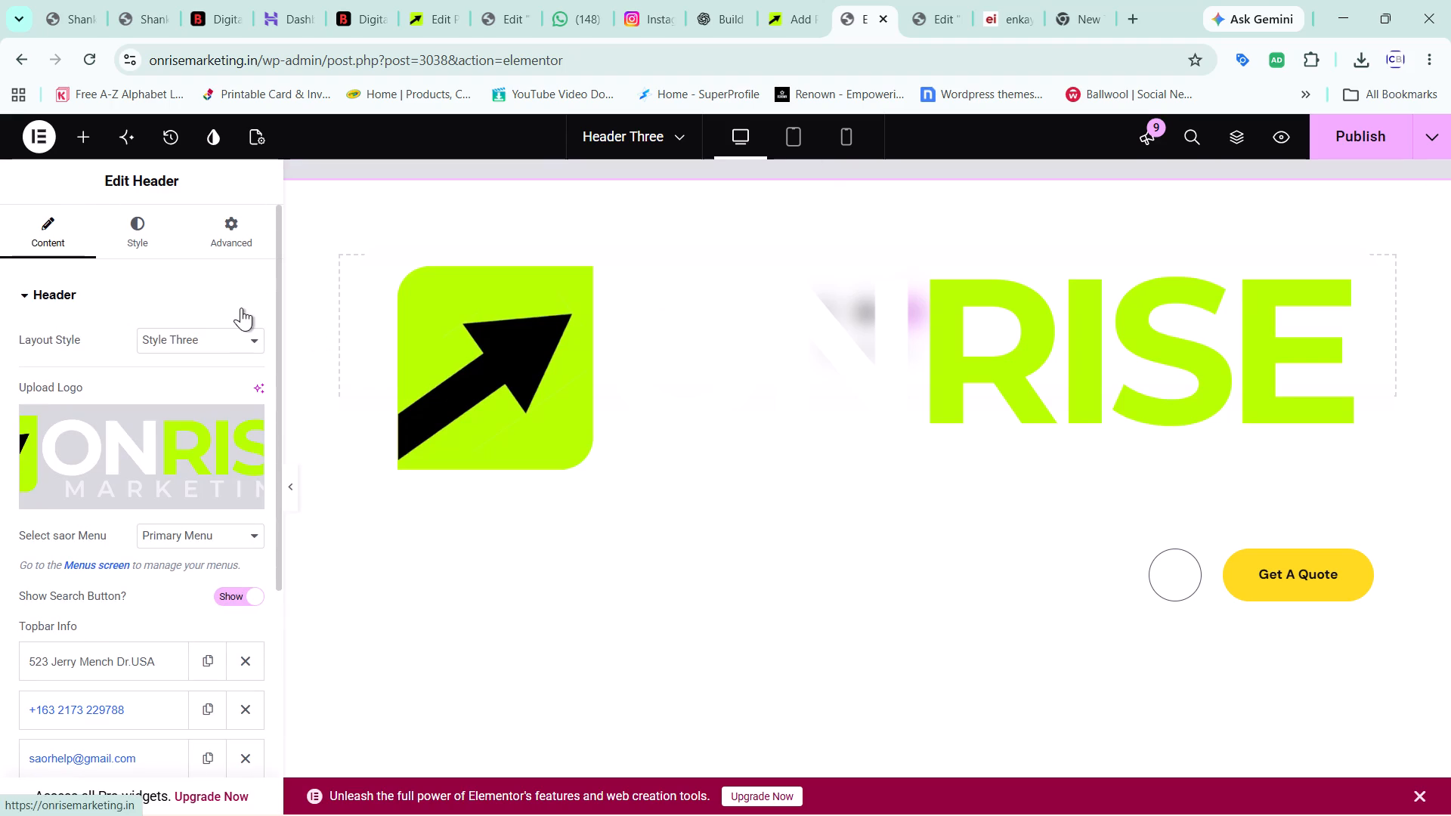
click(148, 239)
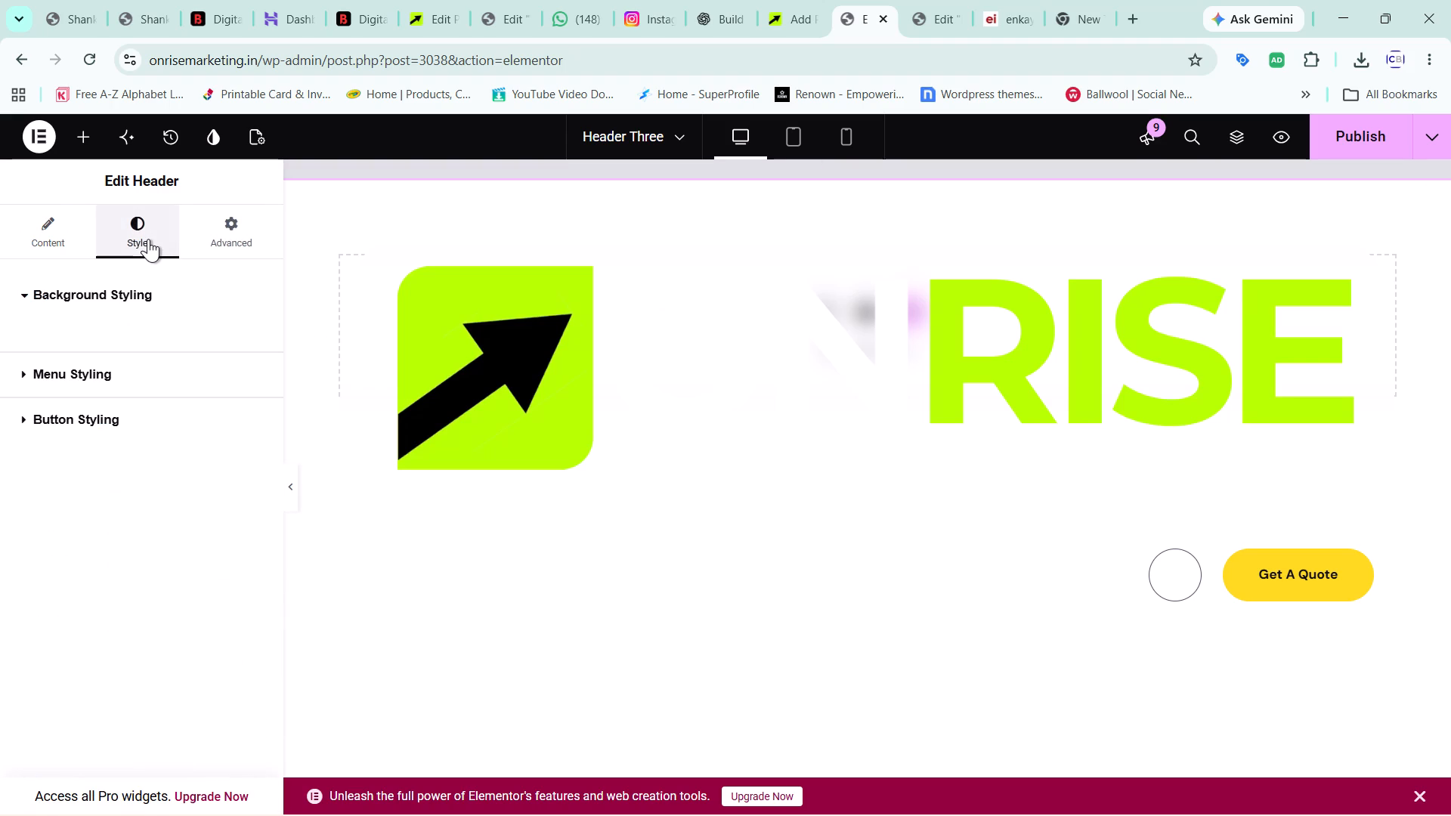
click(68, 226)
Publish the Header Three template with the new OnRise logo.
click(1349, 130)
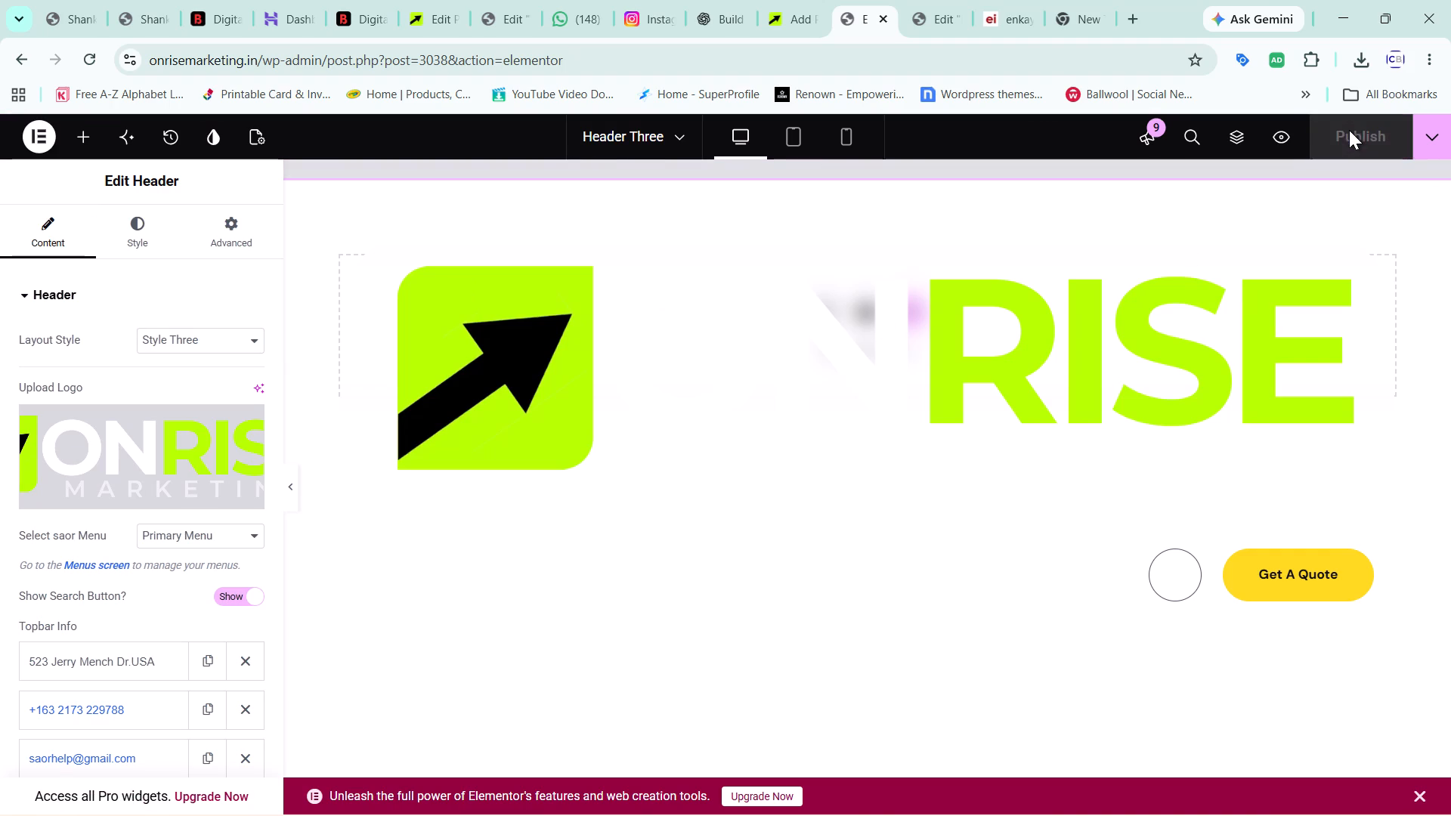
Open the onrisemarketing.in home page in the empty browser tab and examine how the new logo displays in the header.
click(925, 0)
click(774, 0)
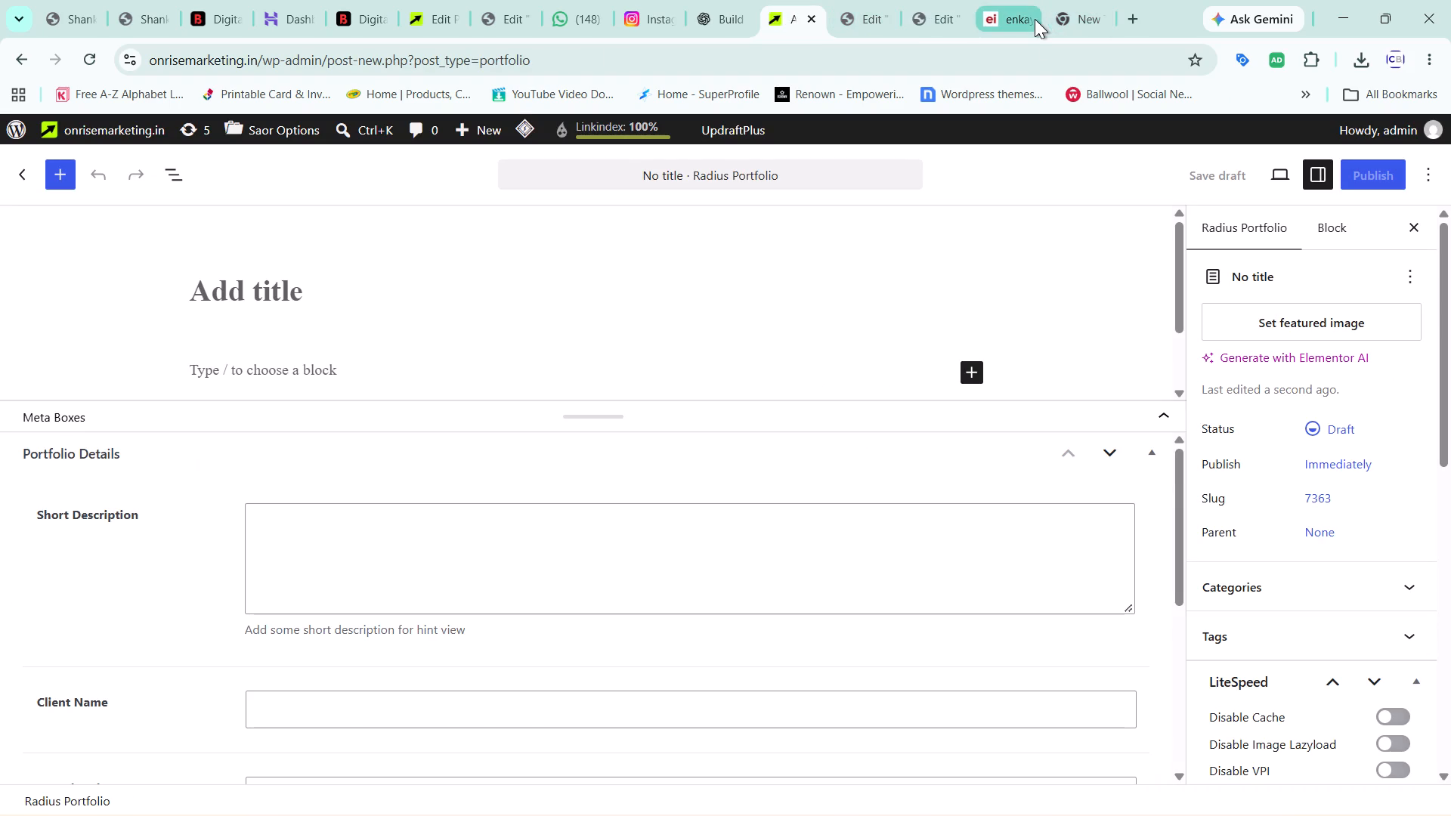
click(1103, 7)
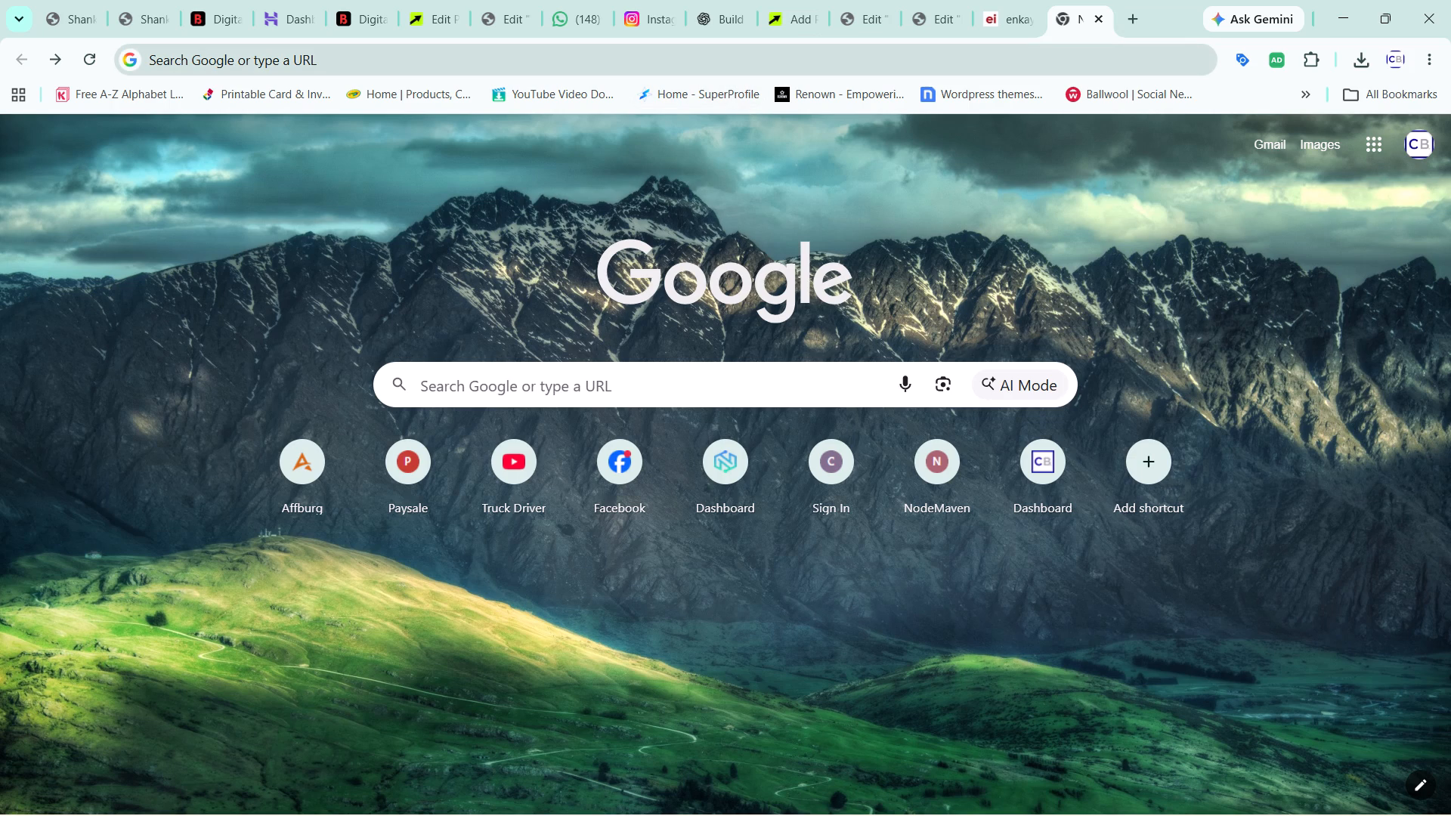
click(731, 60)
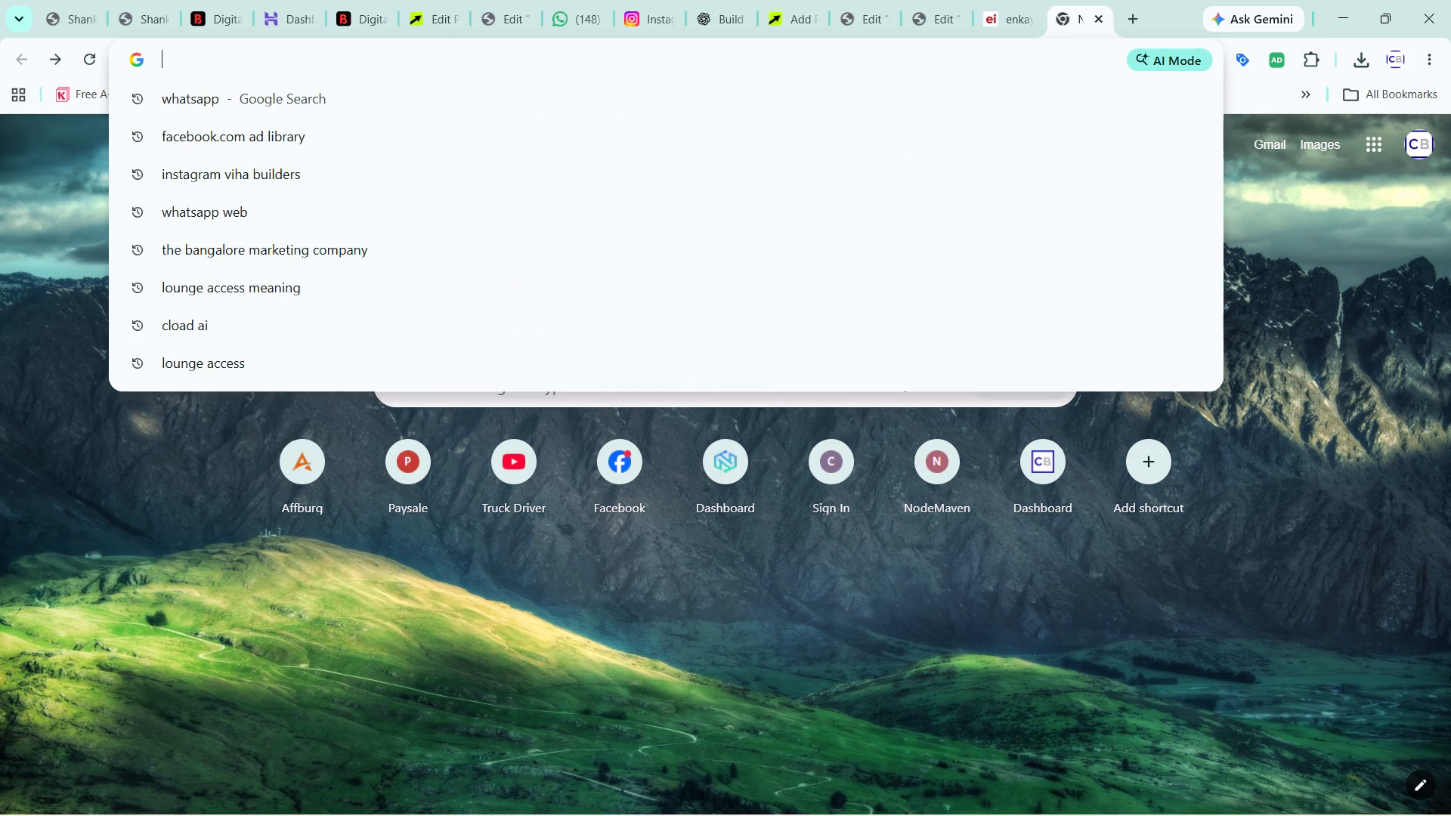
key(o)
key(Return)
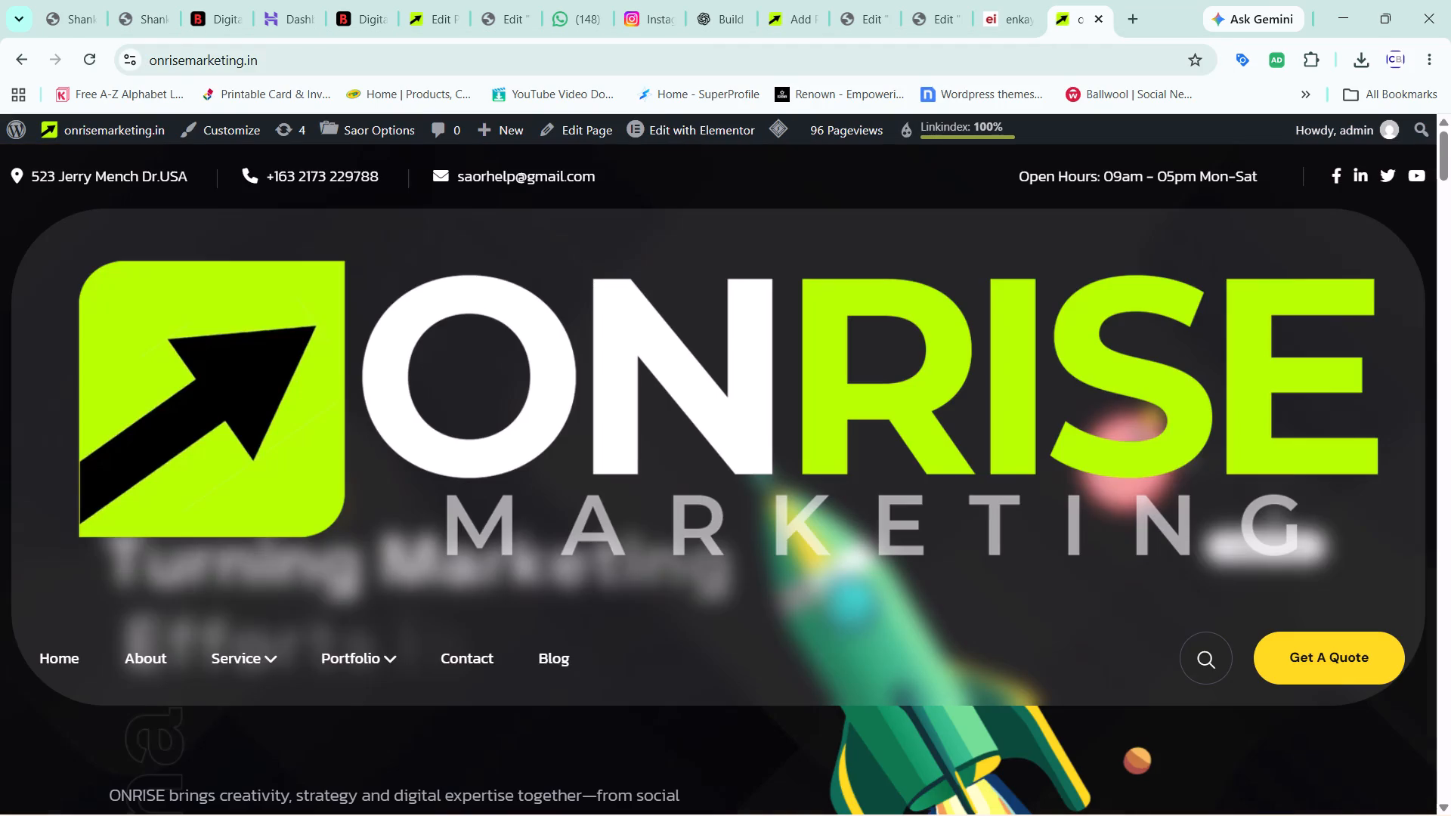
scroll(775, 285, down, 3)
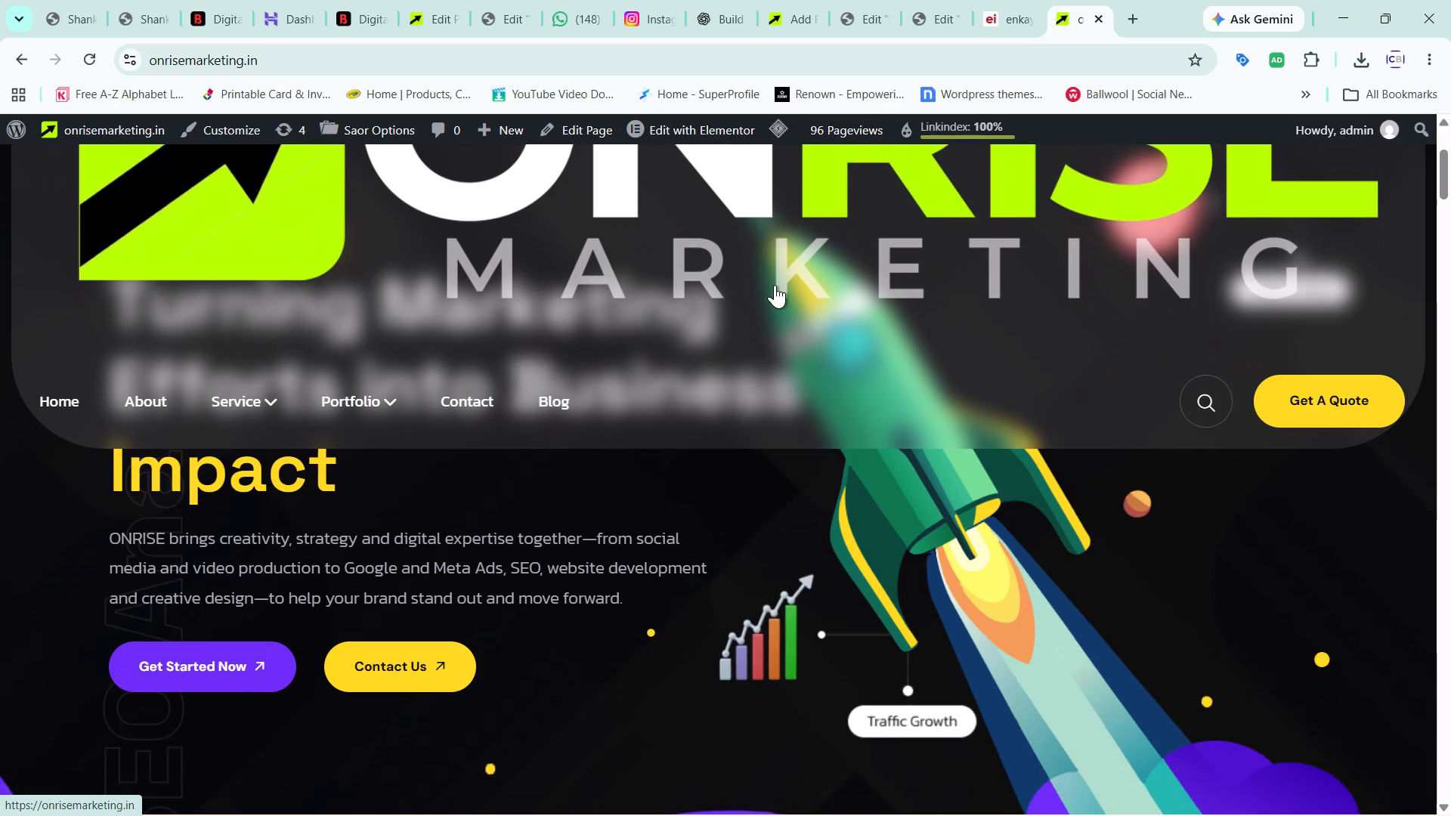
scroll(775, 285, up, 1)
scroll(775, 285, down, 1)
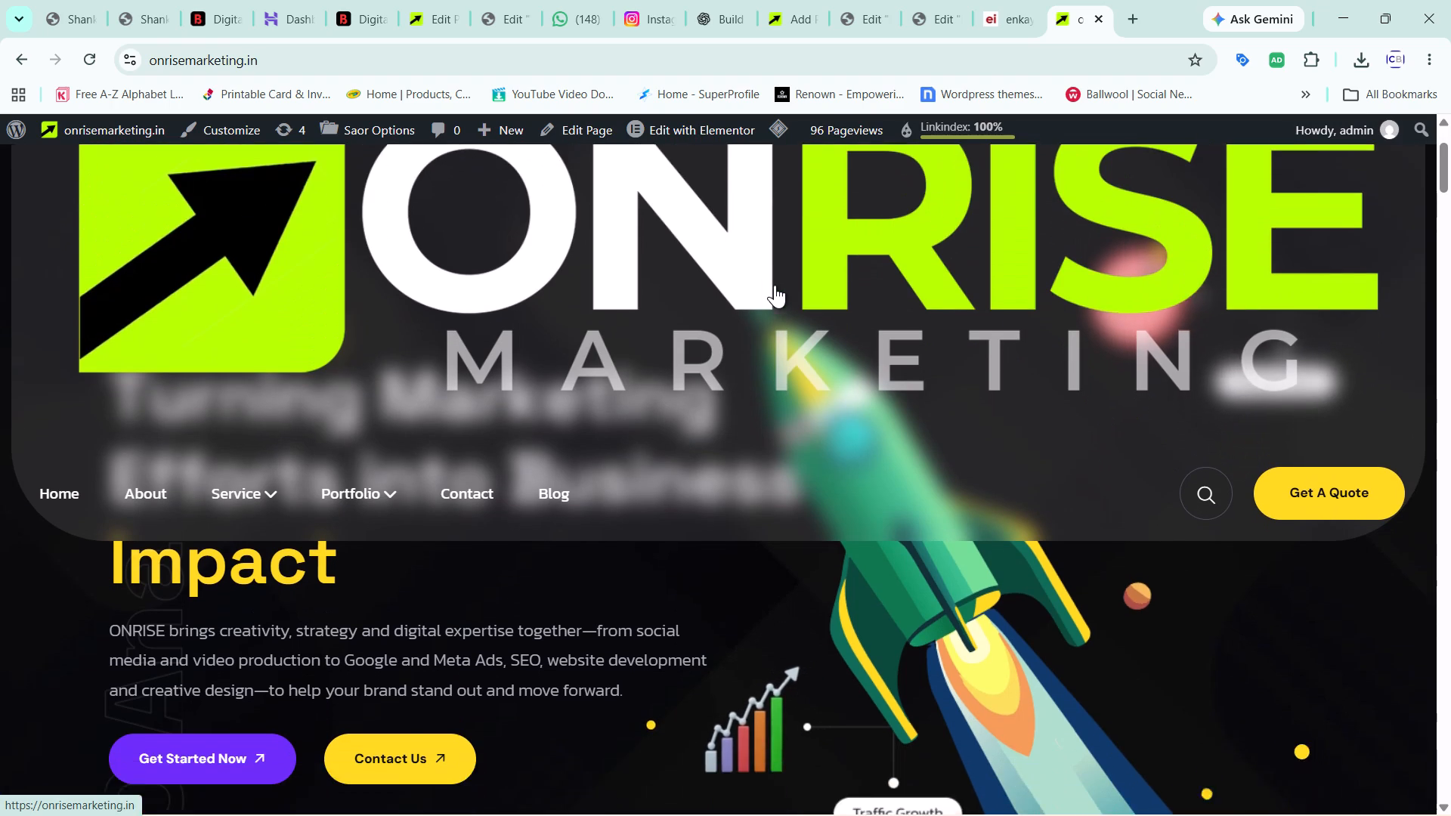
scroll(775, 285, down, 1)
scroll(775, 285, up, 3)
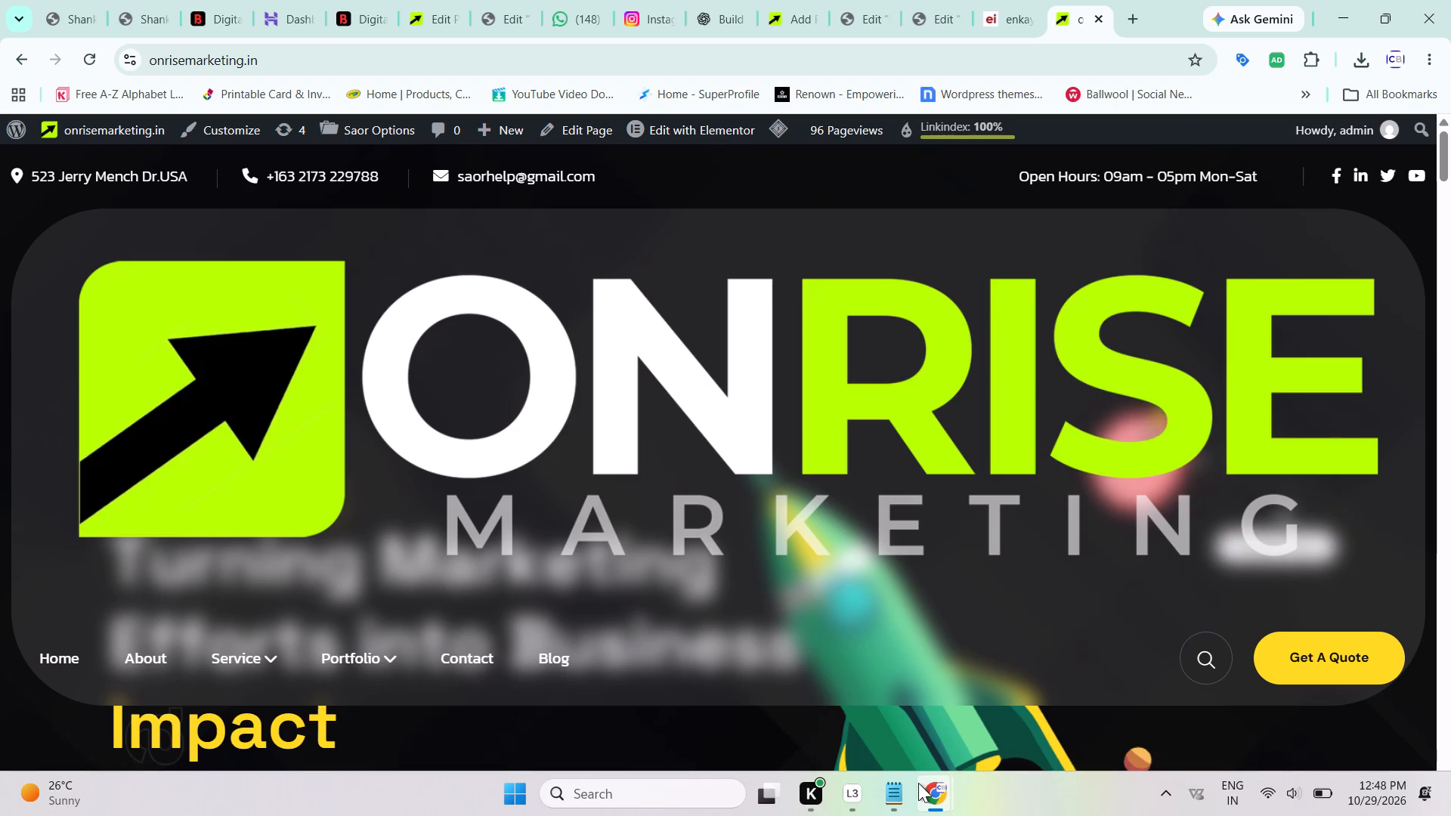
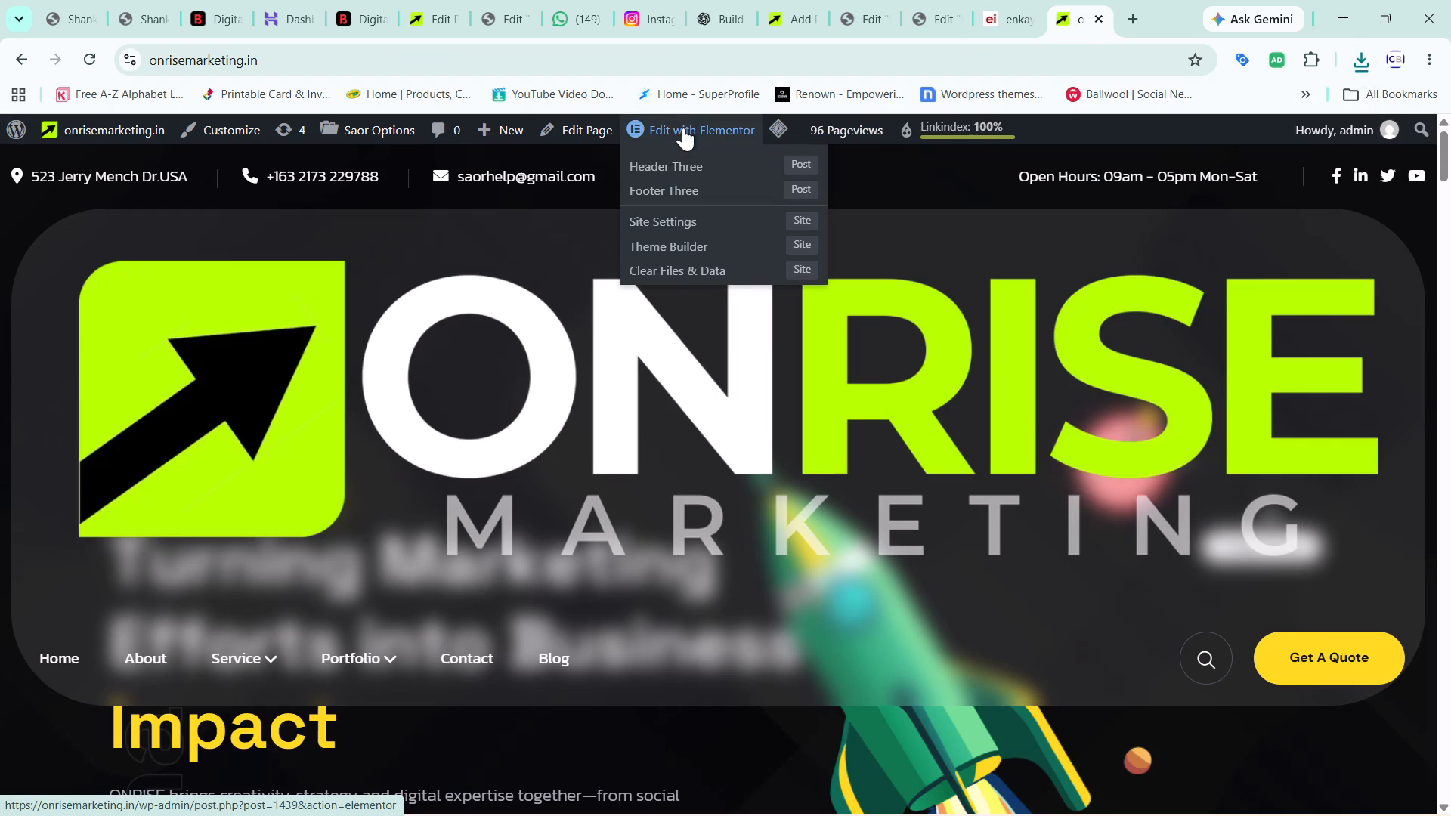
click(677, 171)
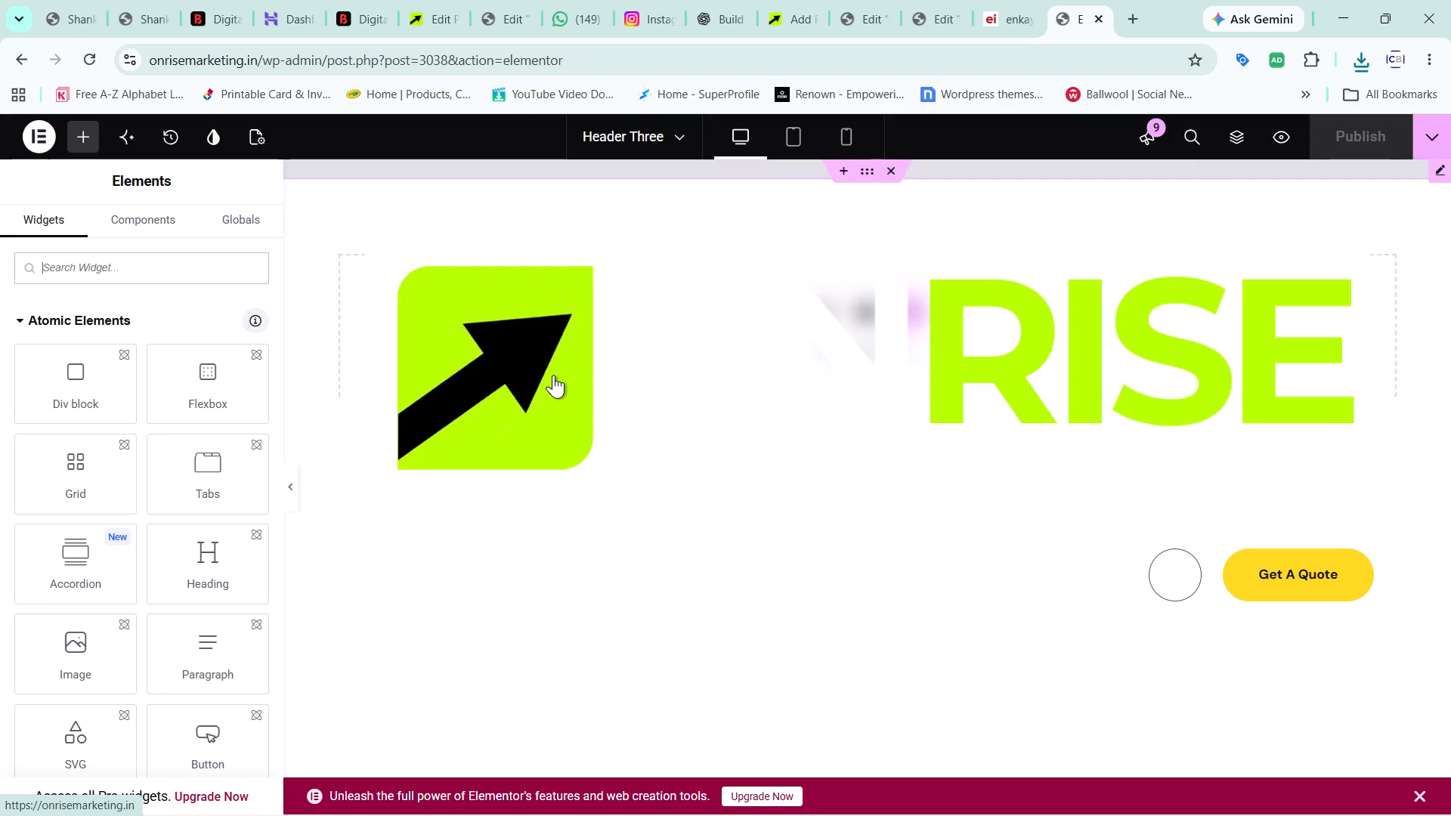
click(553, 375)
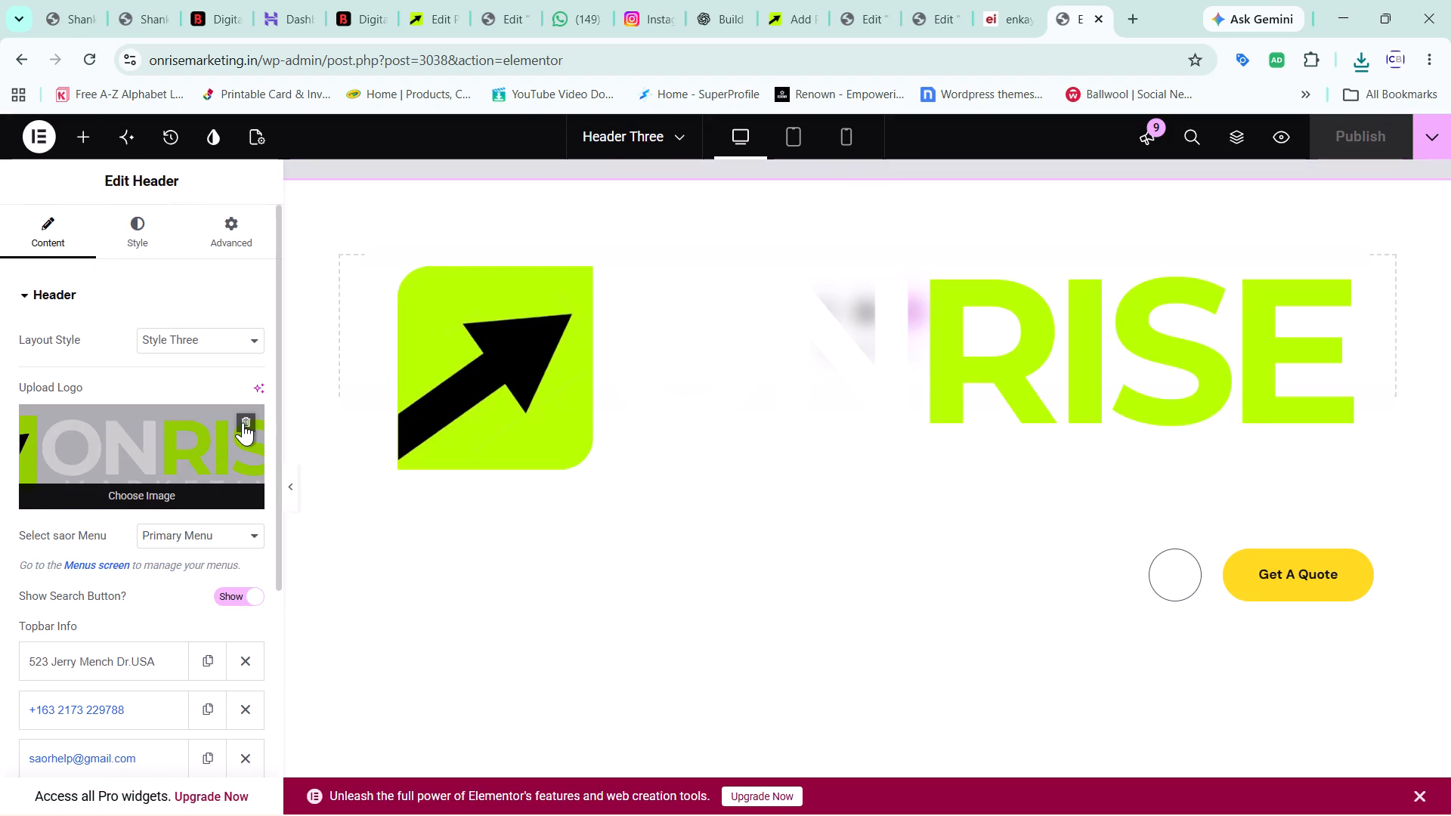
click(243, 422)
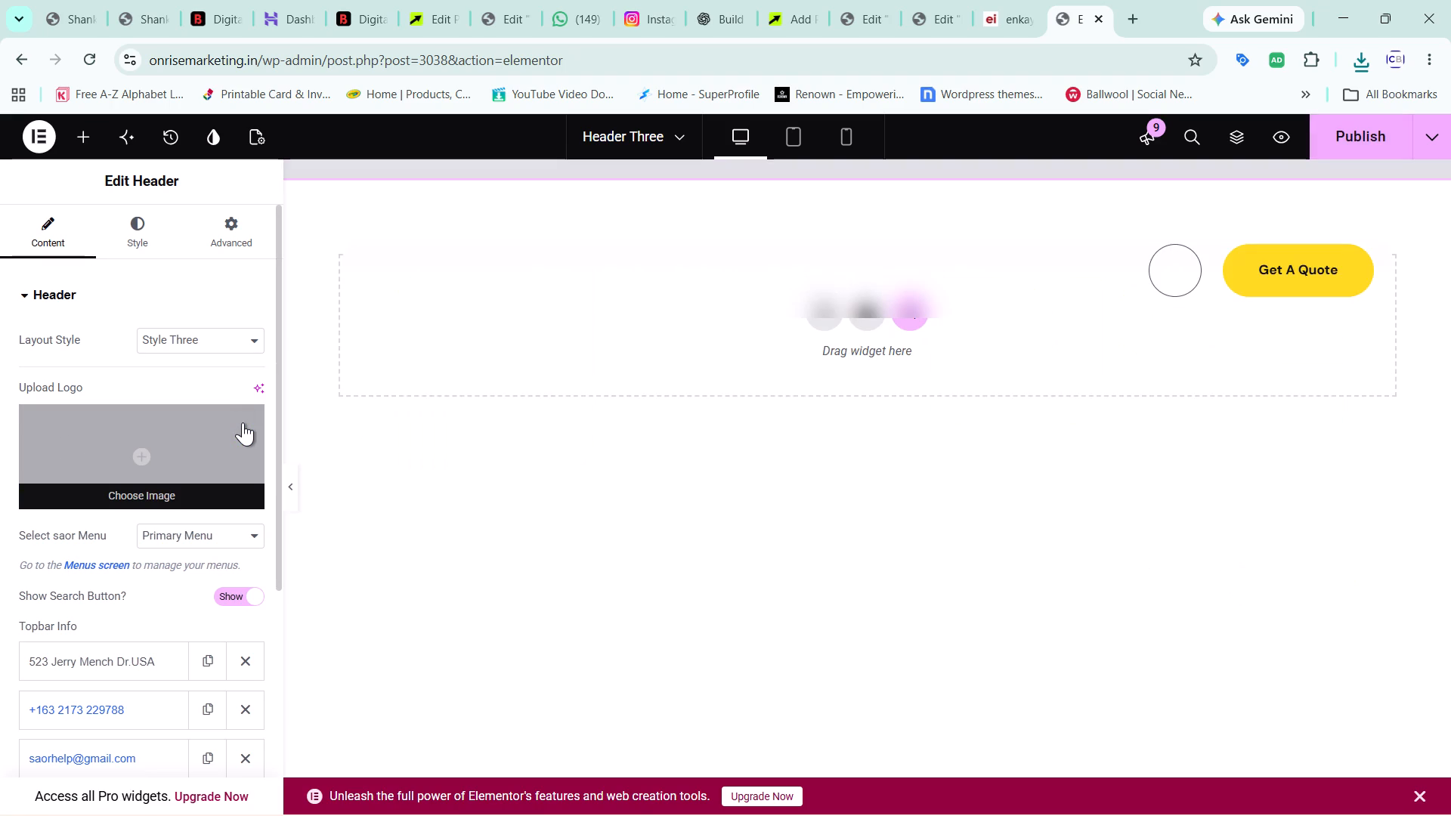
click(159, 481)
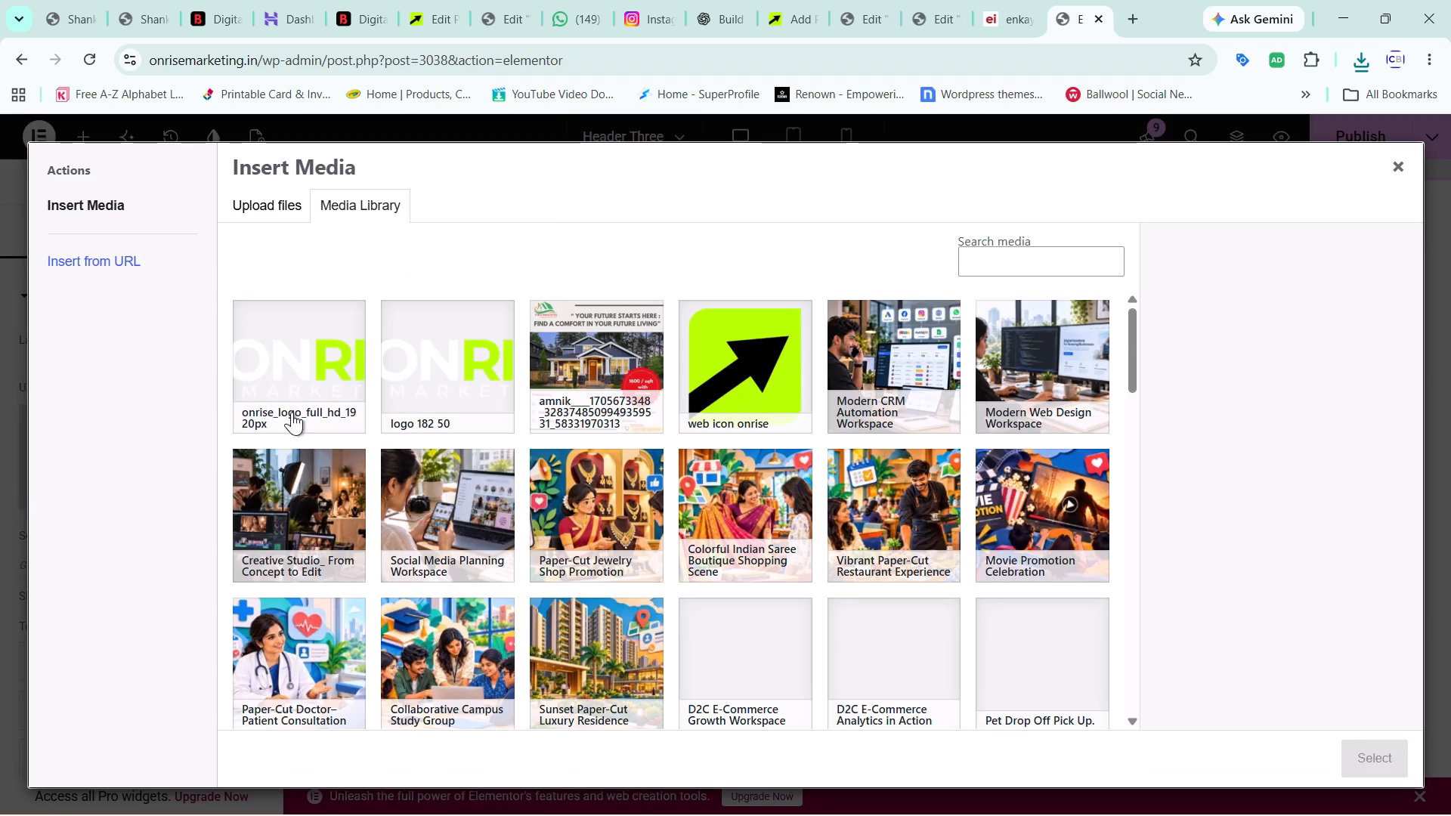
click(263, 206)
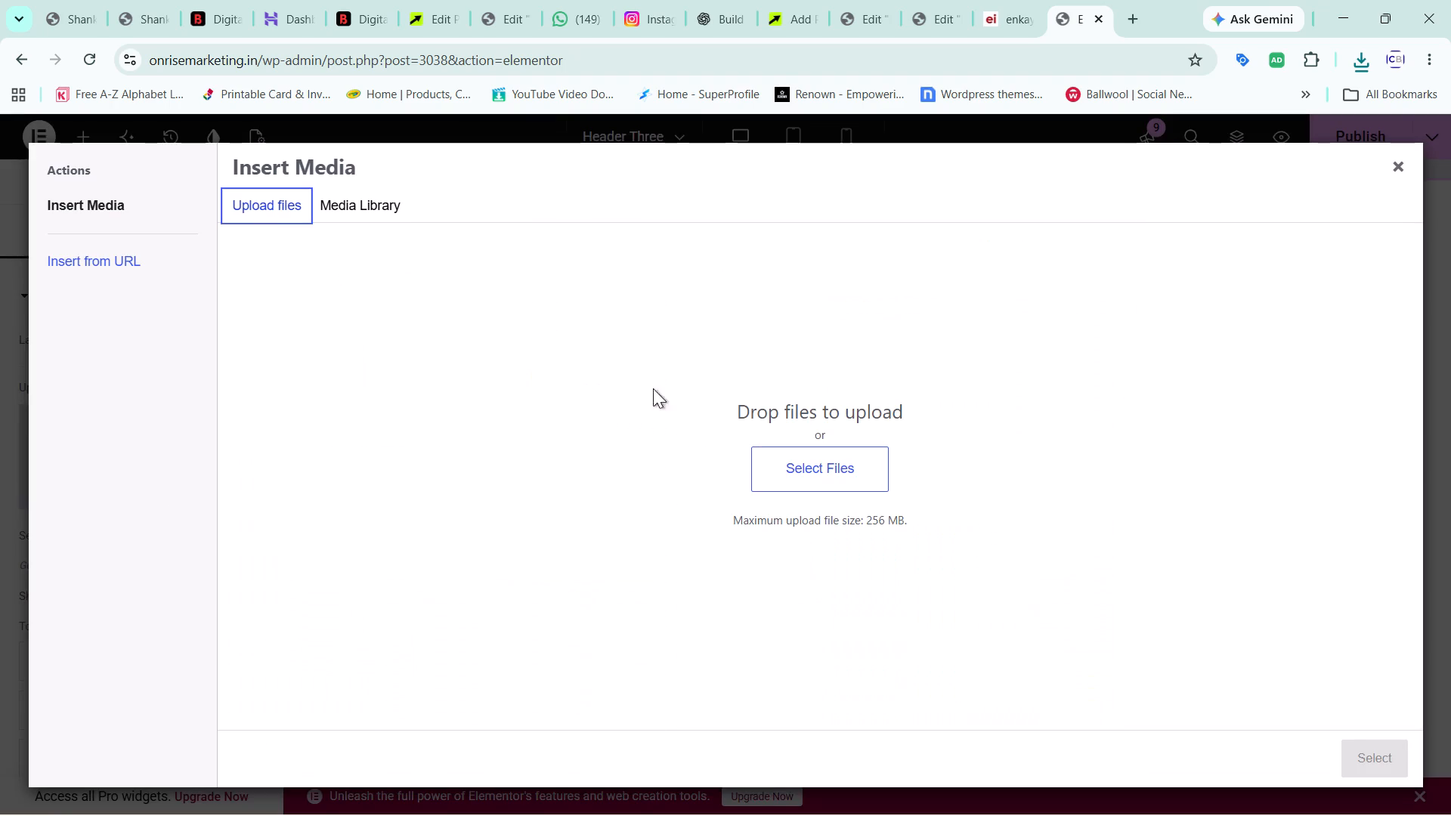
click(824, 478)
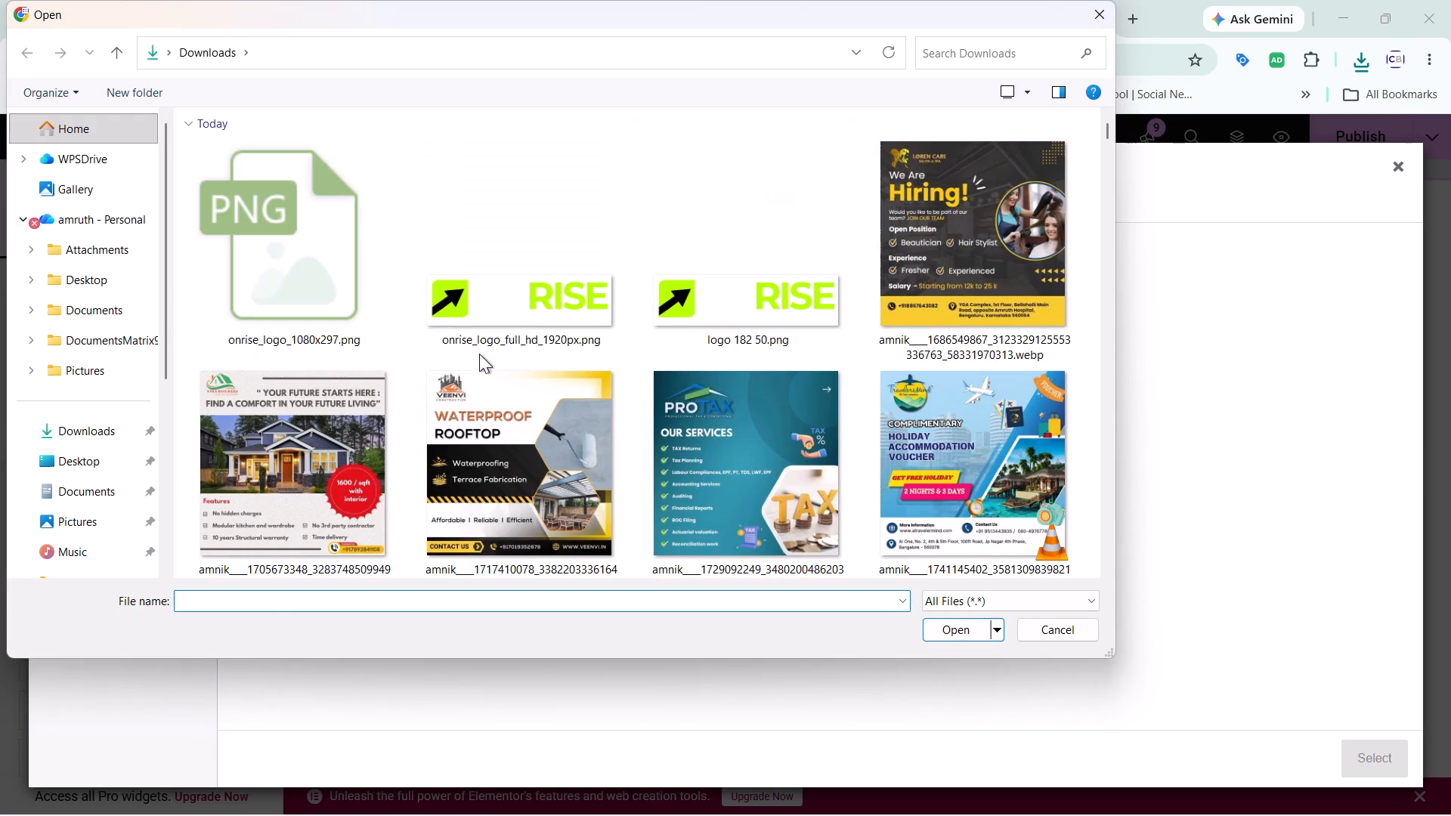
click(359, 274)
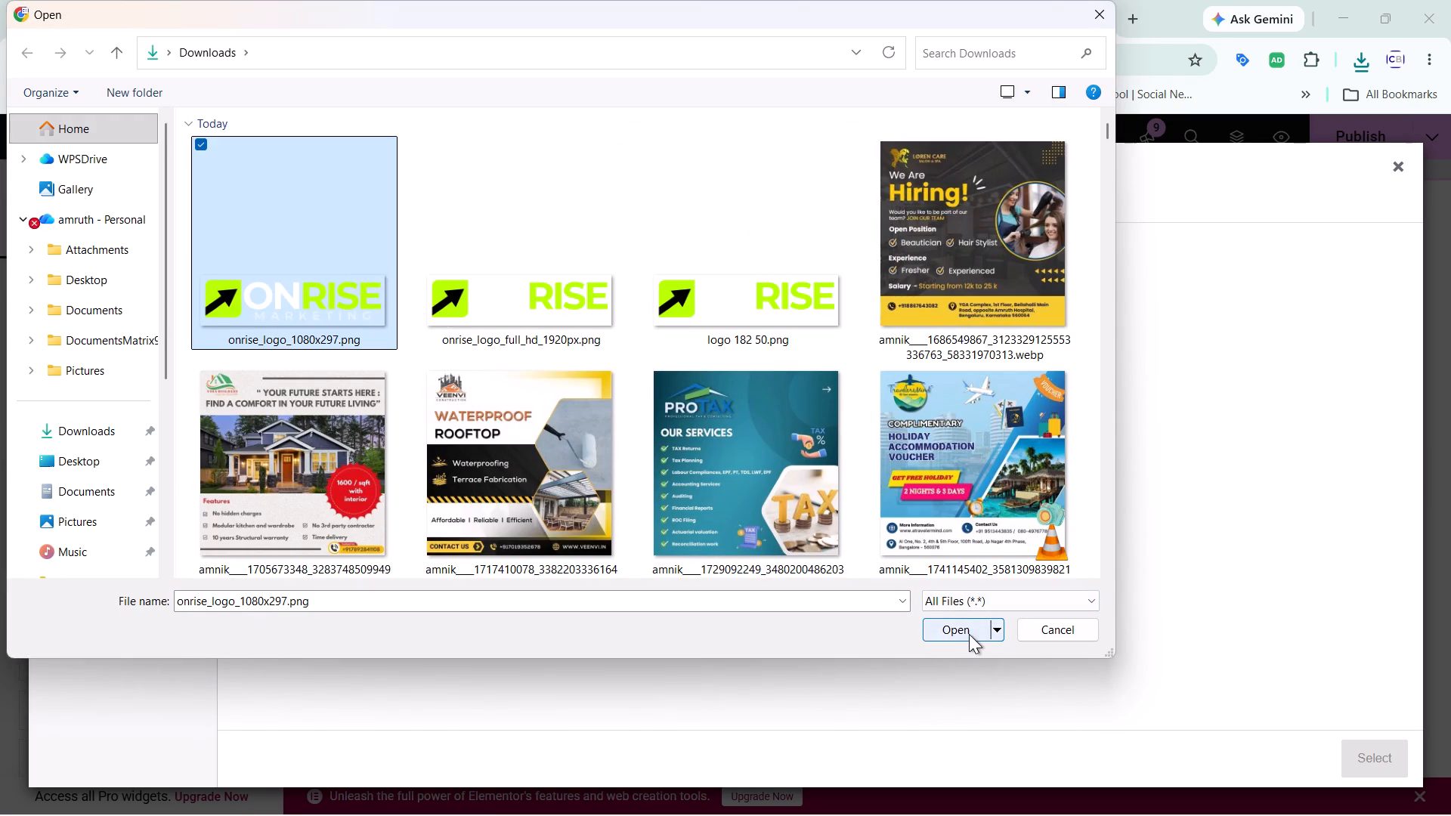
click(969, 634)
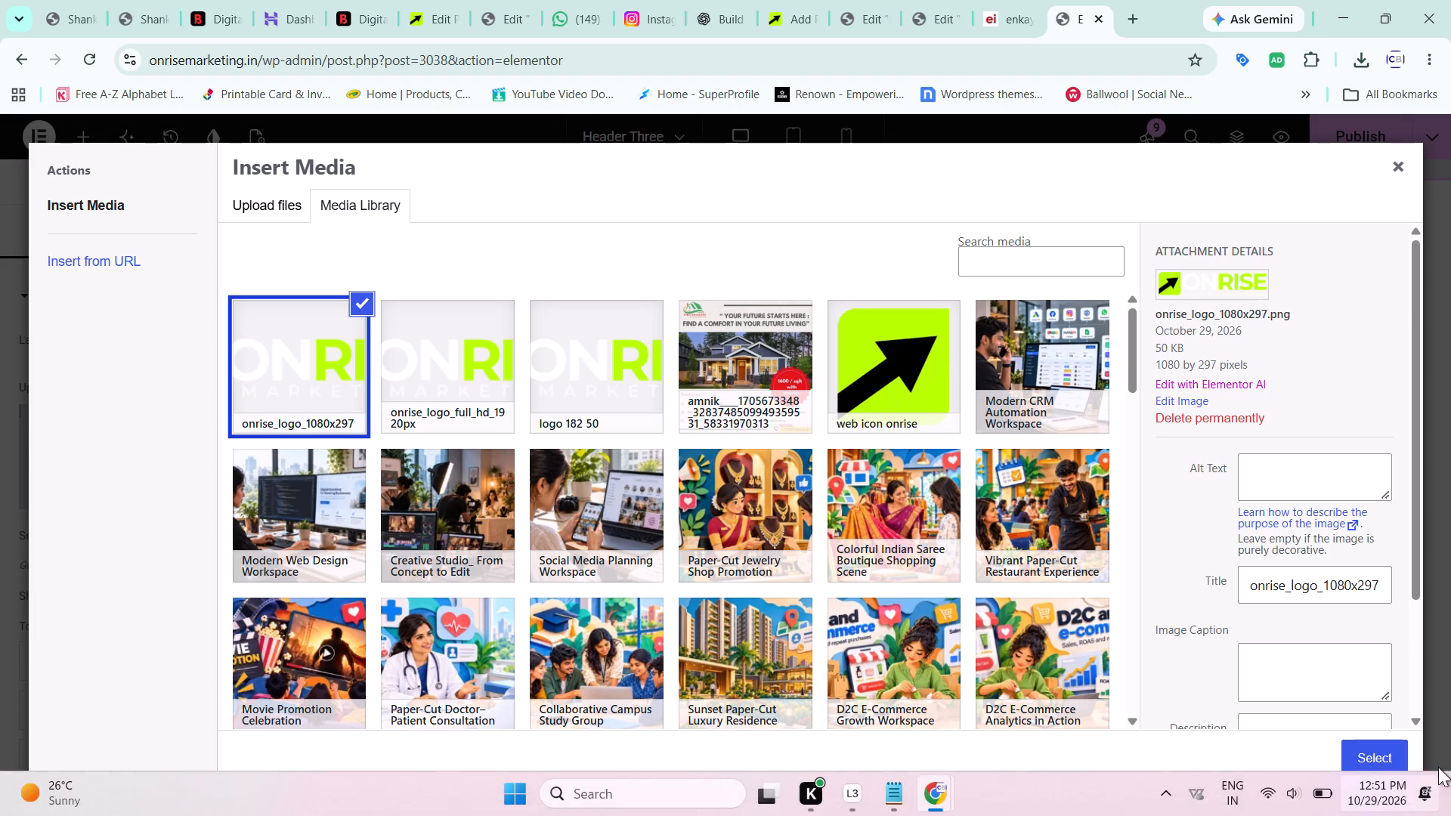
click(1369, 750)
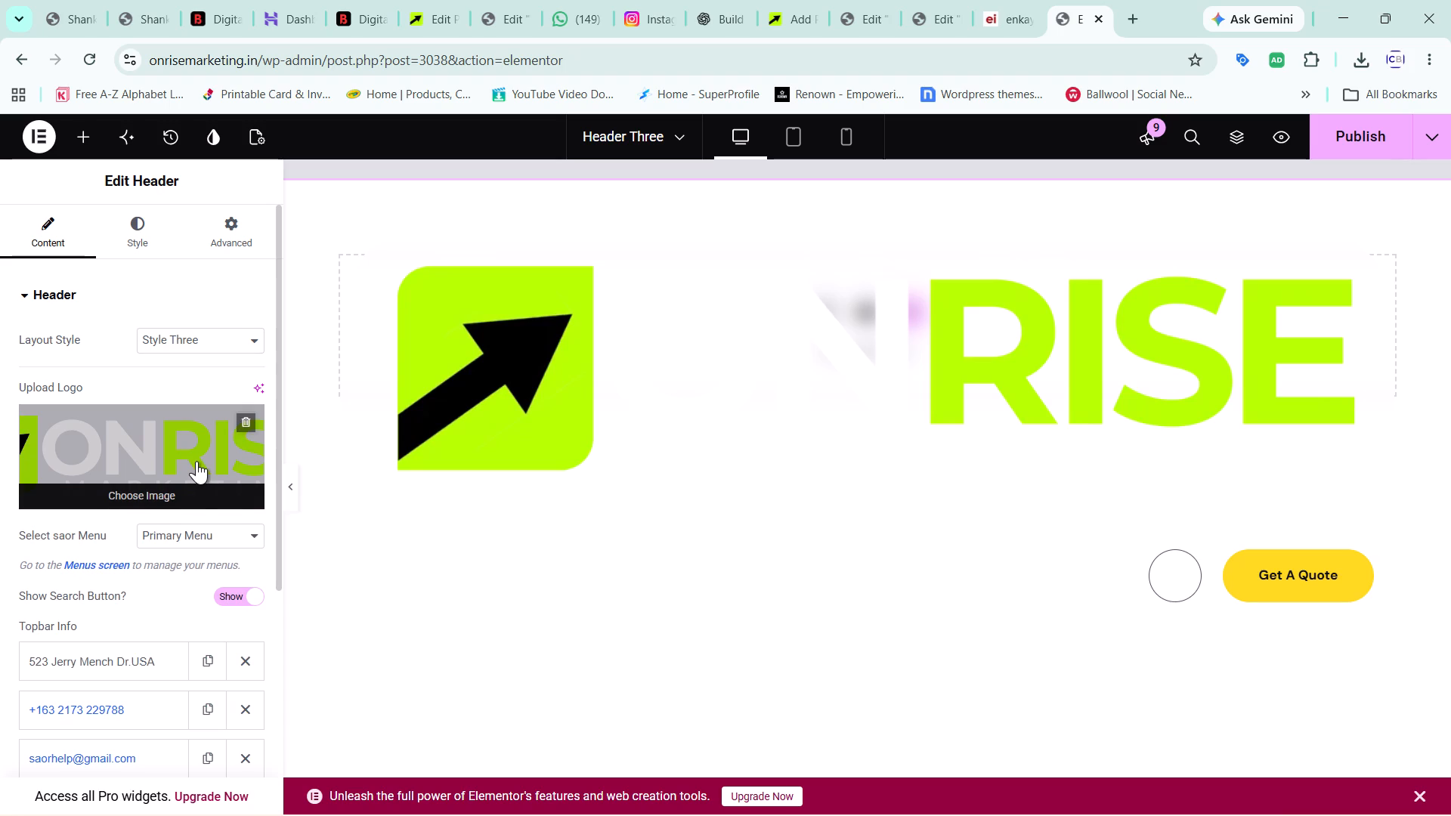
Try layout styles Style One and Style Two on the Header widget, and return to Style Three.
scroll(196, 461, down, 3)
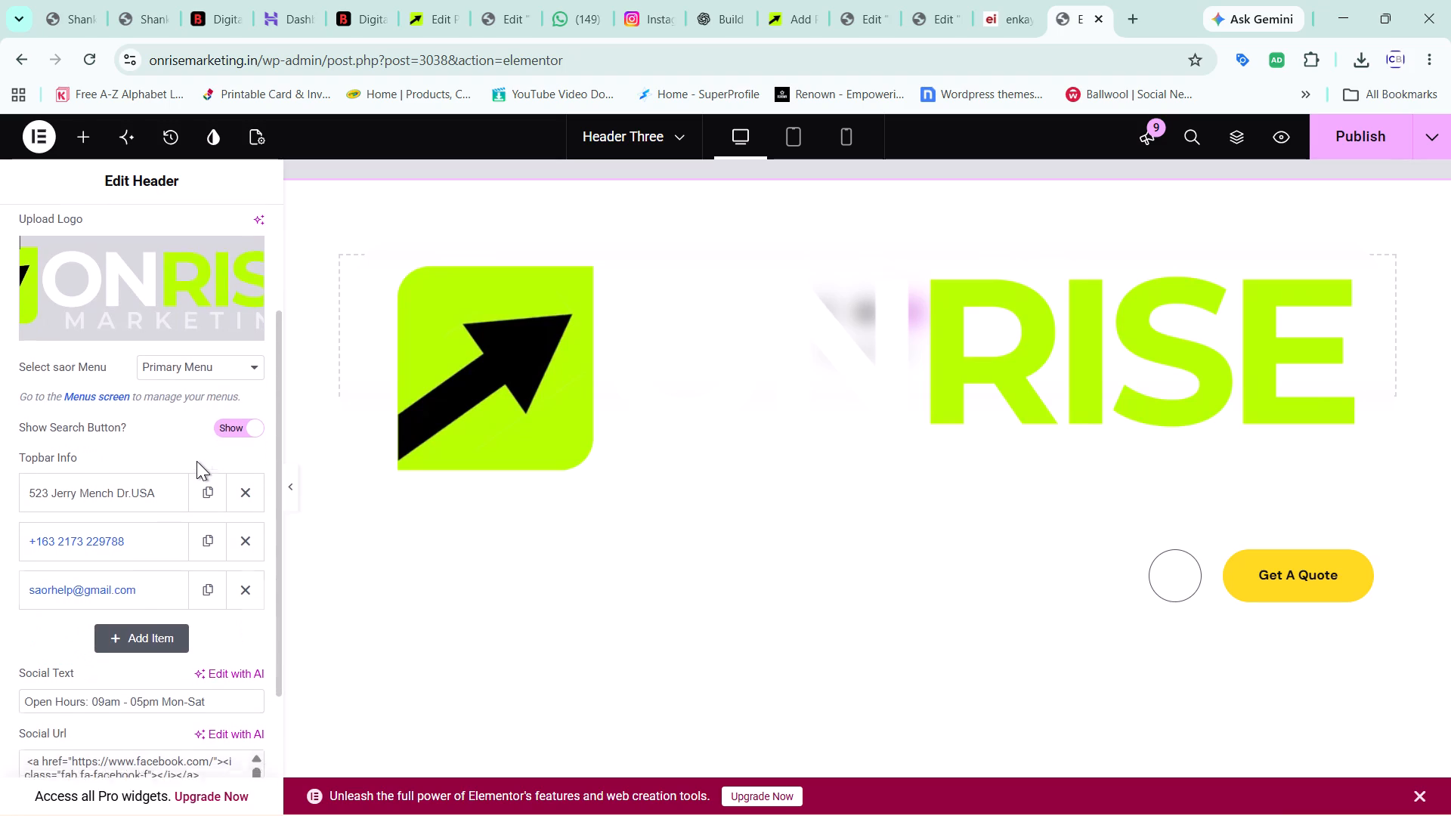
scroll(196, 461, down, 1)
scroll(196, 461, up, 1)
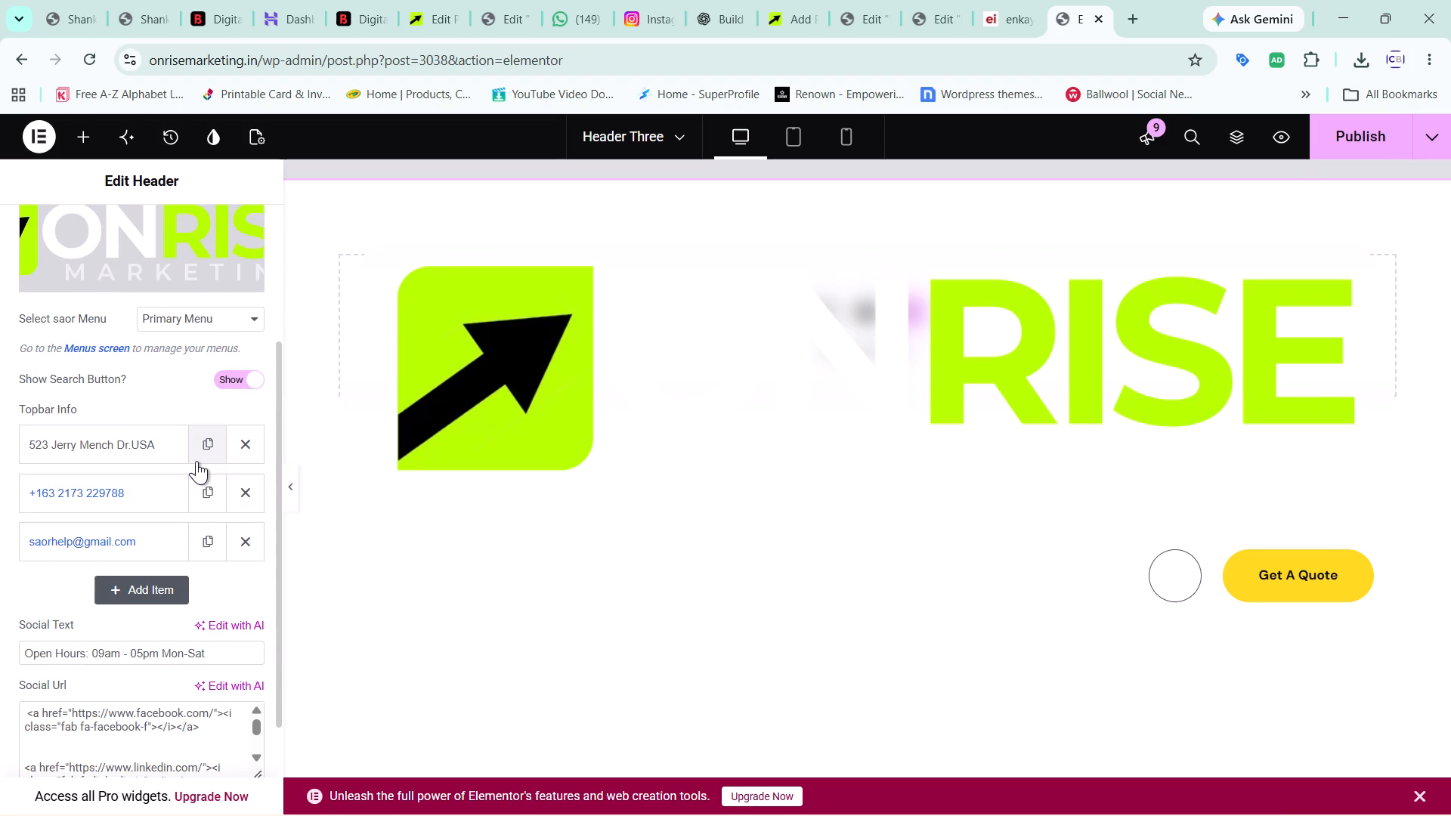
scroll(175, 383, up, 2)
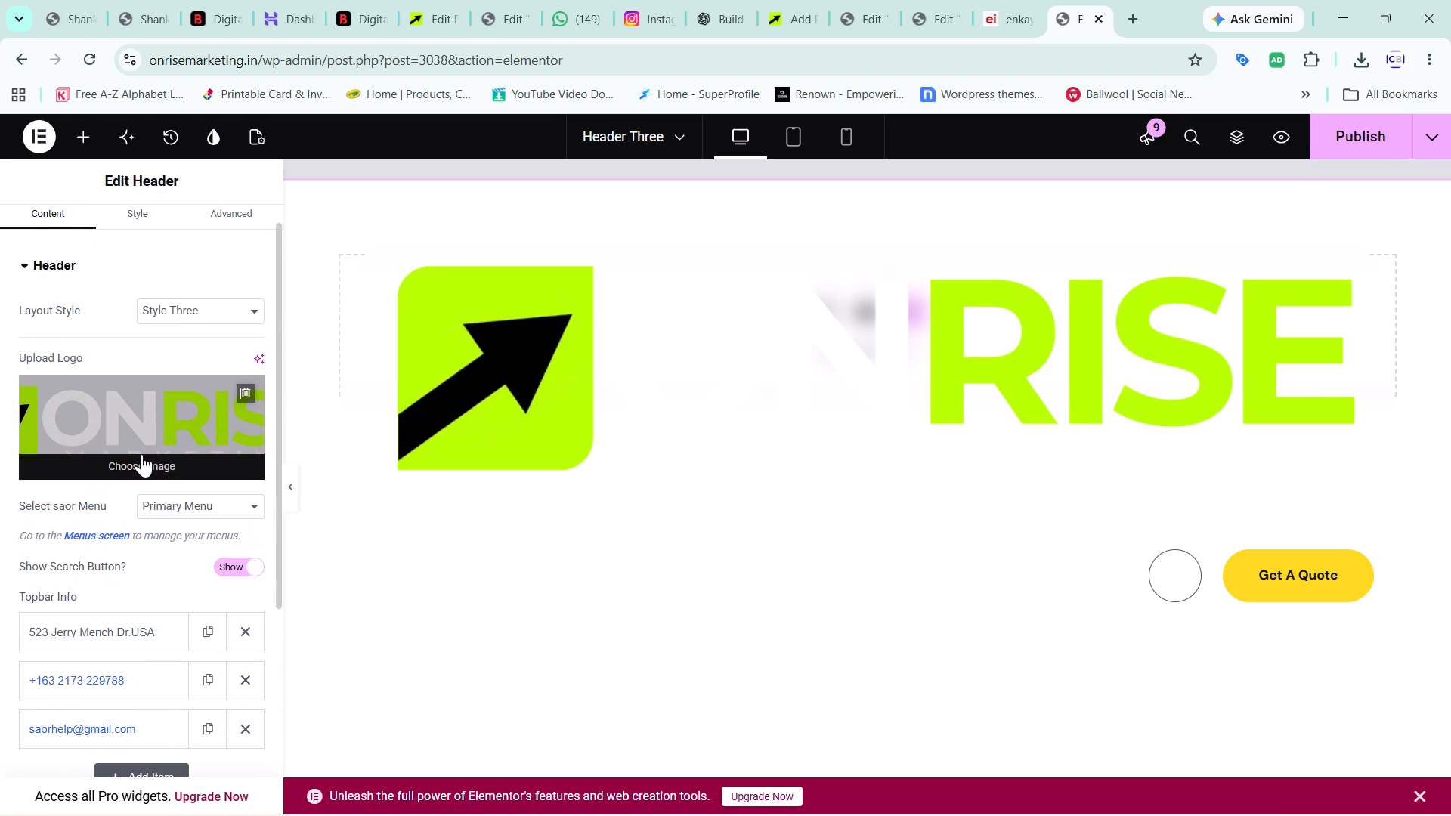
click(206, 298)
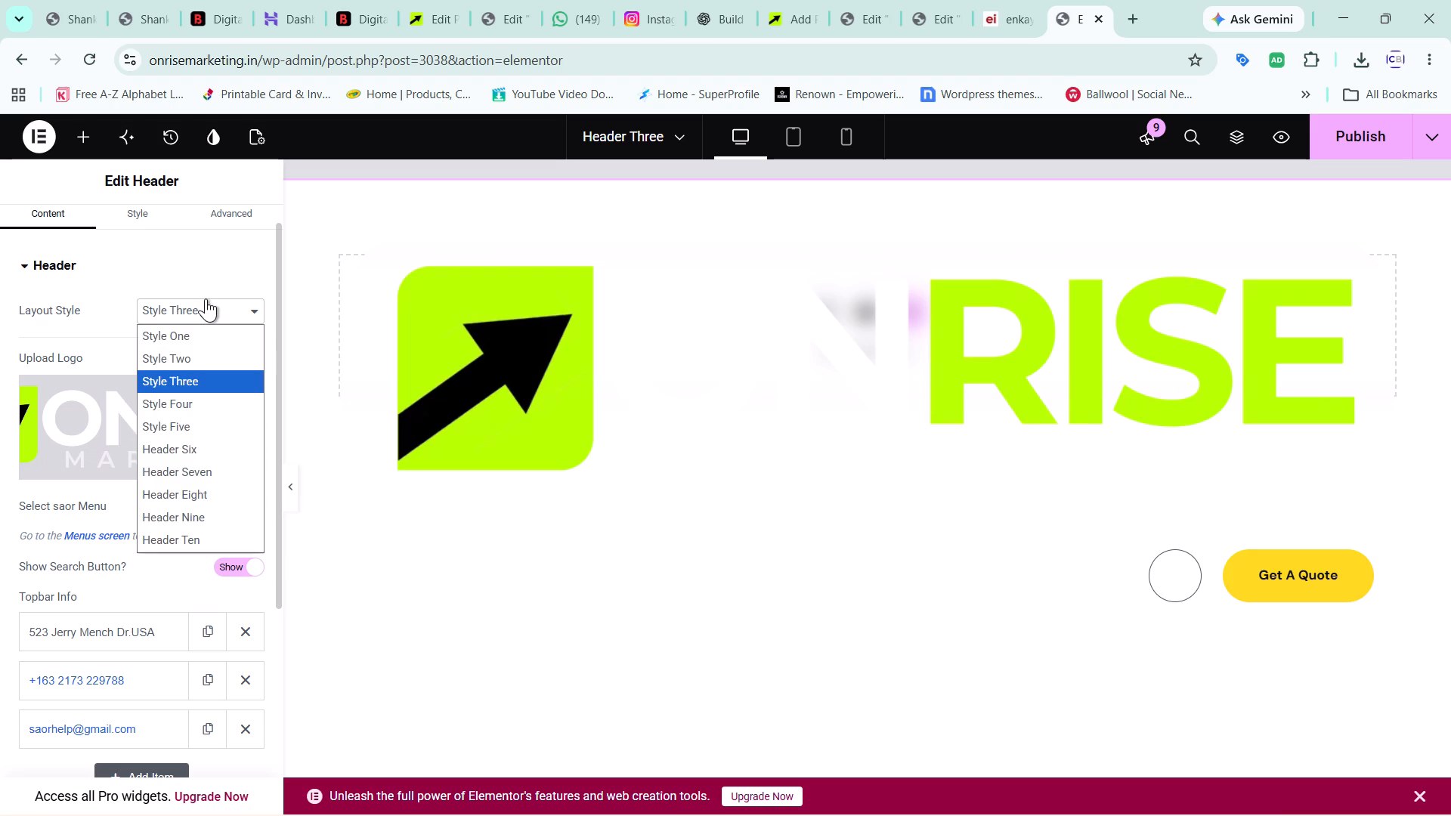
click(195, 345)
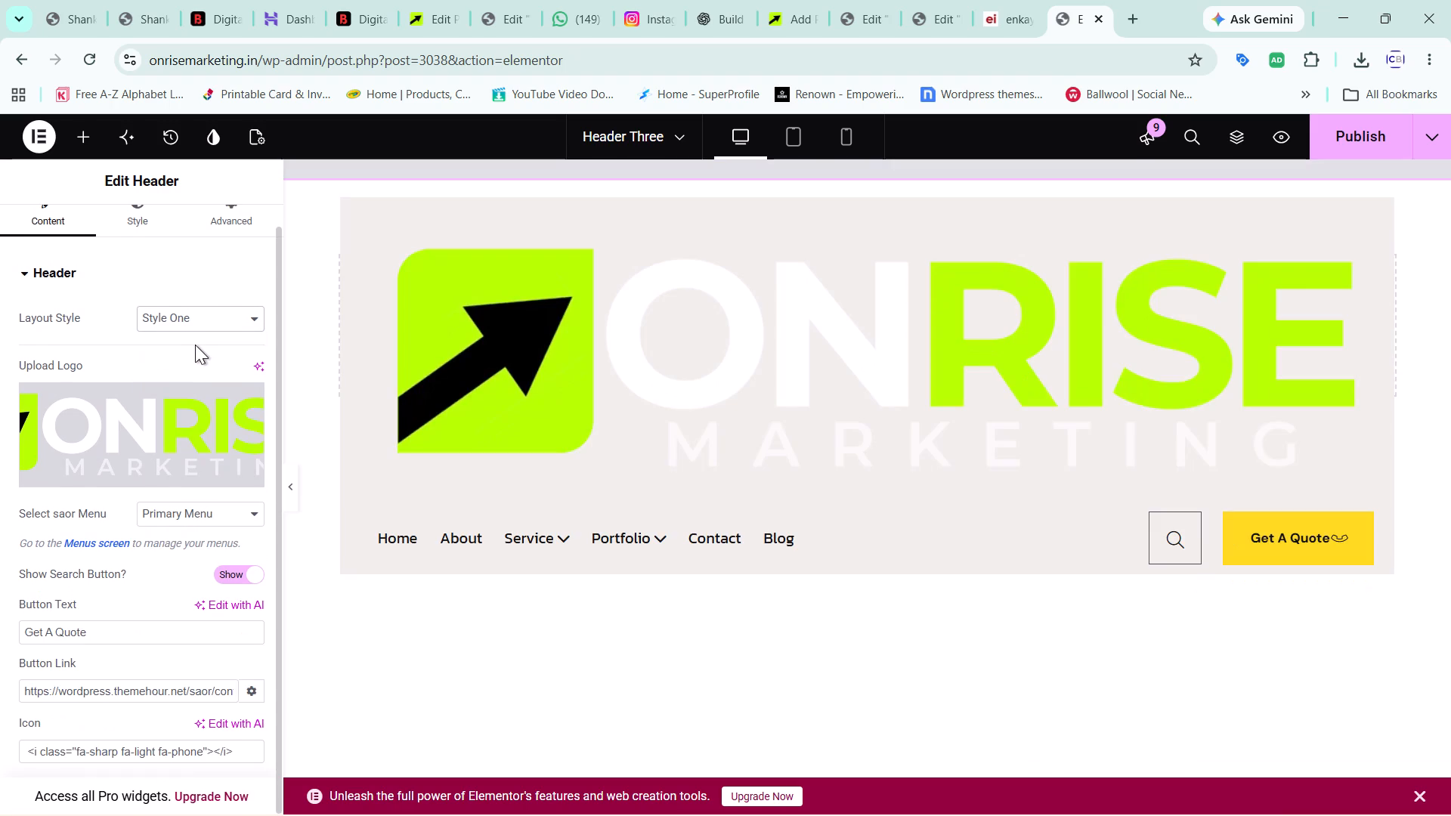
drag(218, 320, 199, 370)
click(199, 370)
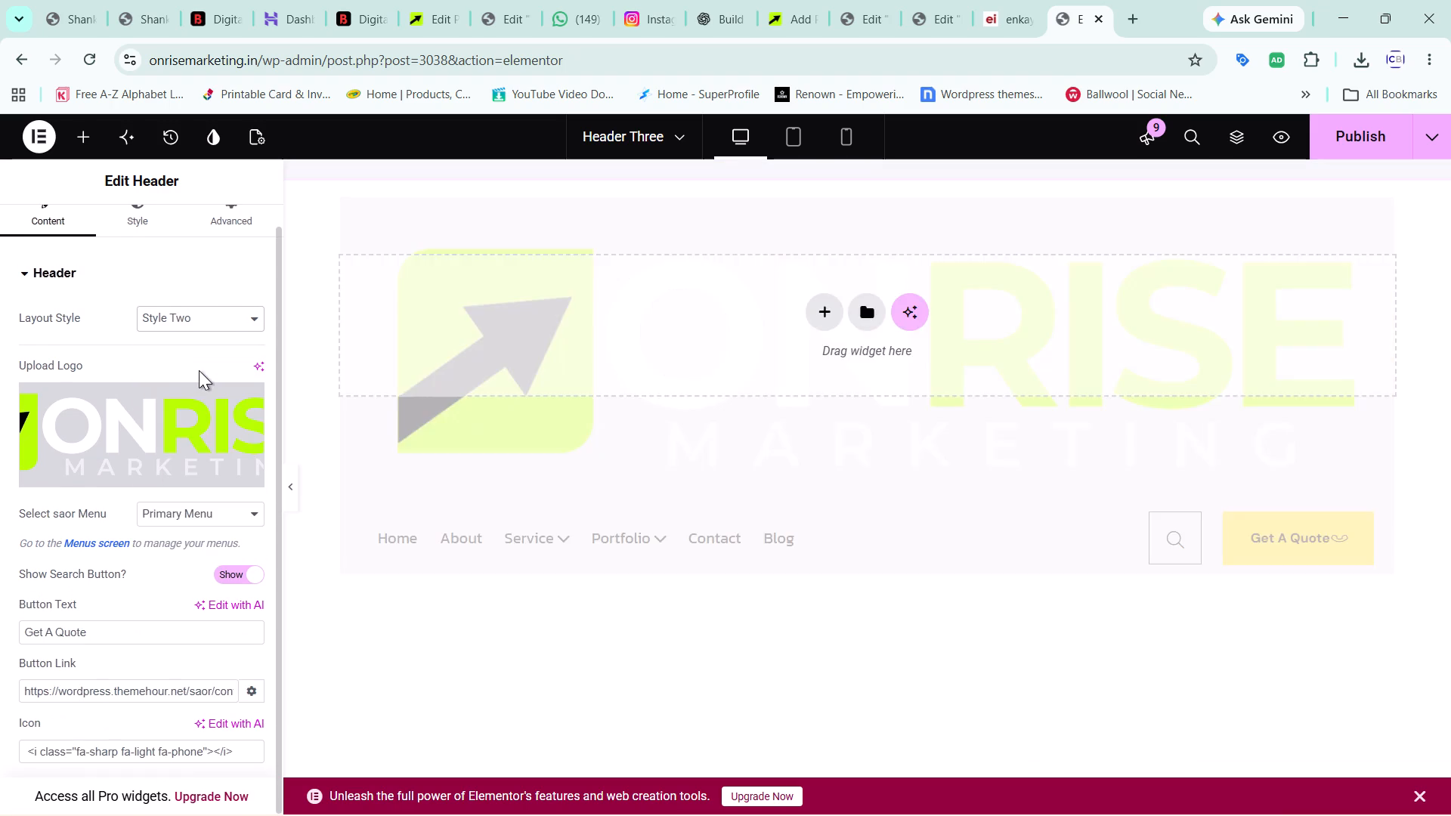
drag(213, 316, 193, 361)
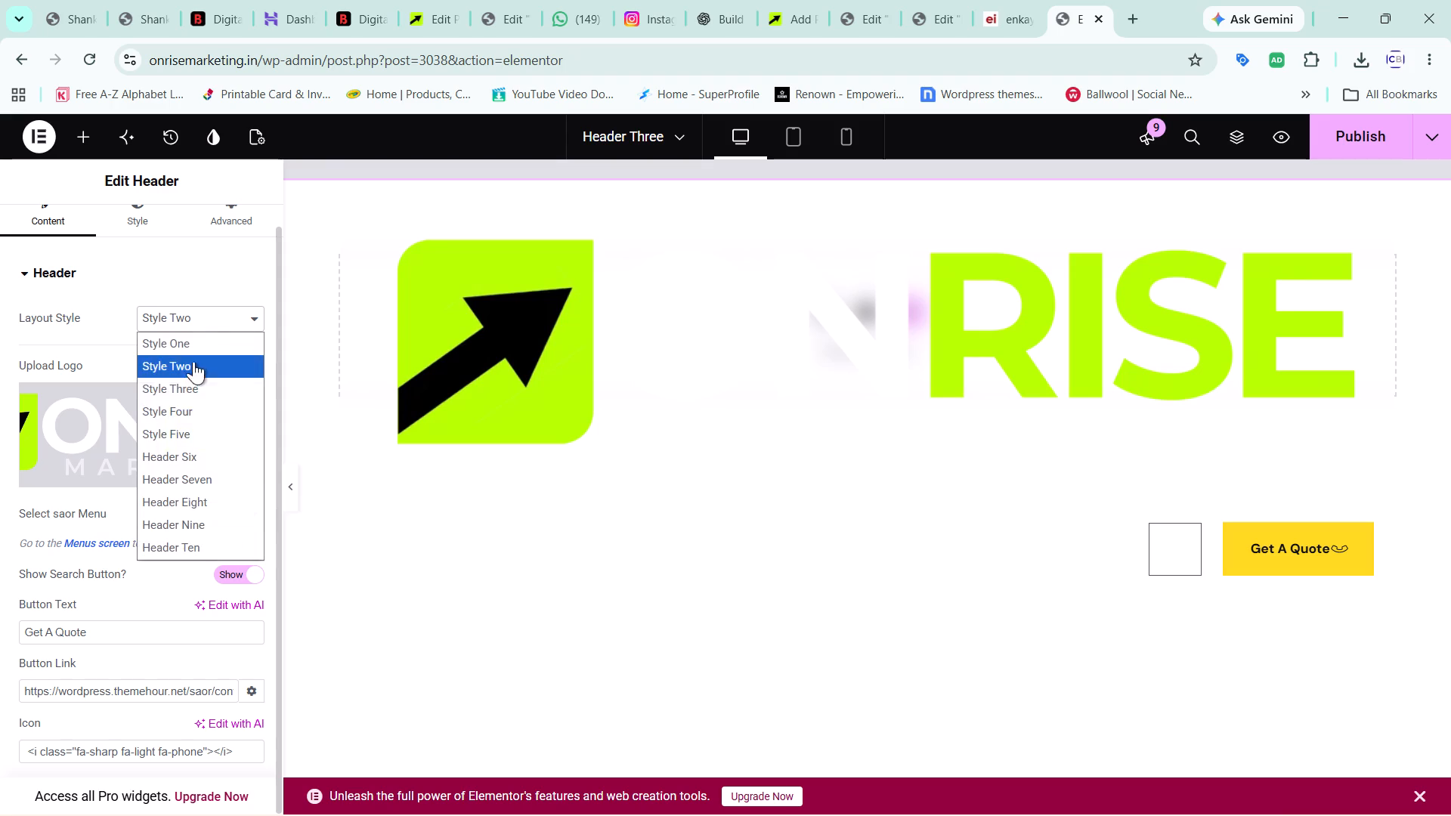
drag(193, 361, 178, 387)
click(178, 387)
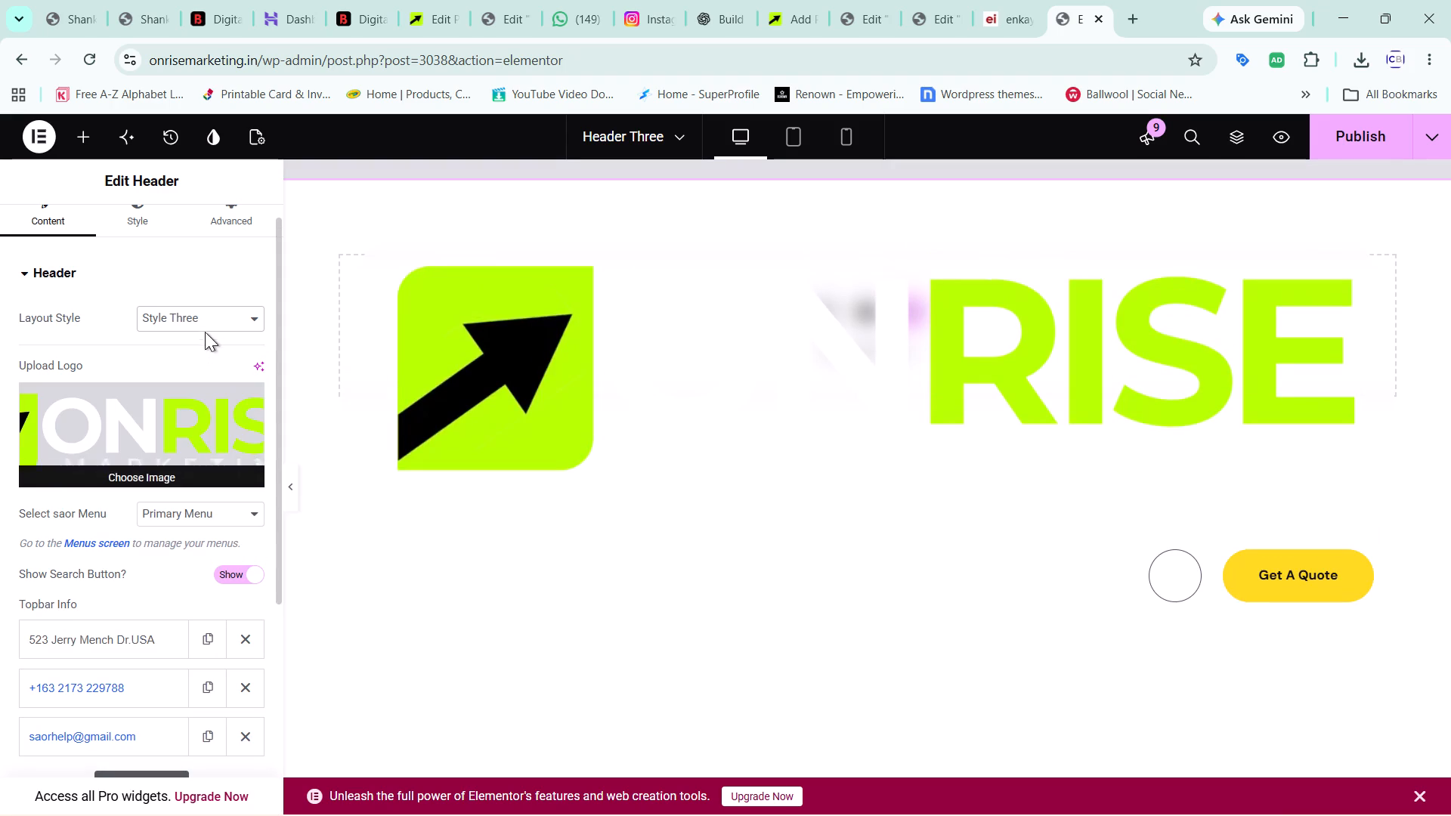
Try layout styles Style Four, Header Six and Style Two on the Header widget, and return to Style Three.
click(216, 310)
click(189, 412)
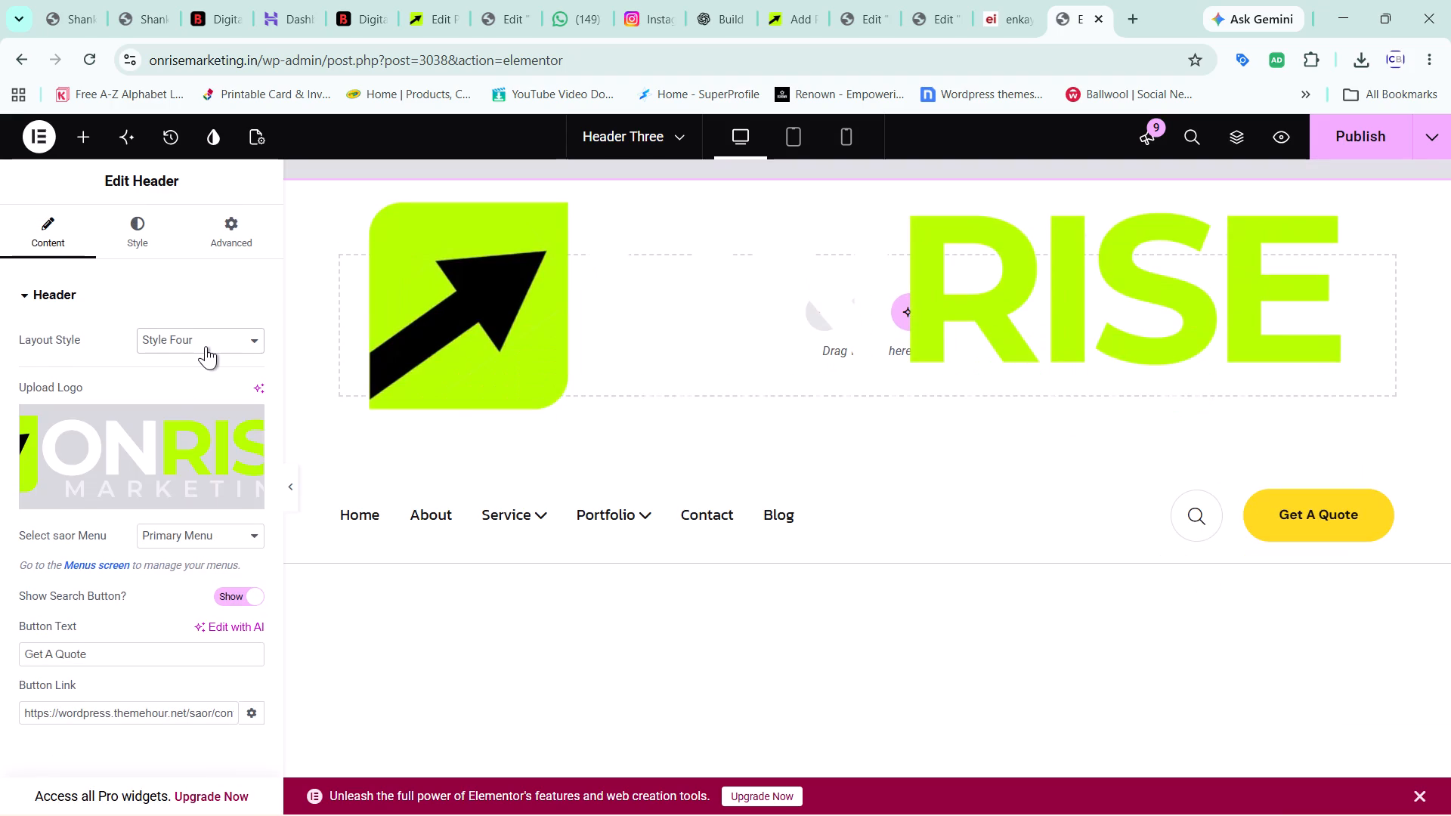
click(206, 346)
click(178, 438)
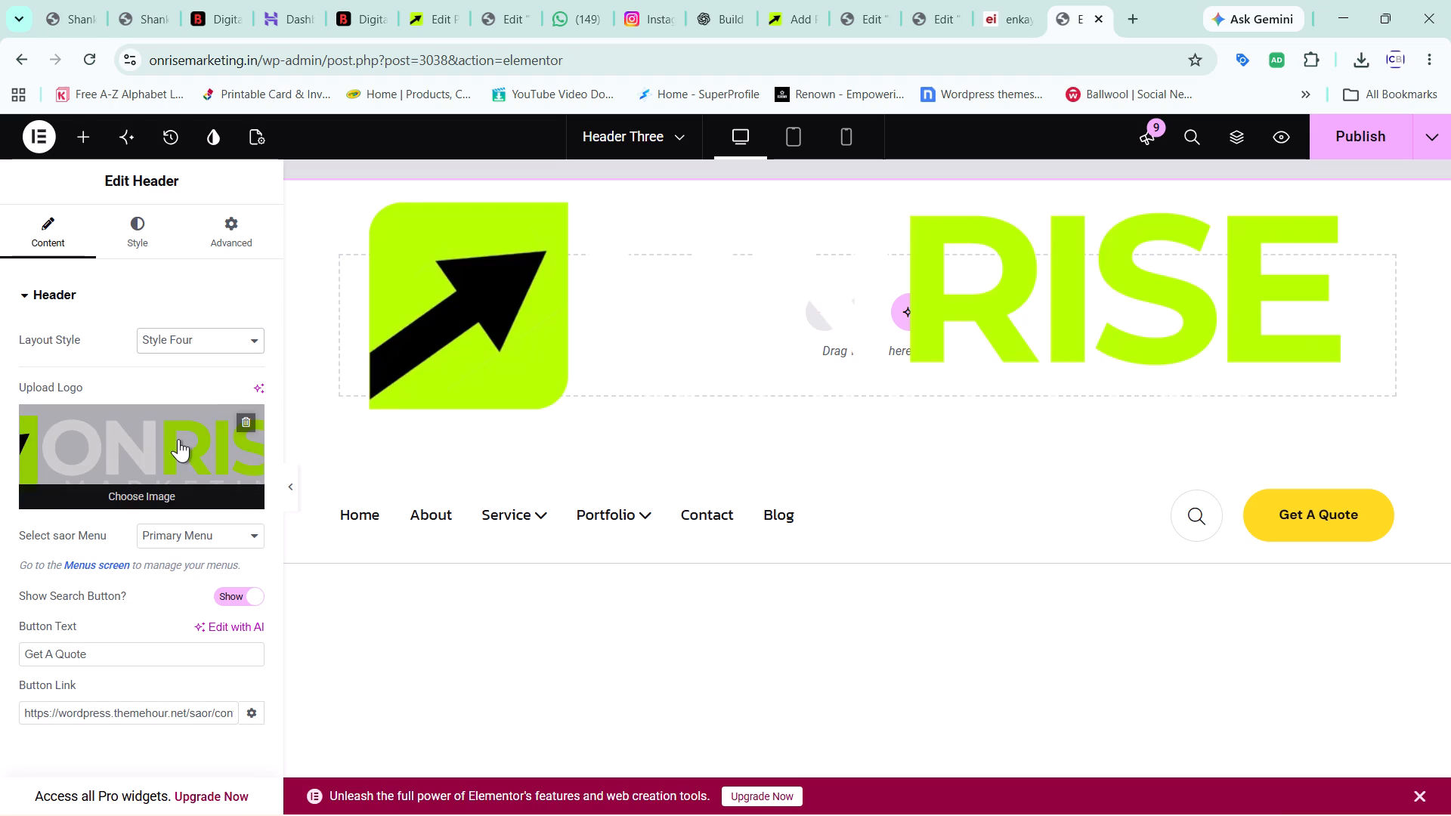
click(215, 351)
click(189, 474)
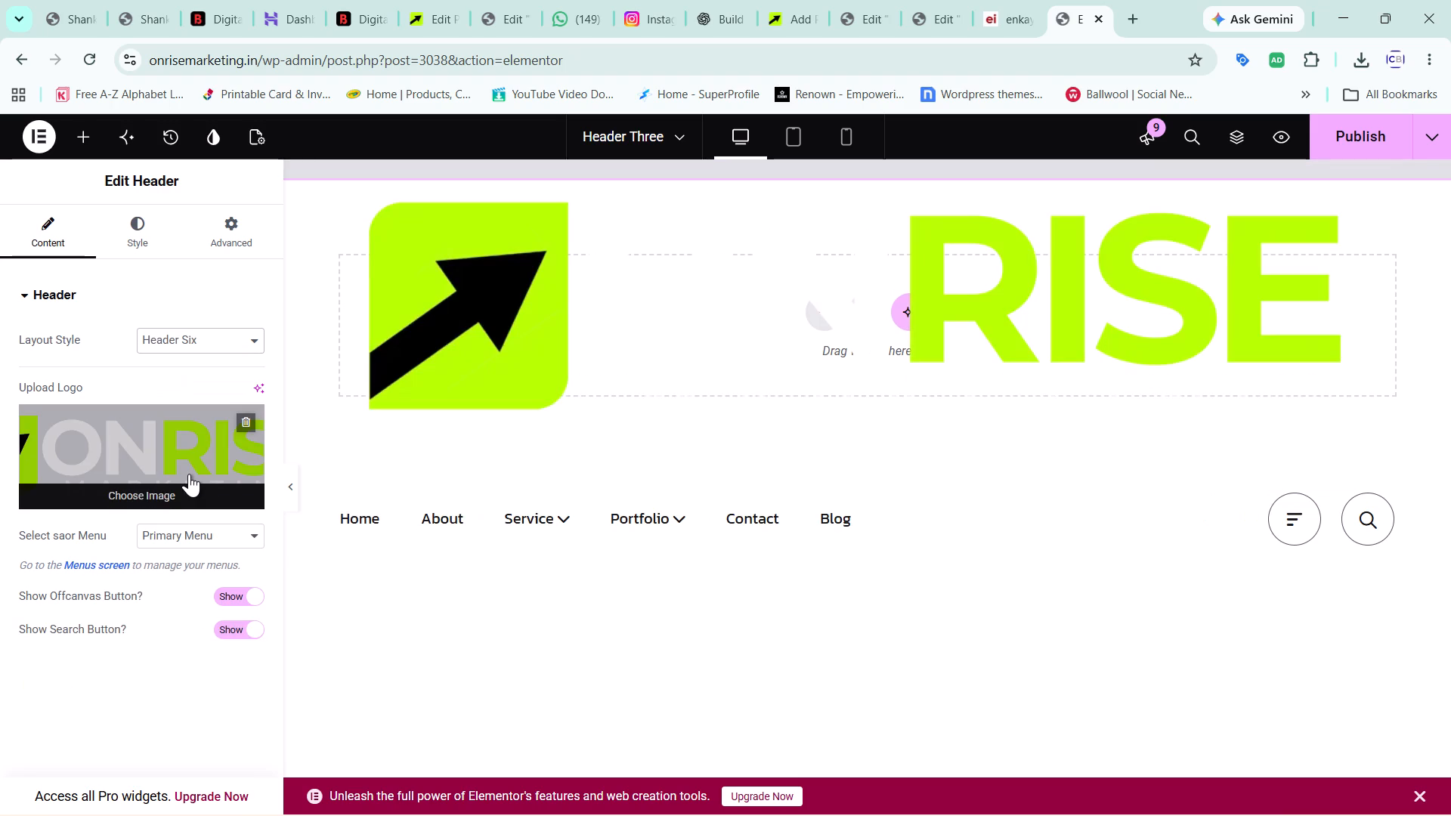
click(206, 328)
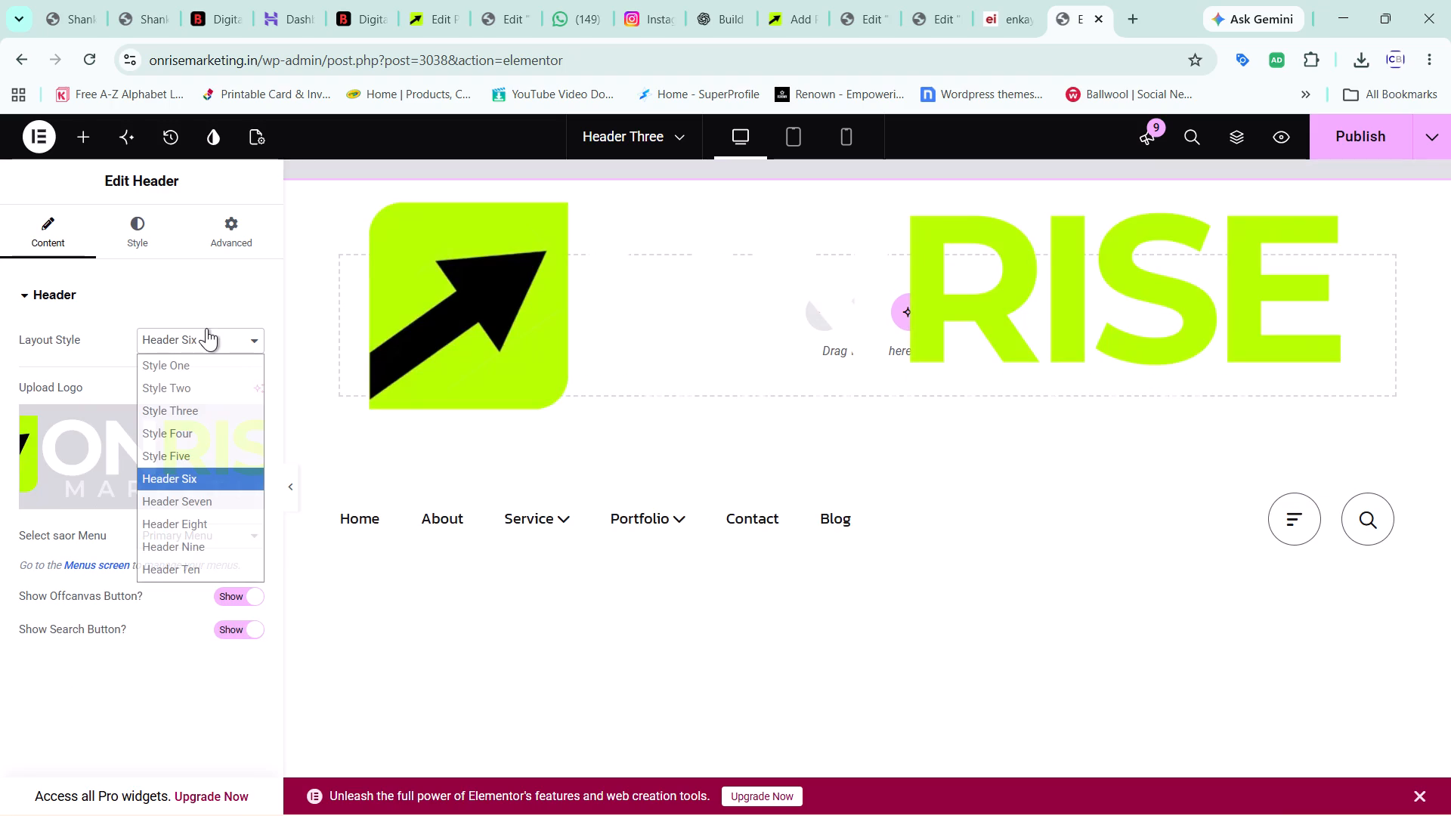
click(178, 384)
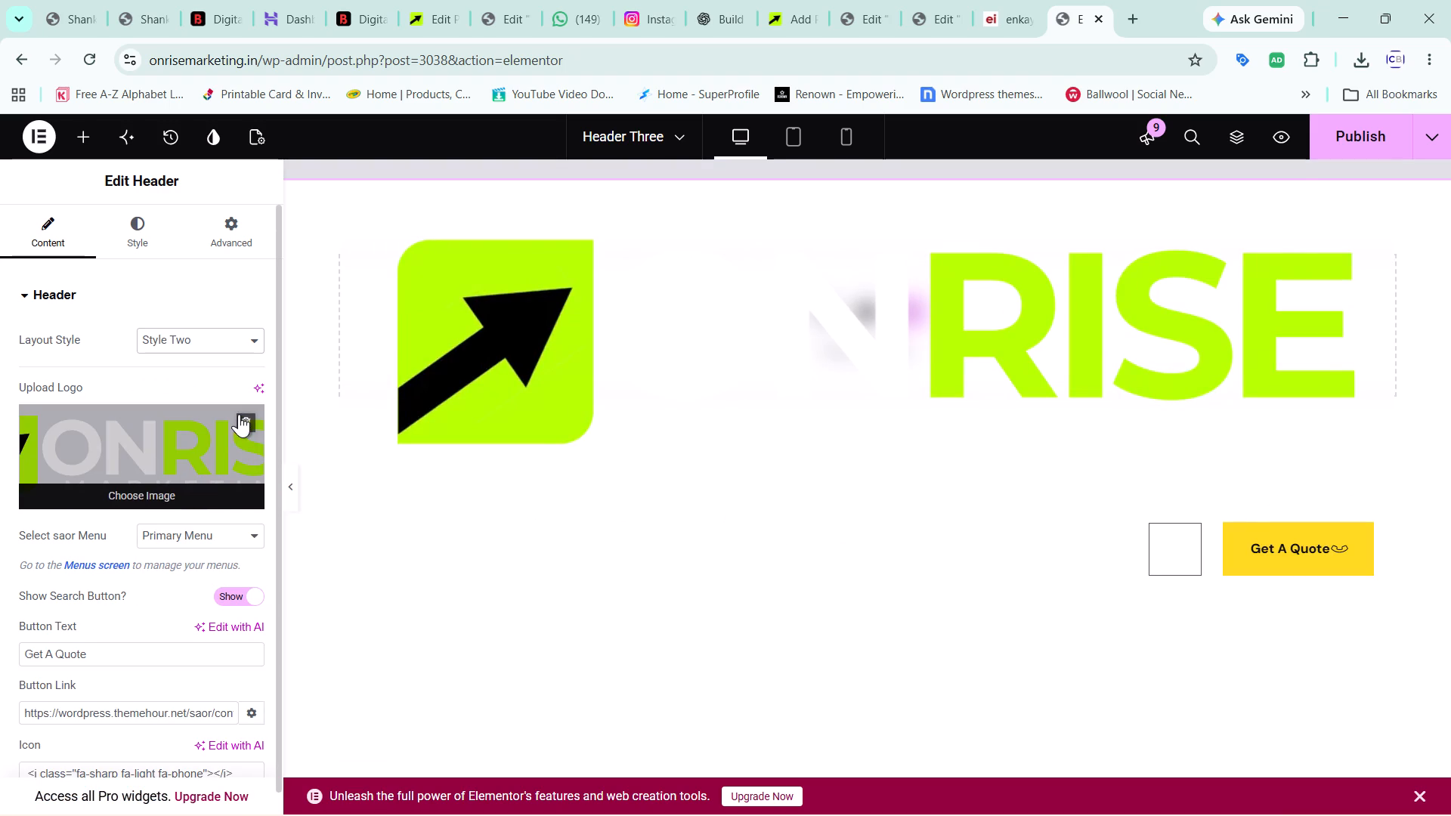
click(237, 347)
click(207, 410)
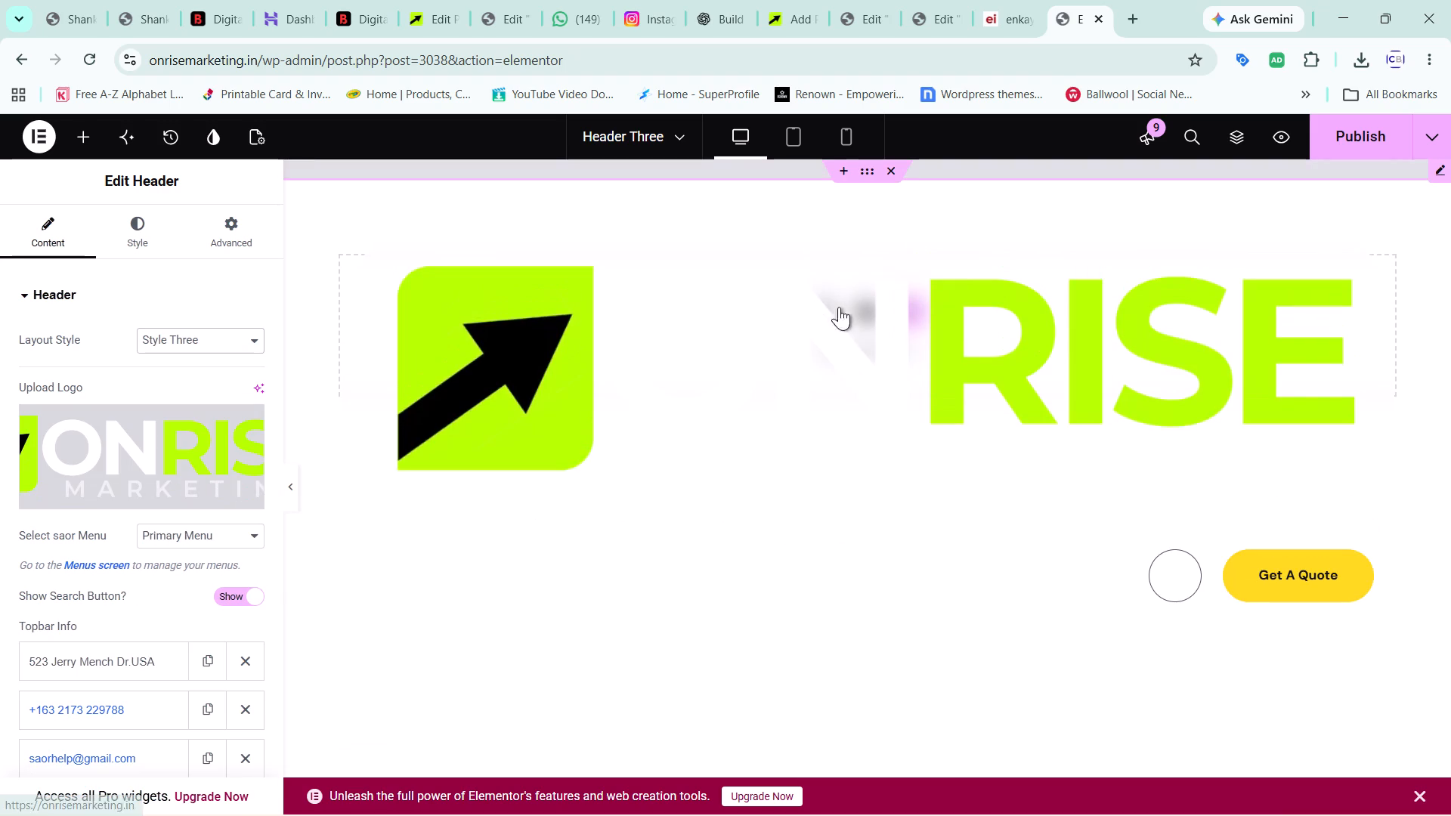
Set the Header widget's layout style to Style Five and briefly toggle the full-width preview.
click(185, 333)
click(176, 461)
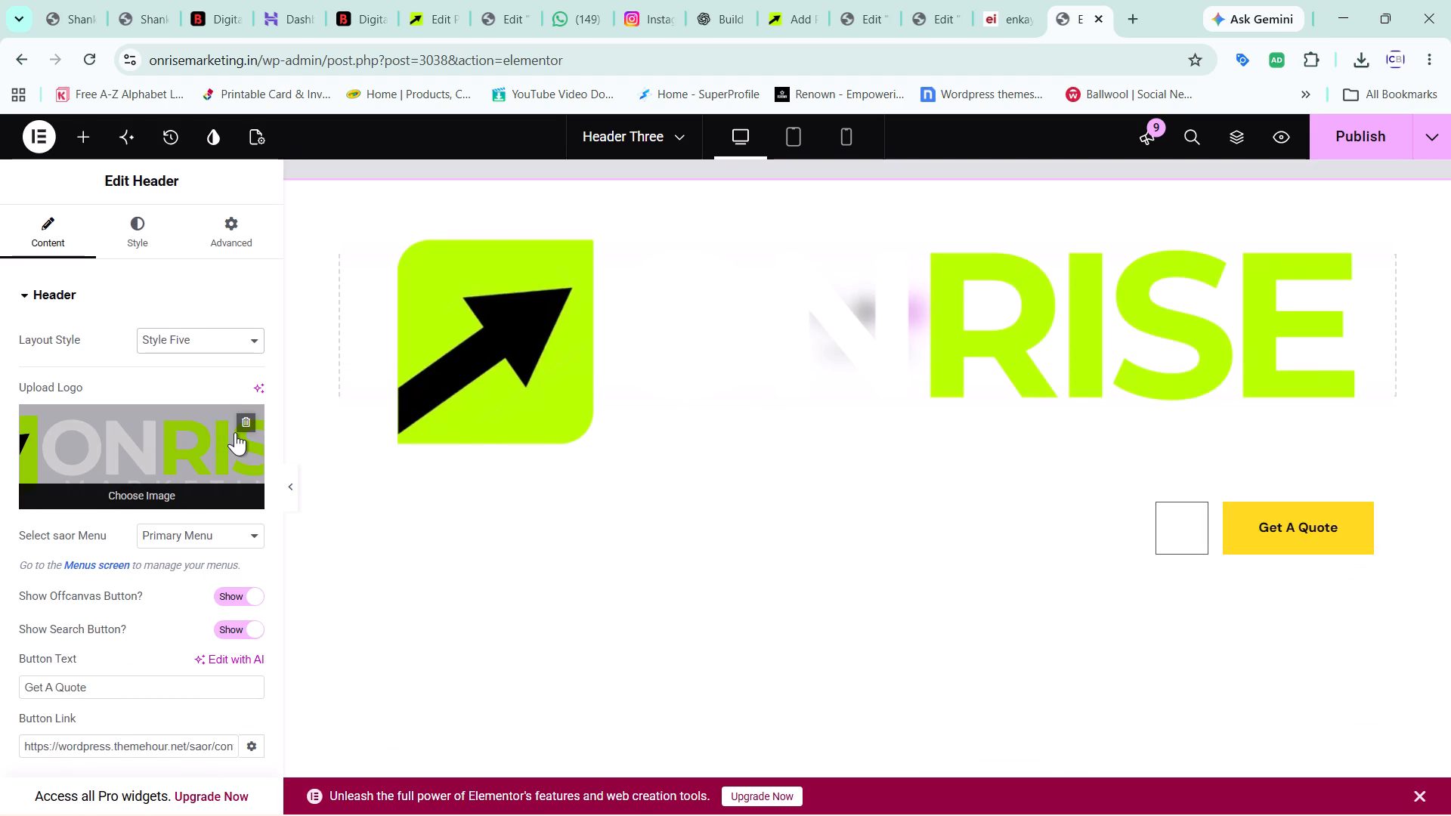
click(294, 493)
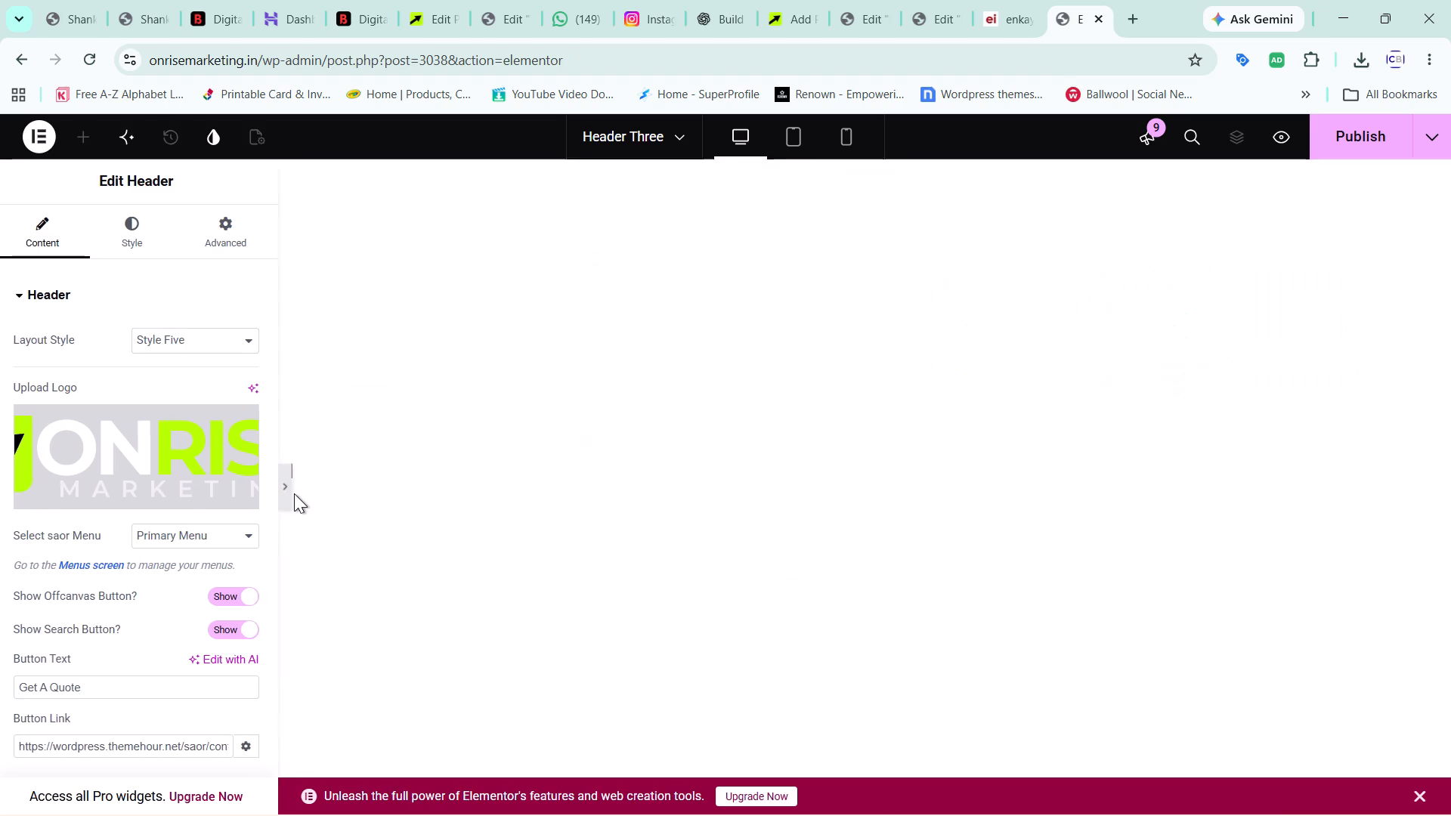
scroll(92, 473, up, 6)
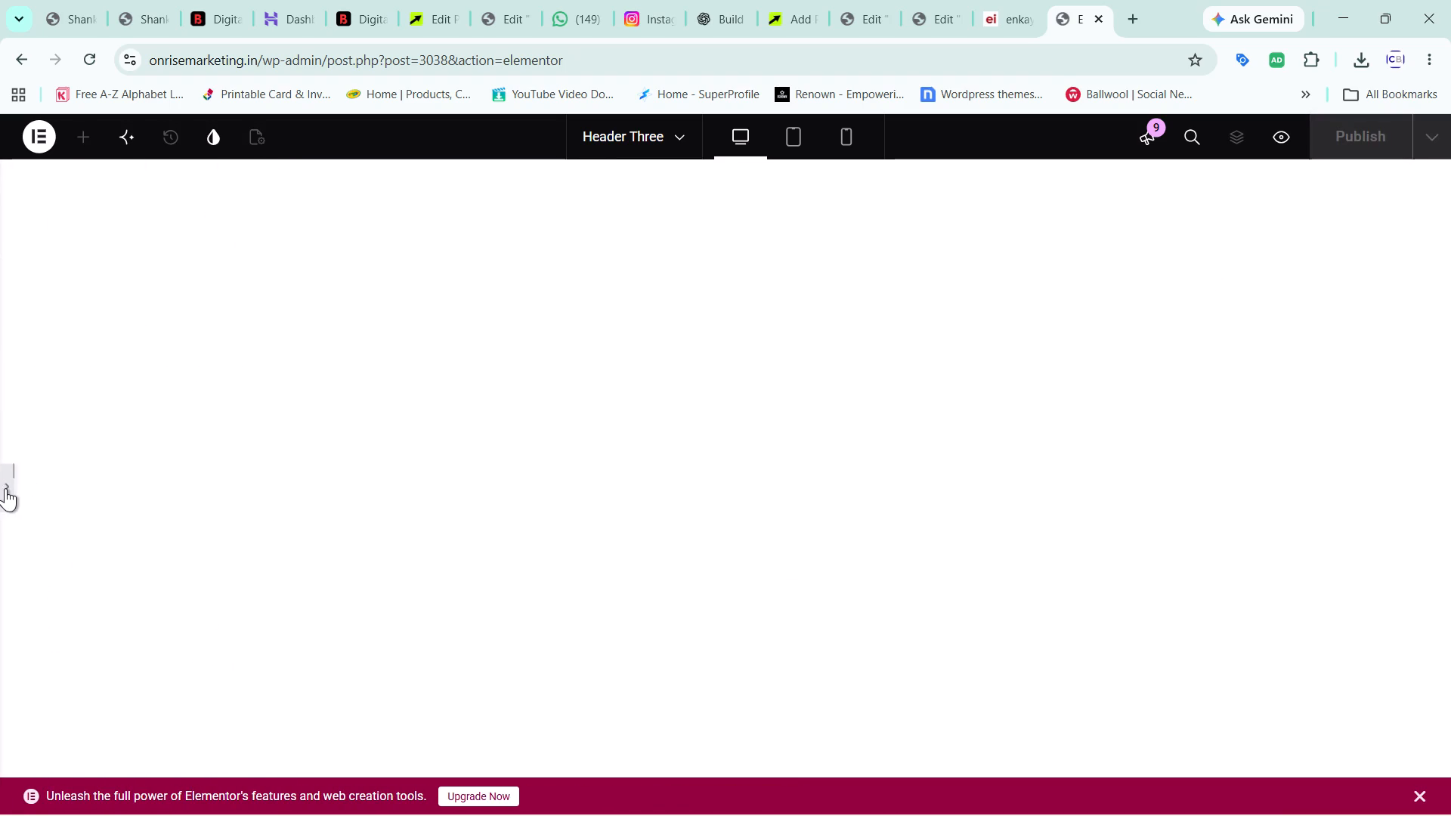
click(5, 488)
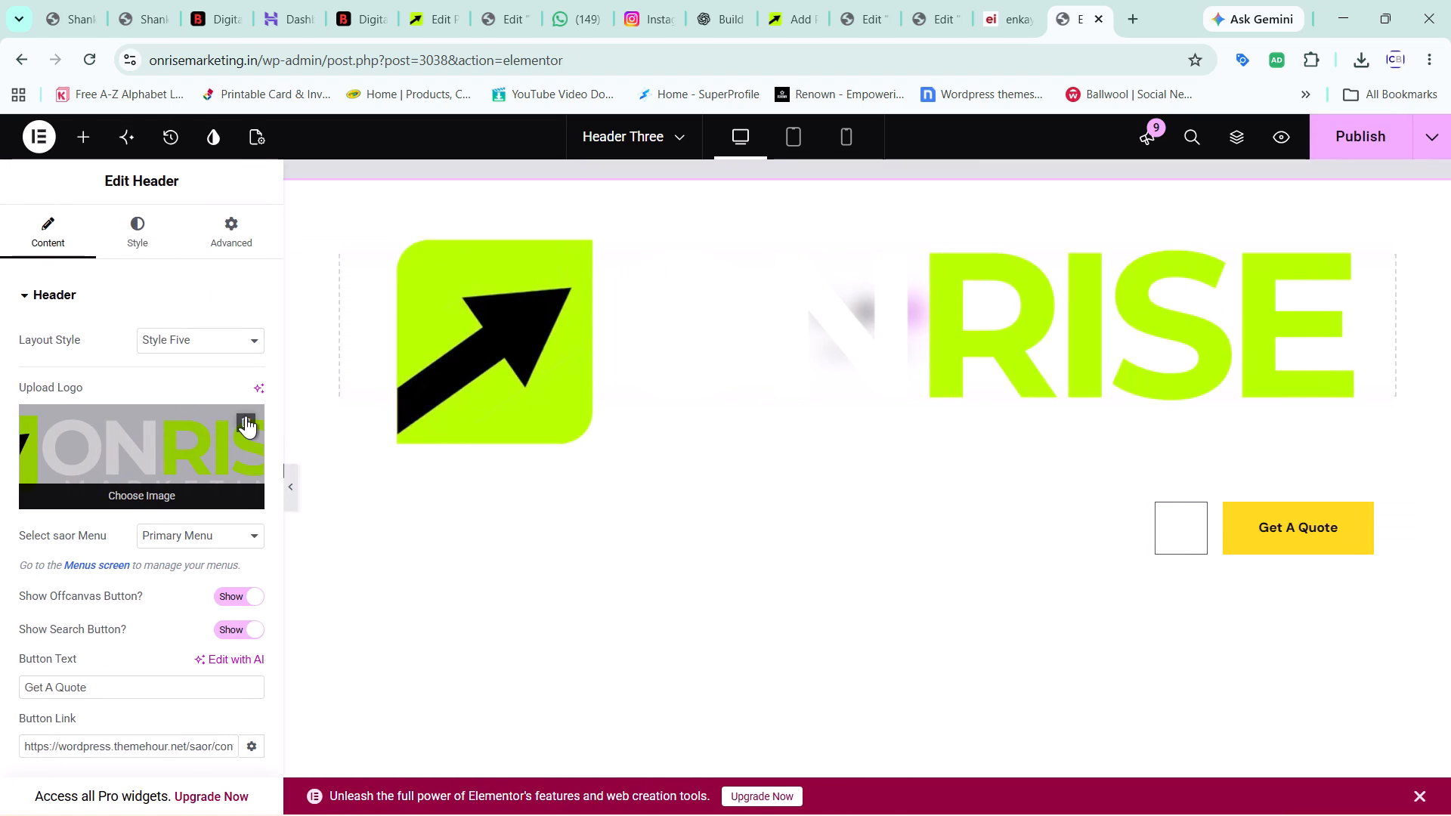
Remove the logo image from the Header widget and publish the Header Three template.
click(246, 416)
scroll(246, 416, up, 2)
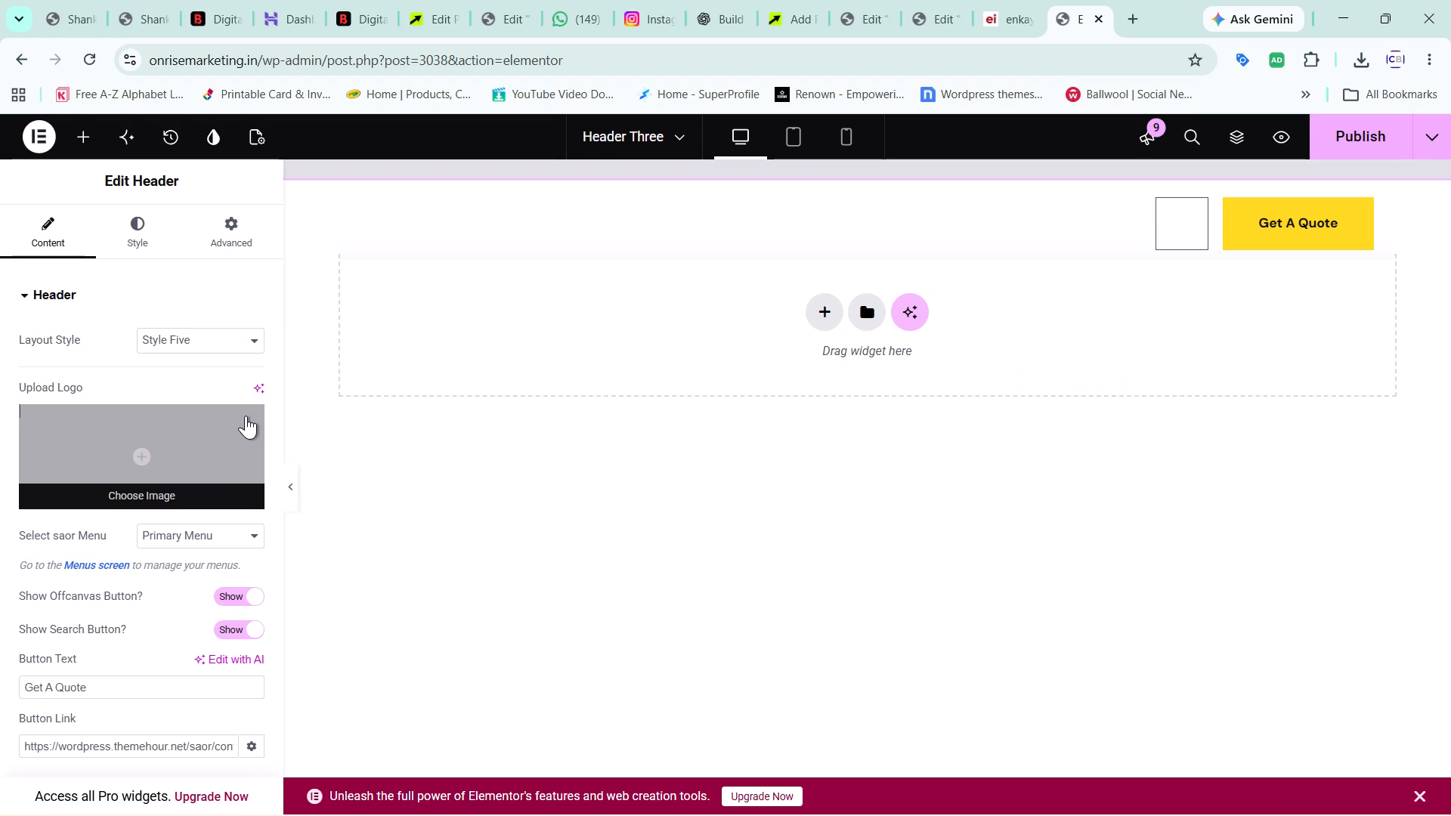
click(1357, 140)
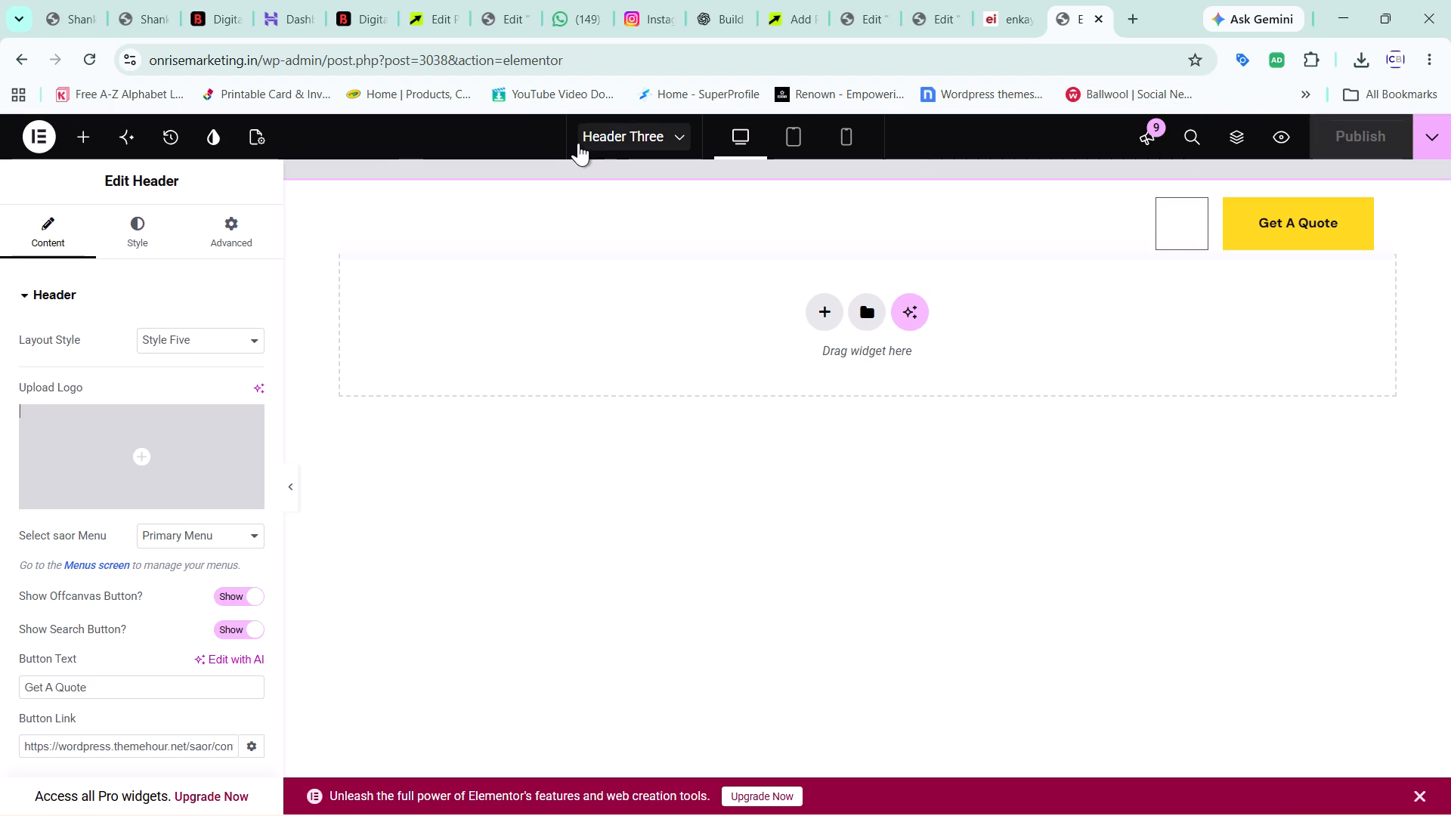
click(387, 146)
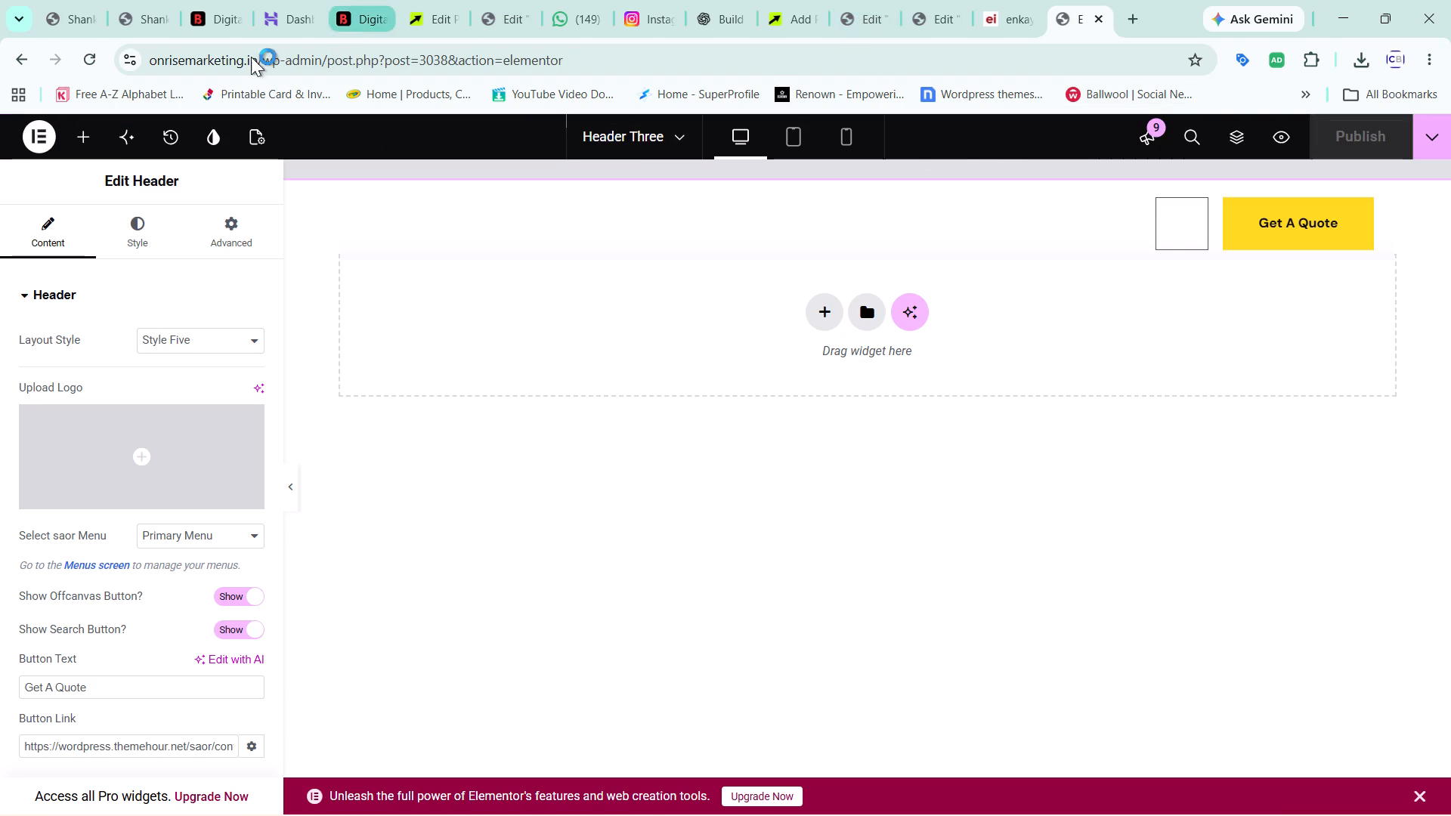
Return to the onrisemarketing.in home page and examine how the header displays without a logo.
click(14, 68)
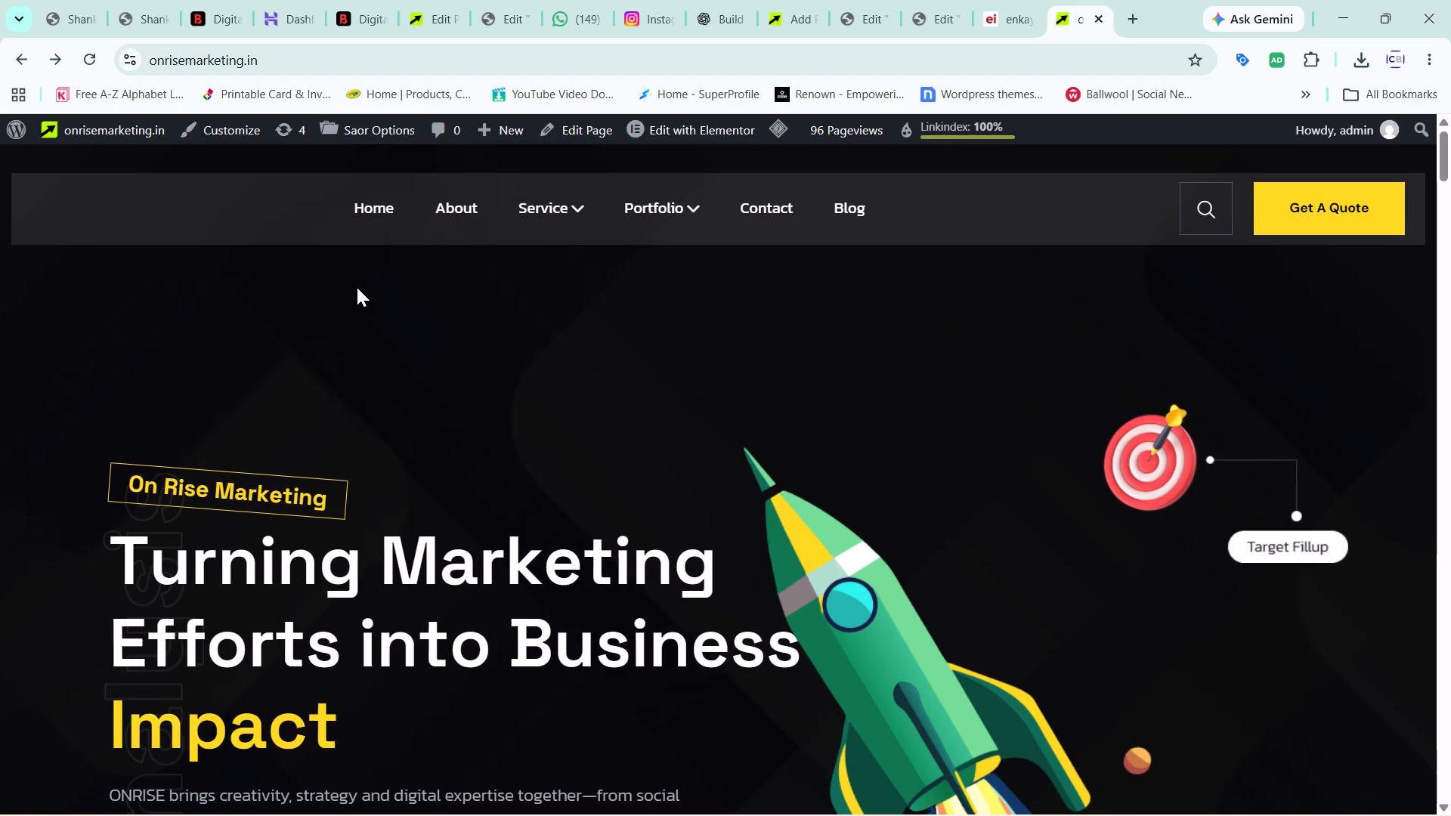
scroll(357, 287, up, 5)
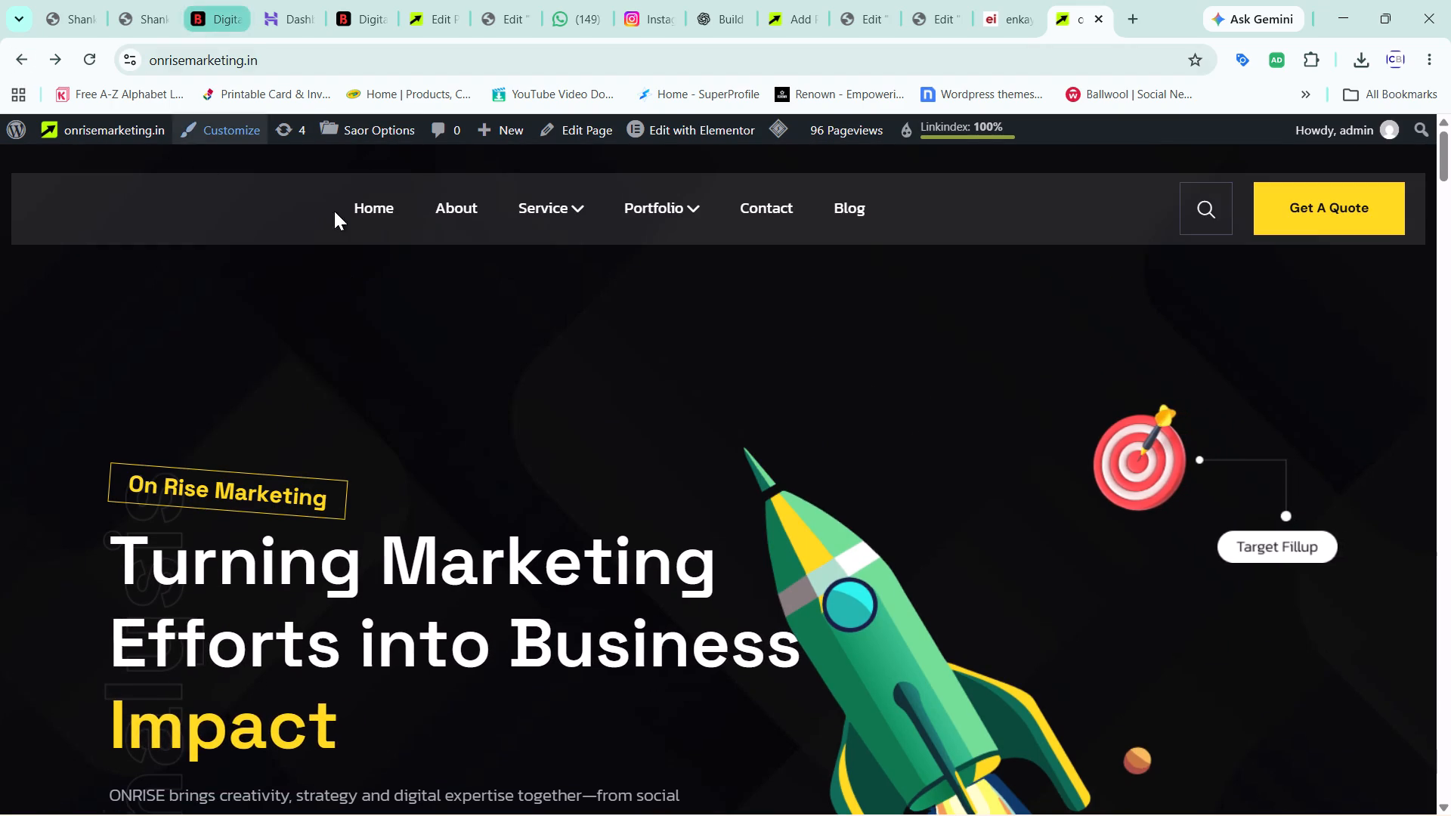
Reload the home page, then open the Header Three template in Elementor with its Header widget selected.
click(370, 207)
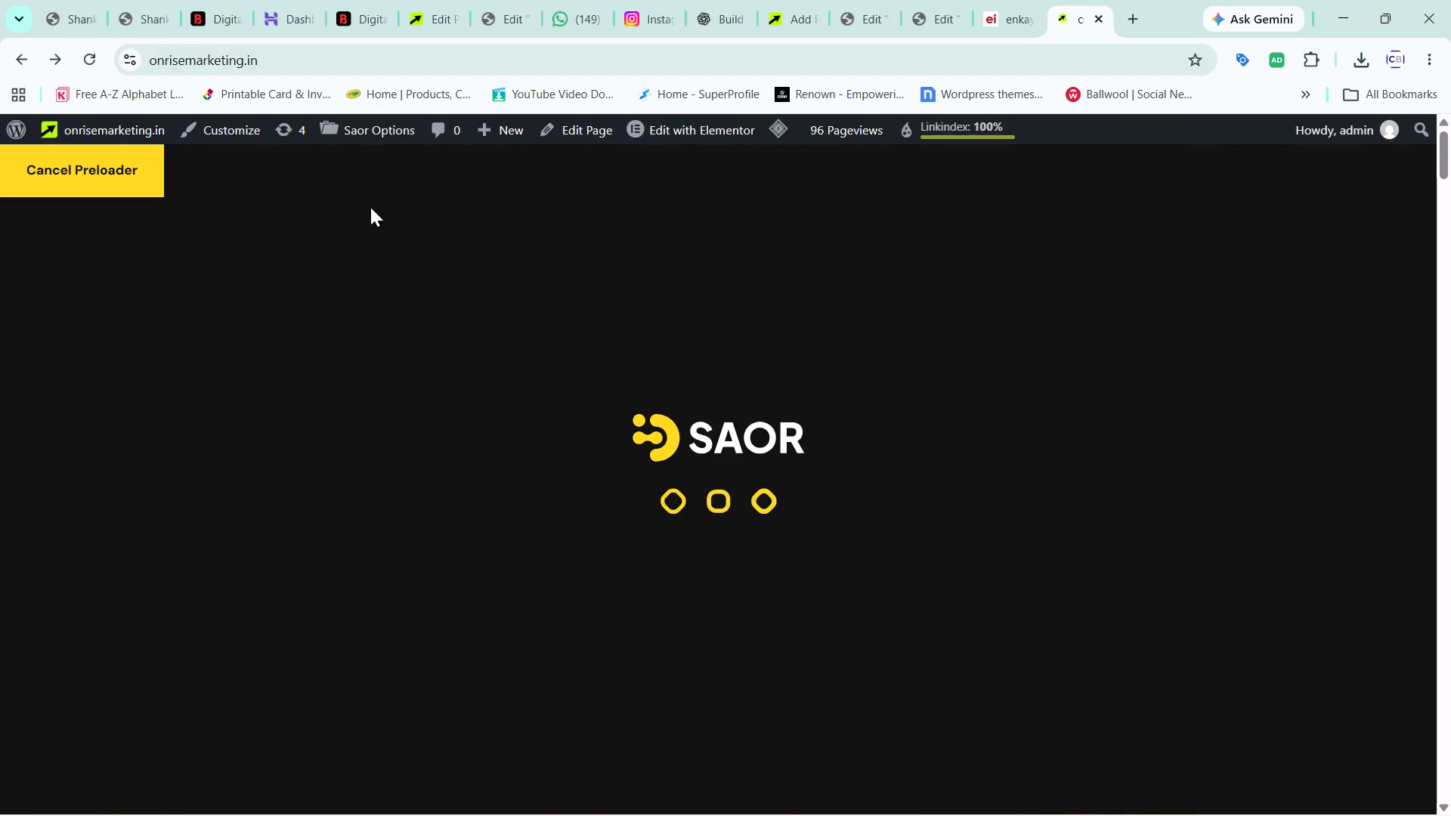
scroll(370, 207, up, 1)
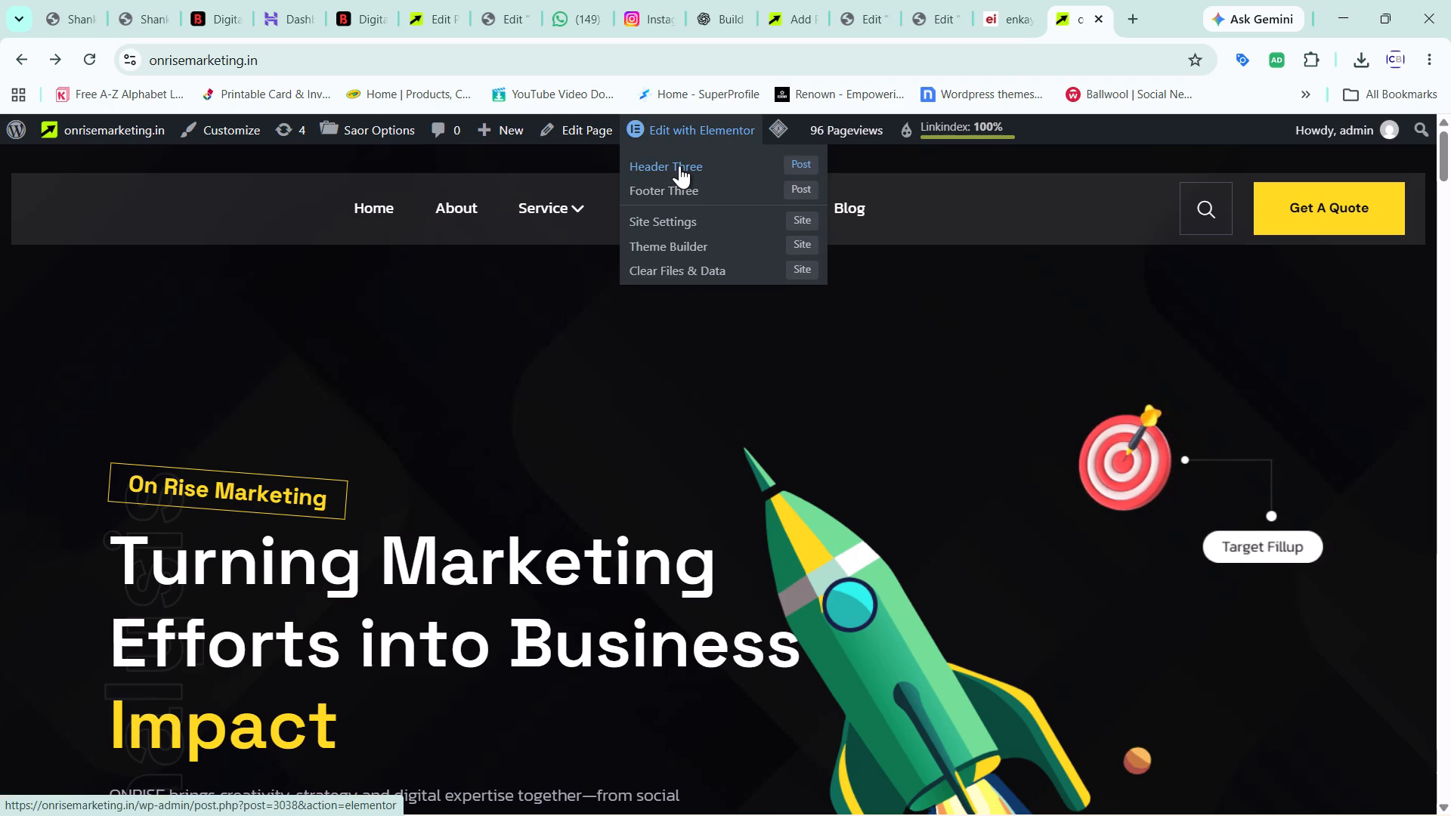
click(679, 165)
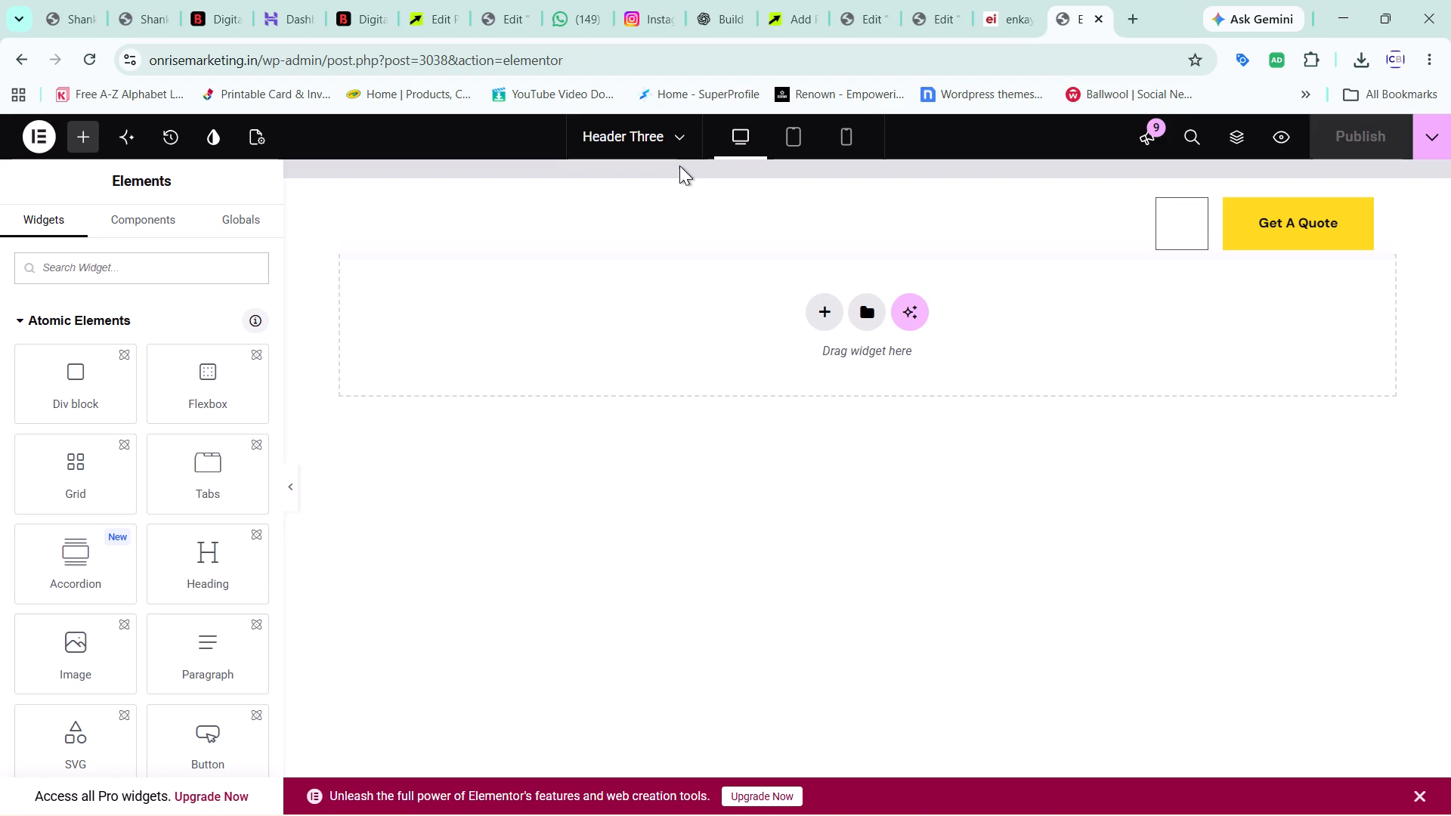
scroll(679, 165, up, 3)
click(715, 306)
click(516, 243)
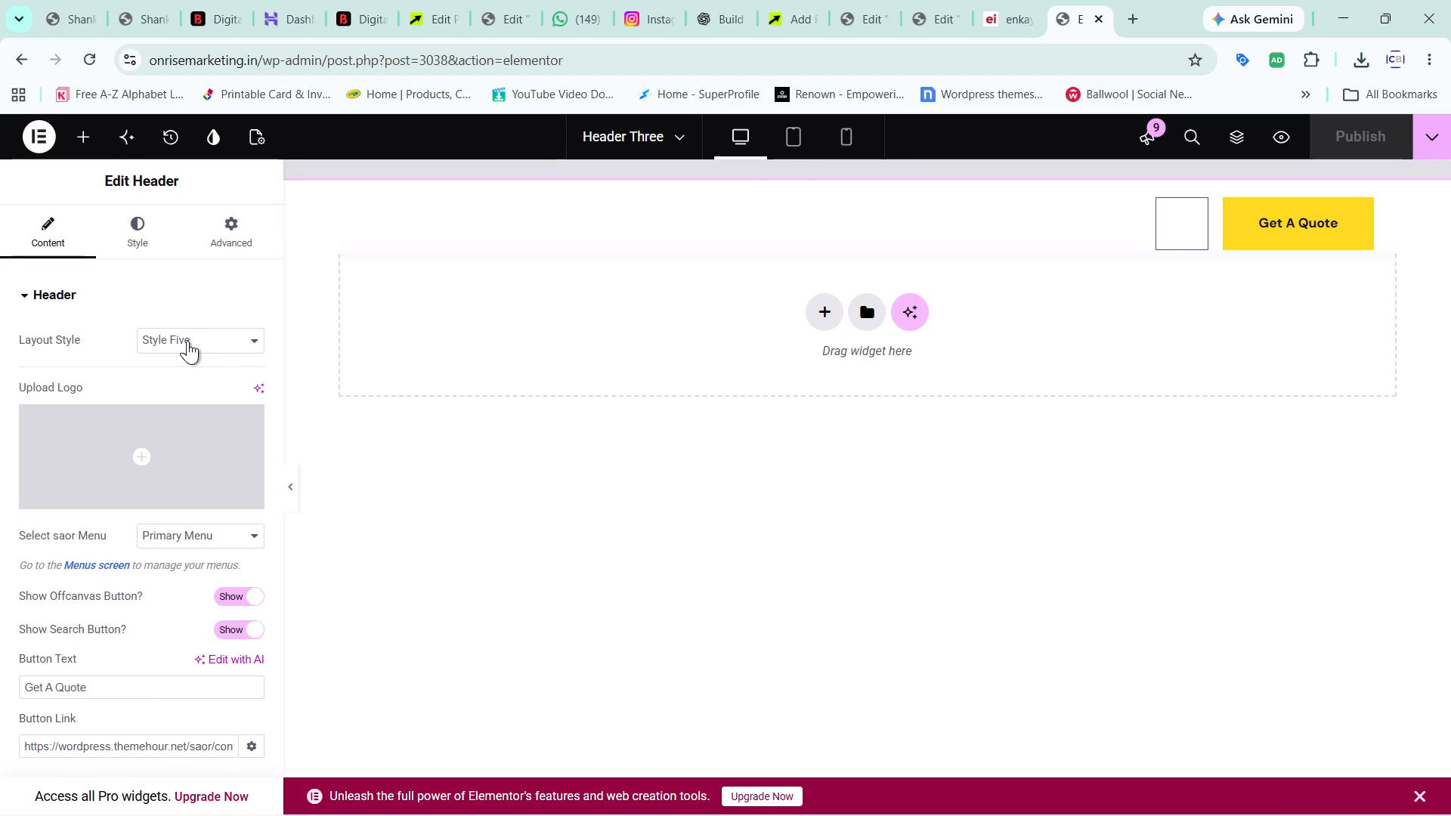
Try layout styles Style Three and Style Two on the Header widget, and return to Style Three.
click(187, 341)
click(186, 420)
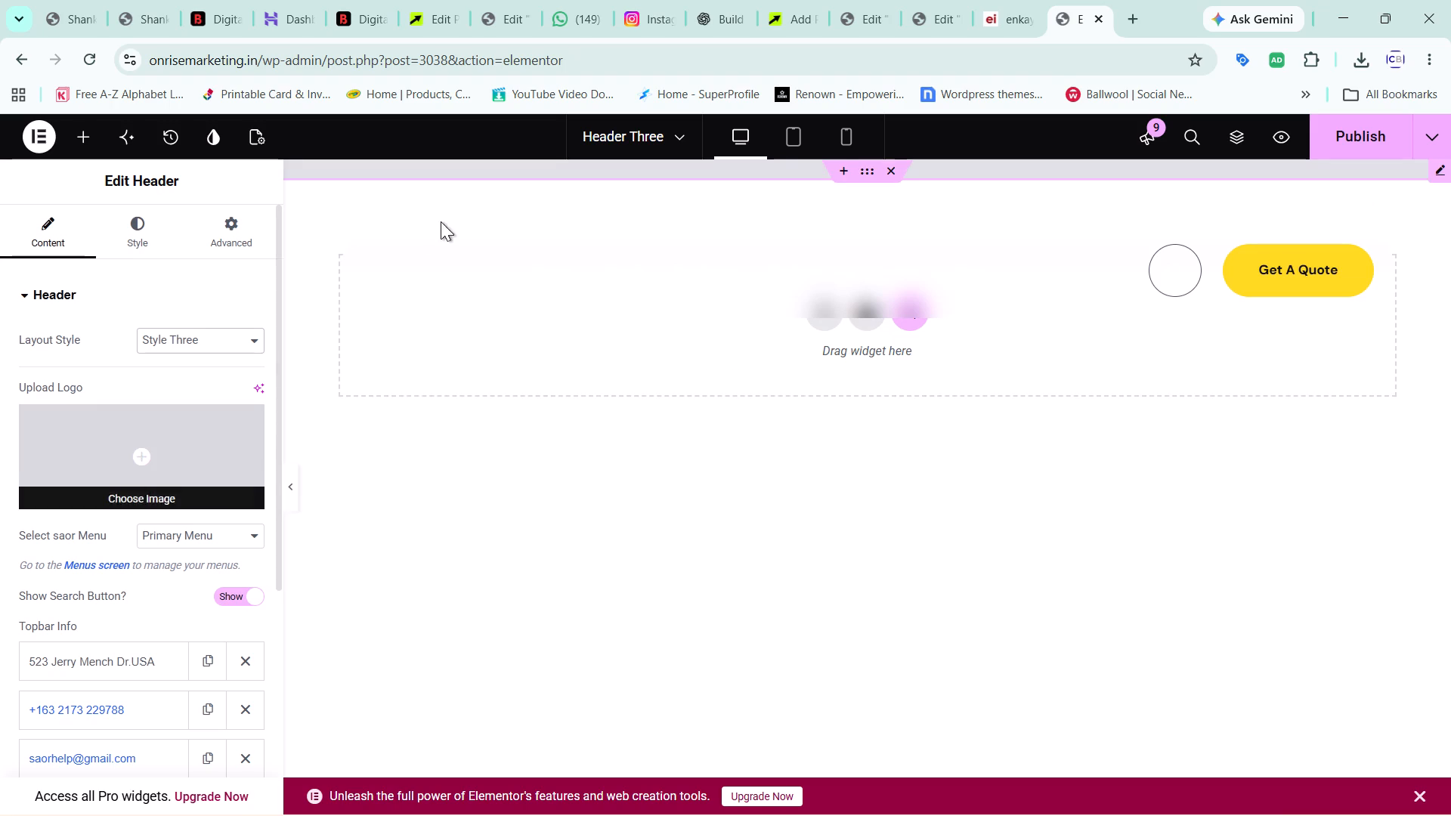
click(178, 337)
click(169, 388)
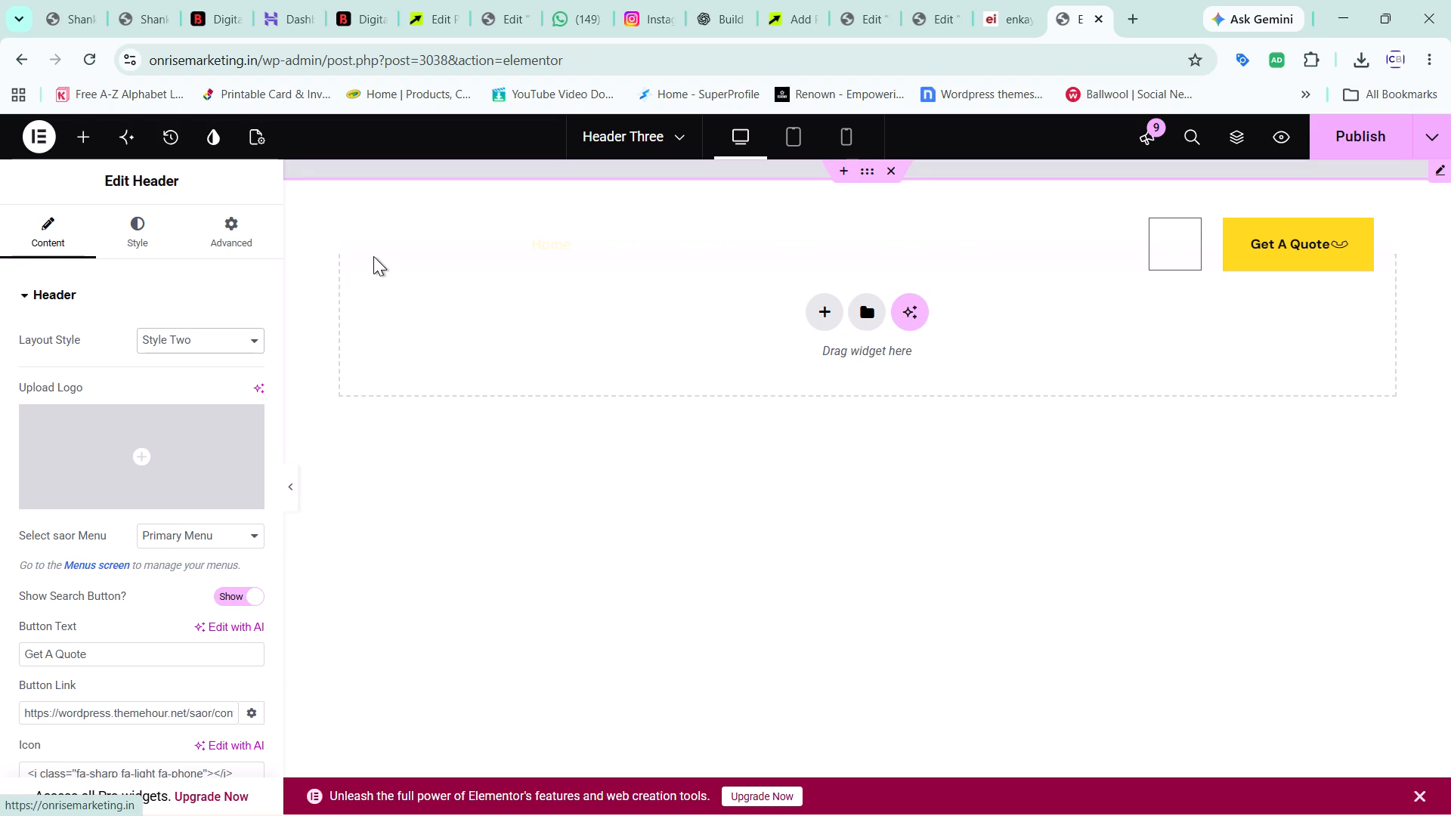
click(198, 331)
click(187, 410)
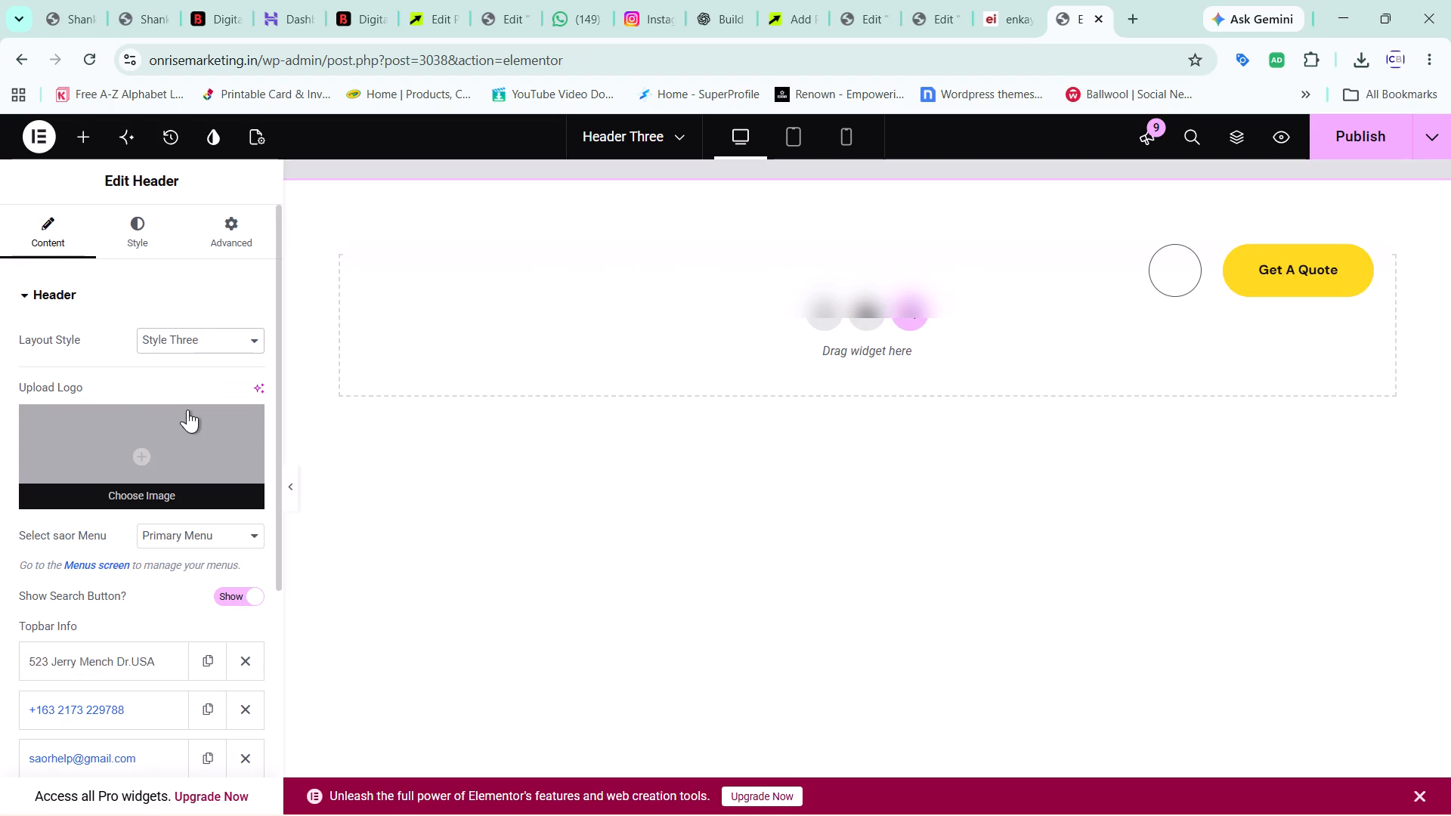
Set the Header widget's logo to the onrise_logo_1080x297 image from the media library.
click(144, 453)
click(242, 425)
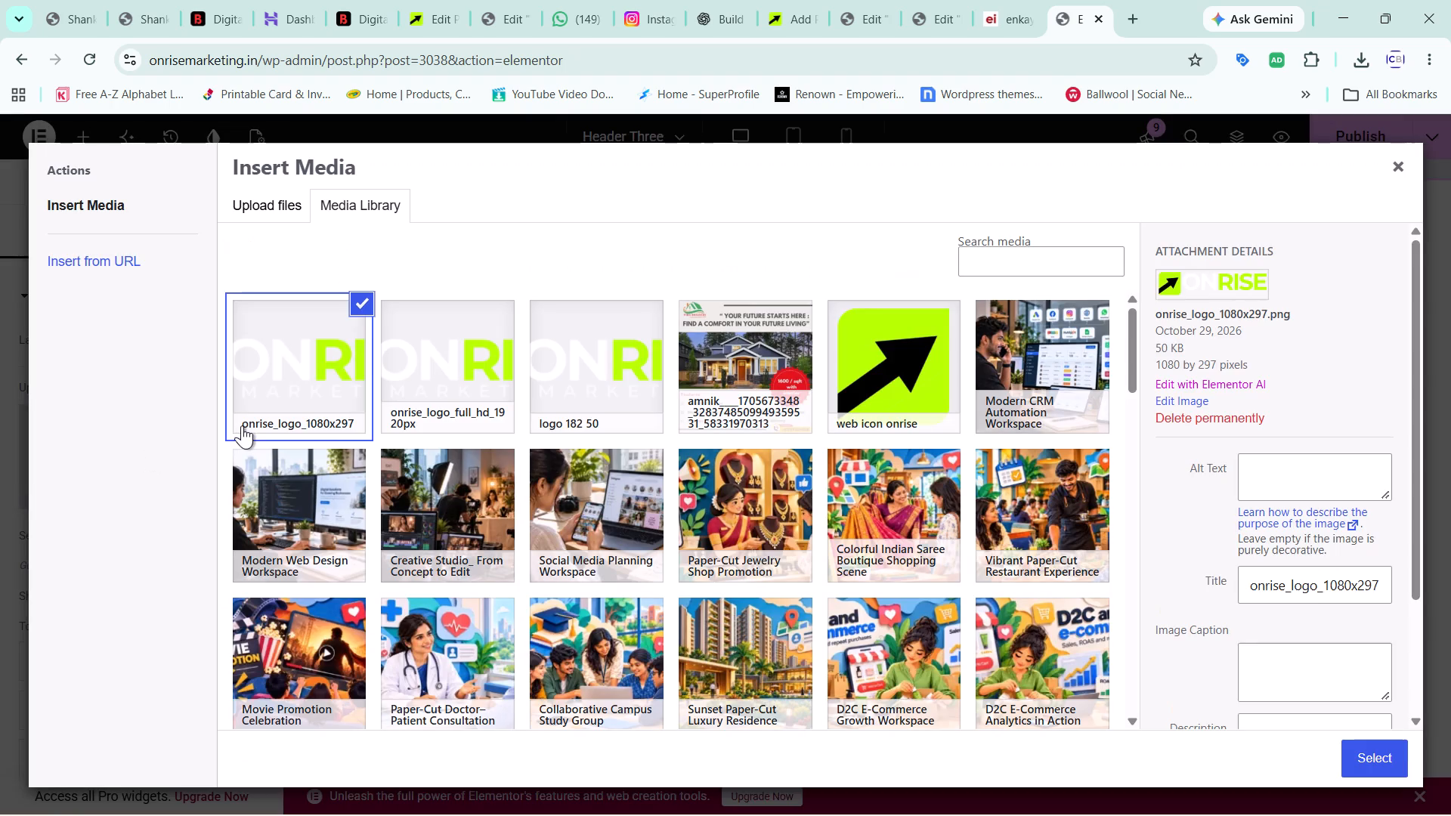
click(1356, 751)
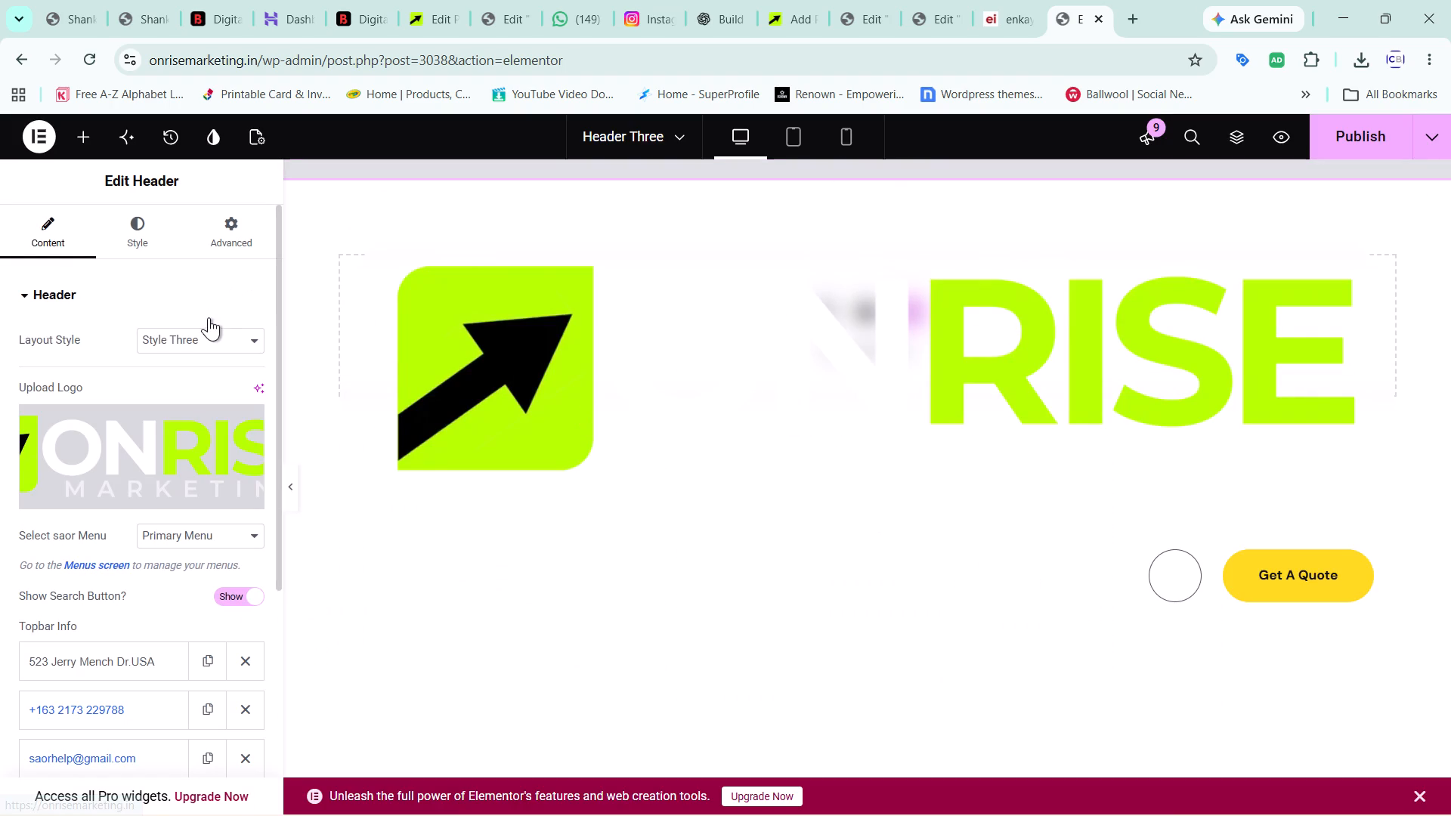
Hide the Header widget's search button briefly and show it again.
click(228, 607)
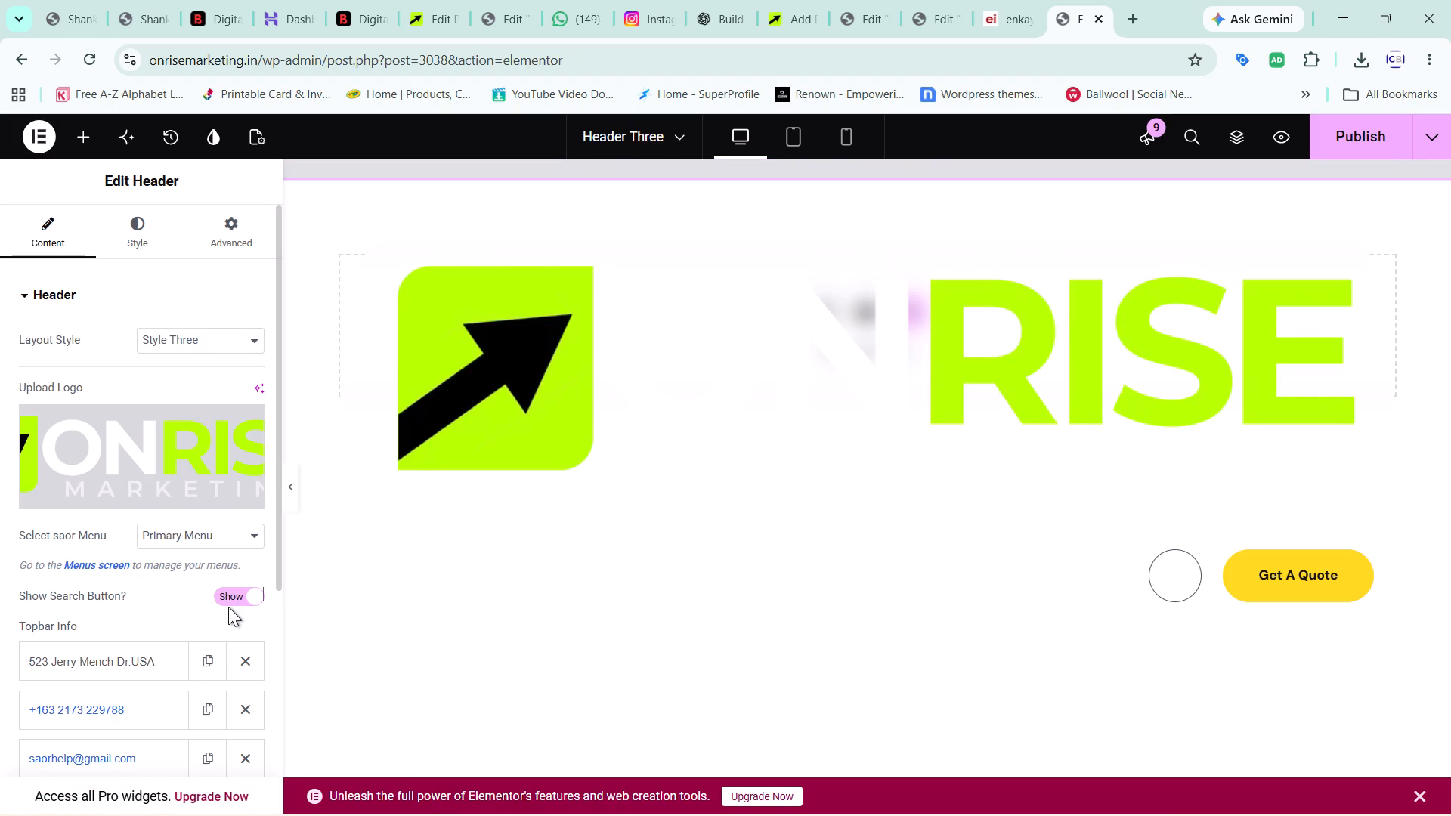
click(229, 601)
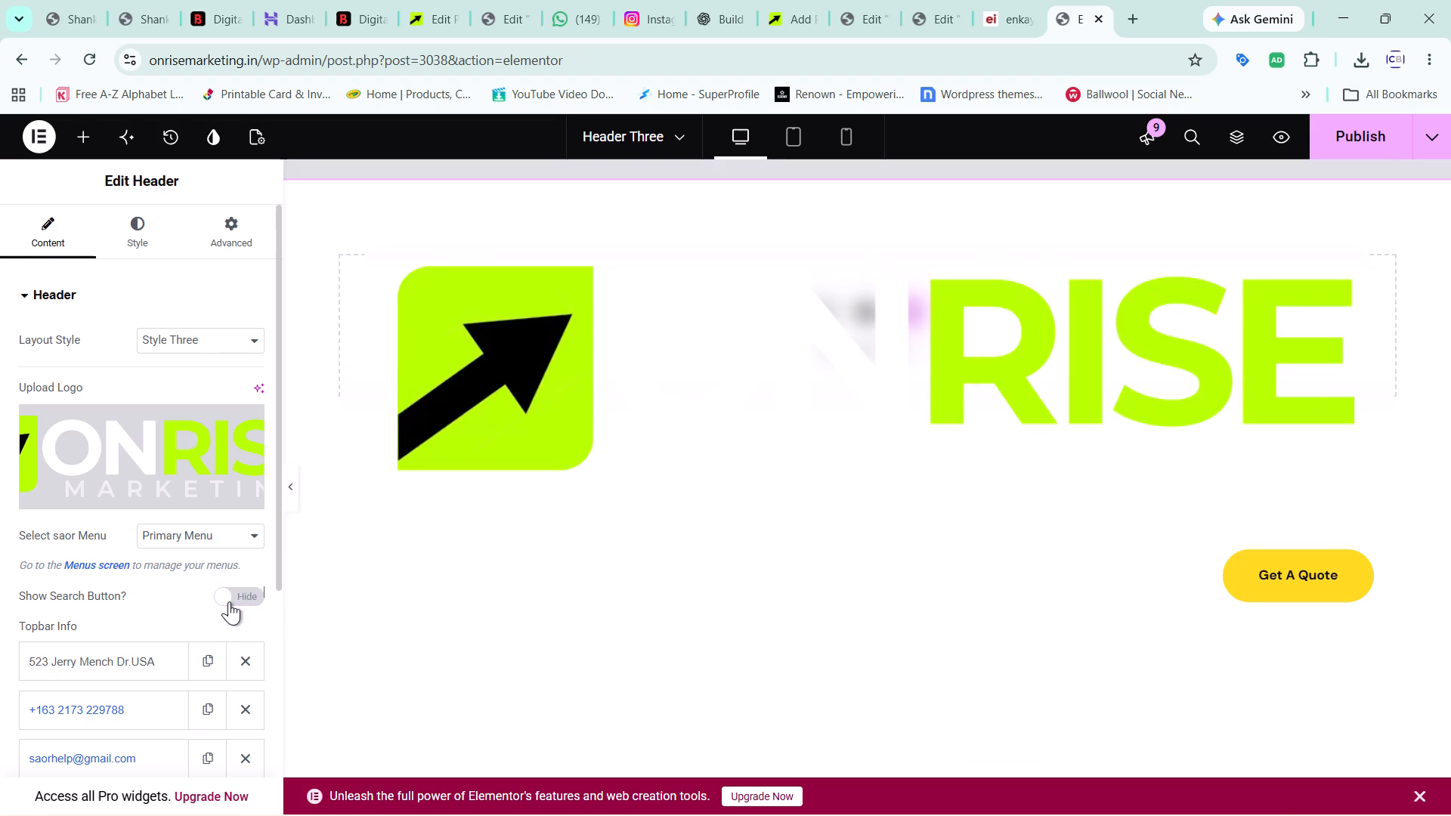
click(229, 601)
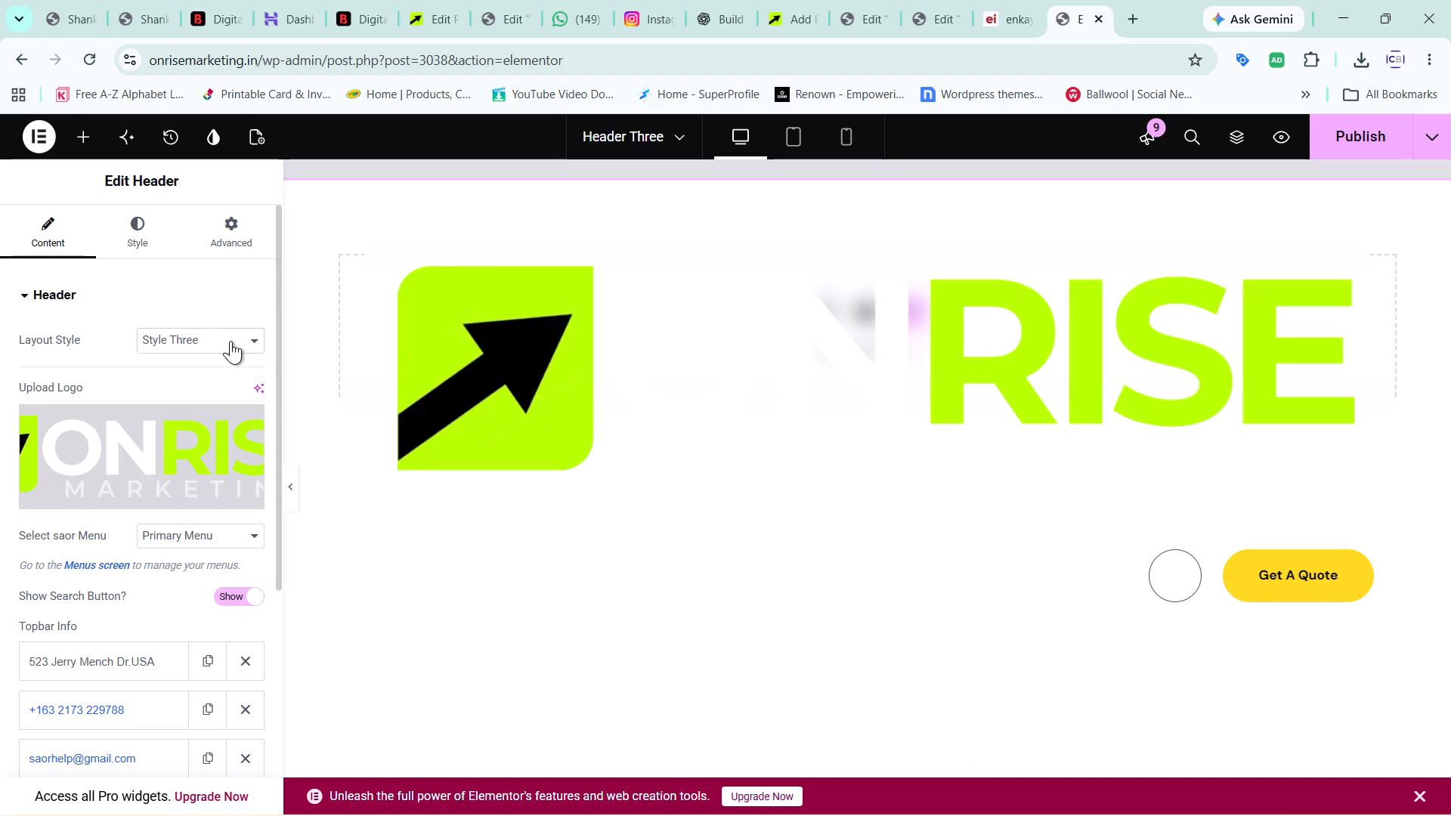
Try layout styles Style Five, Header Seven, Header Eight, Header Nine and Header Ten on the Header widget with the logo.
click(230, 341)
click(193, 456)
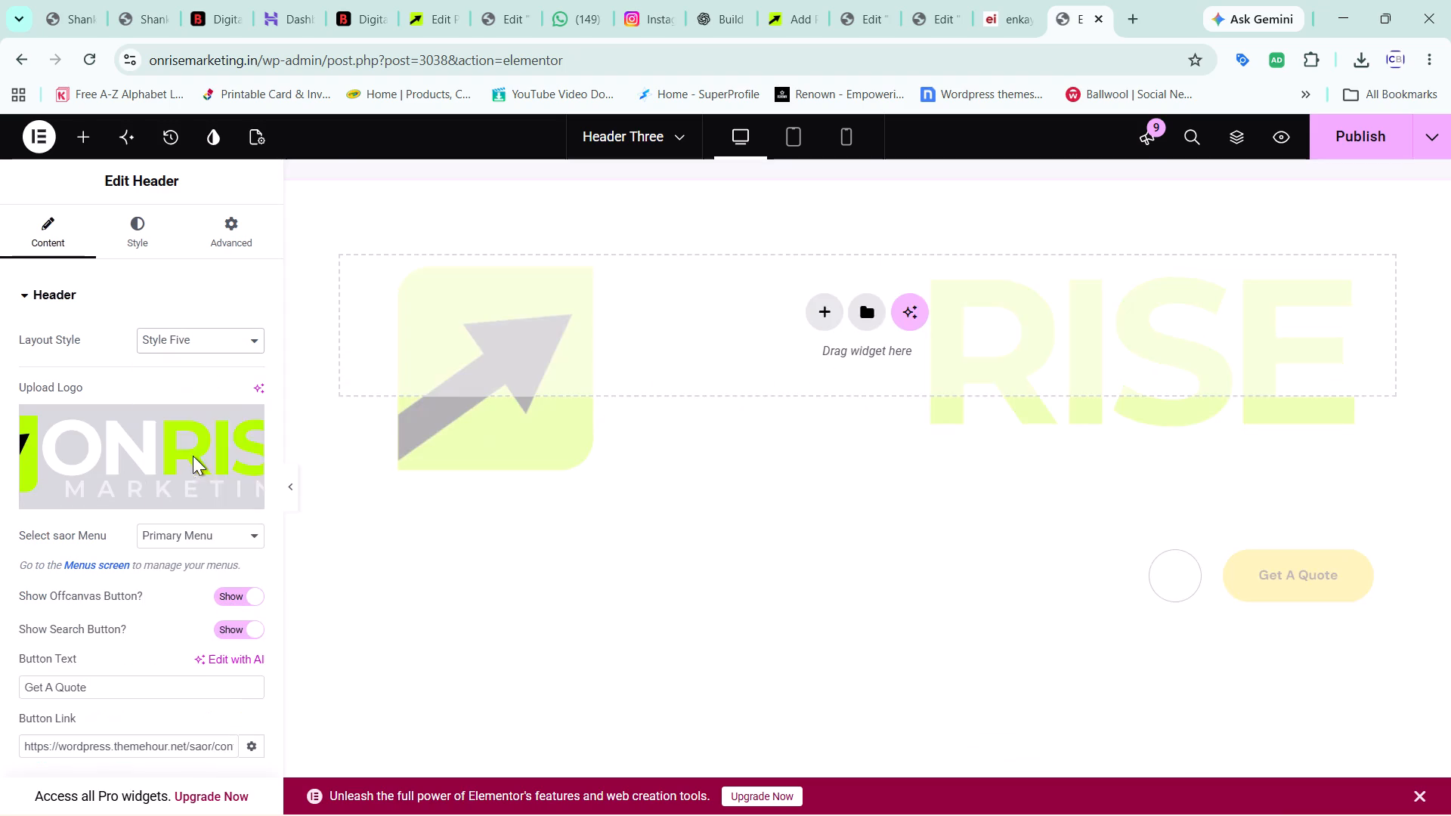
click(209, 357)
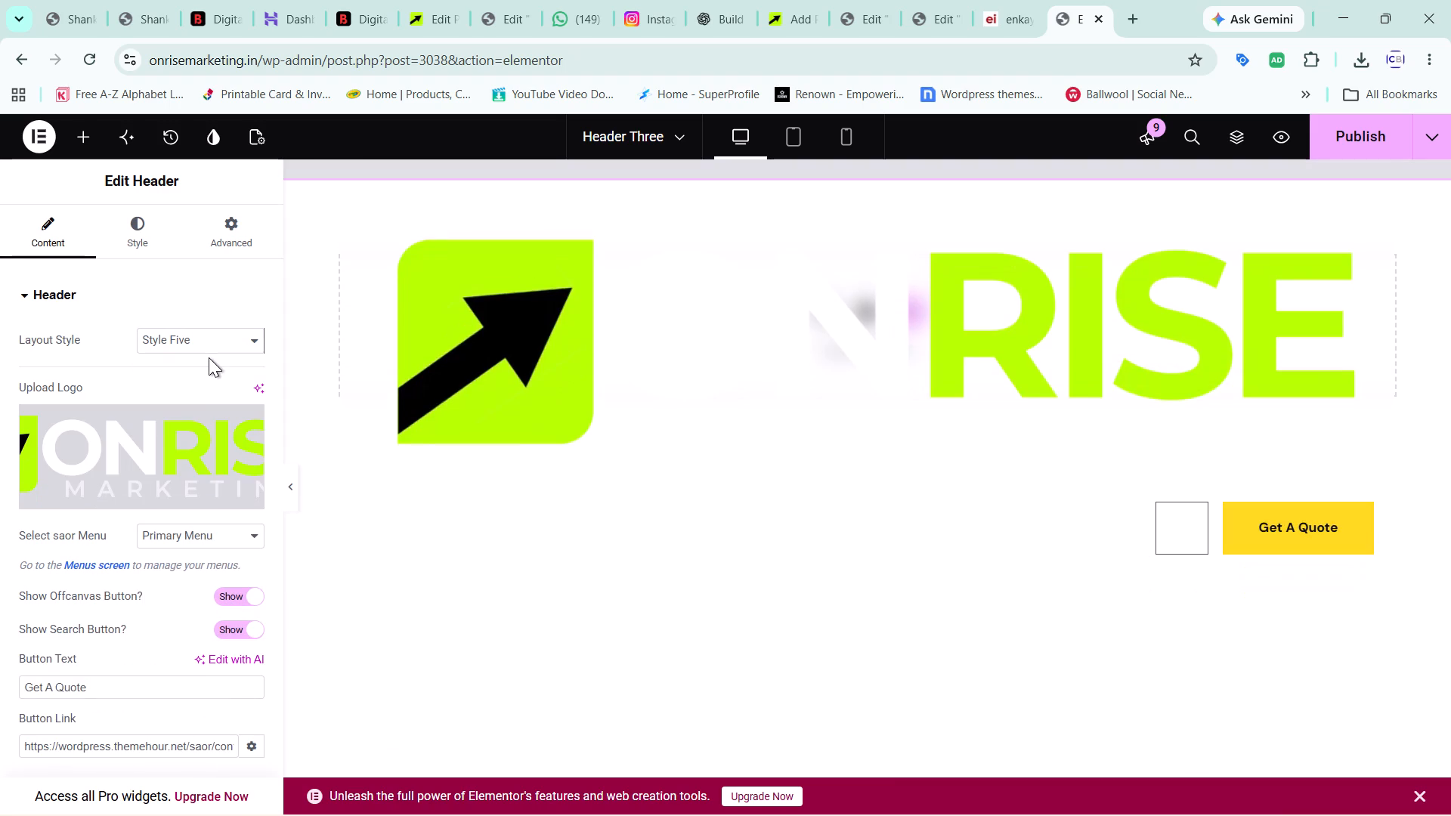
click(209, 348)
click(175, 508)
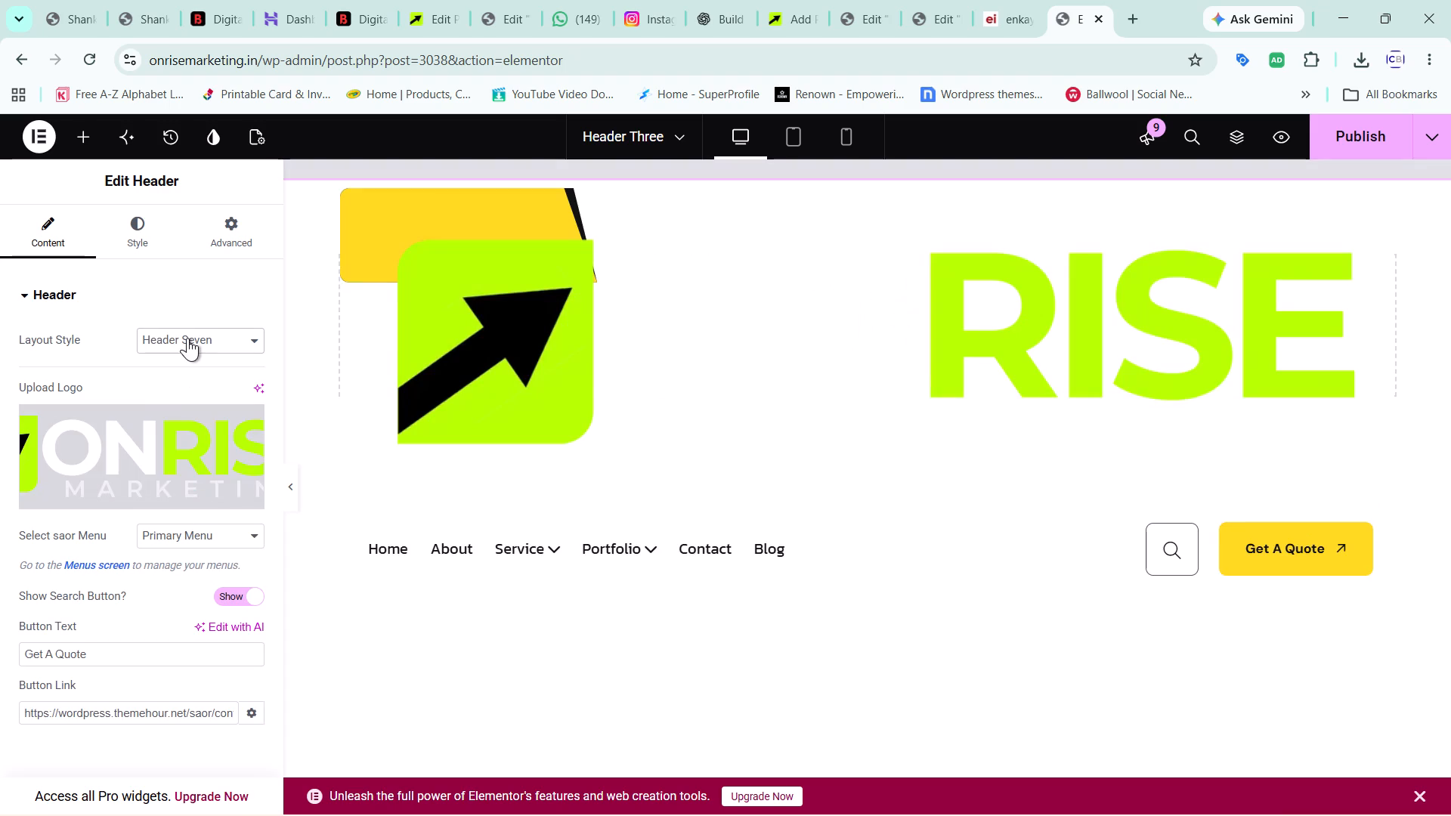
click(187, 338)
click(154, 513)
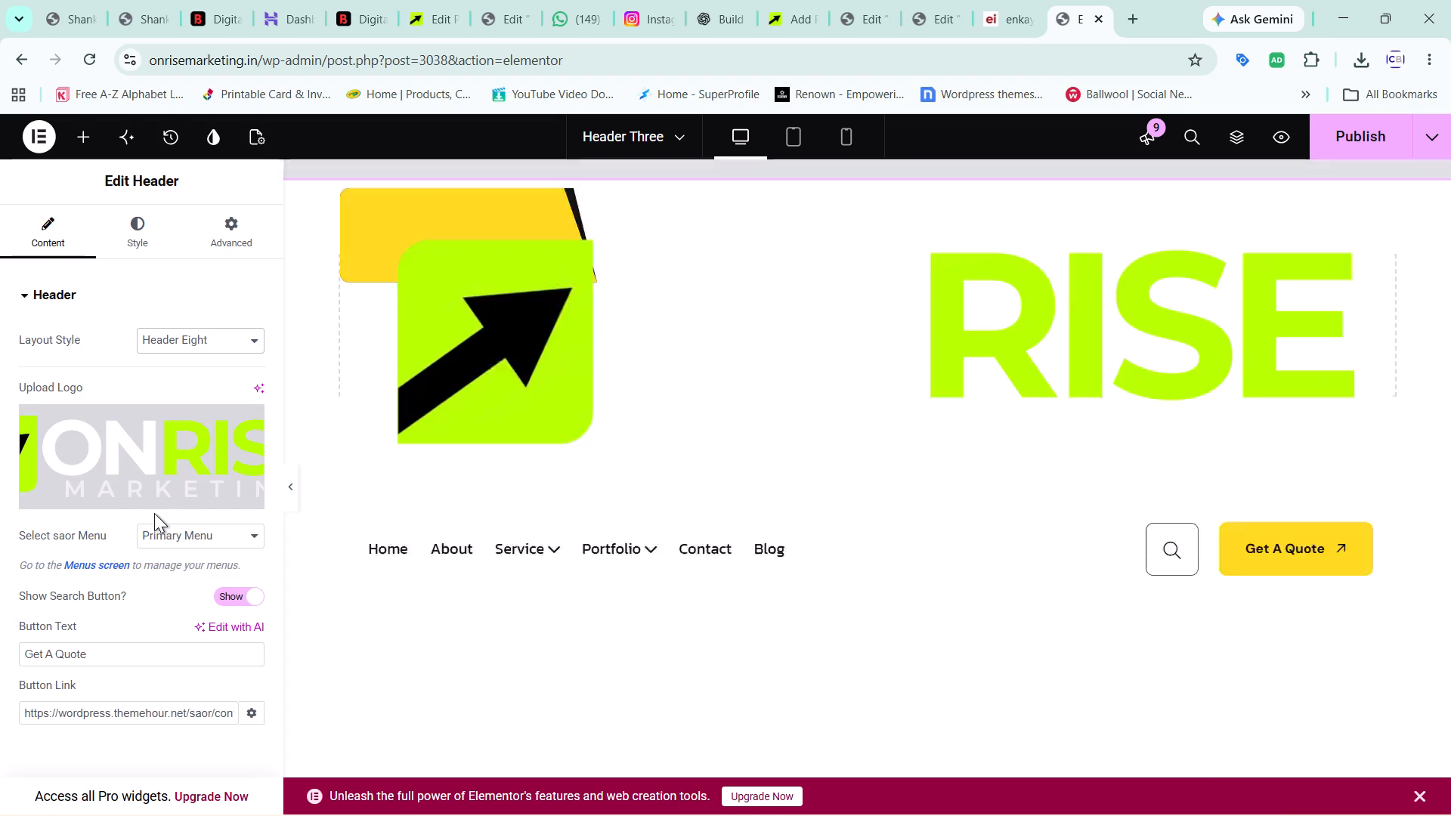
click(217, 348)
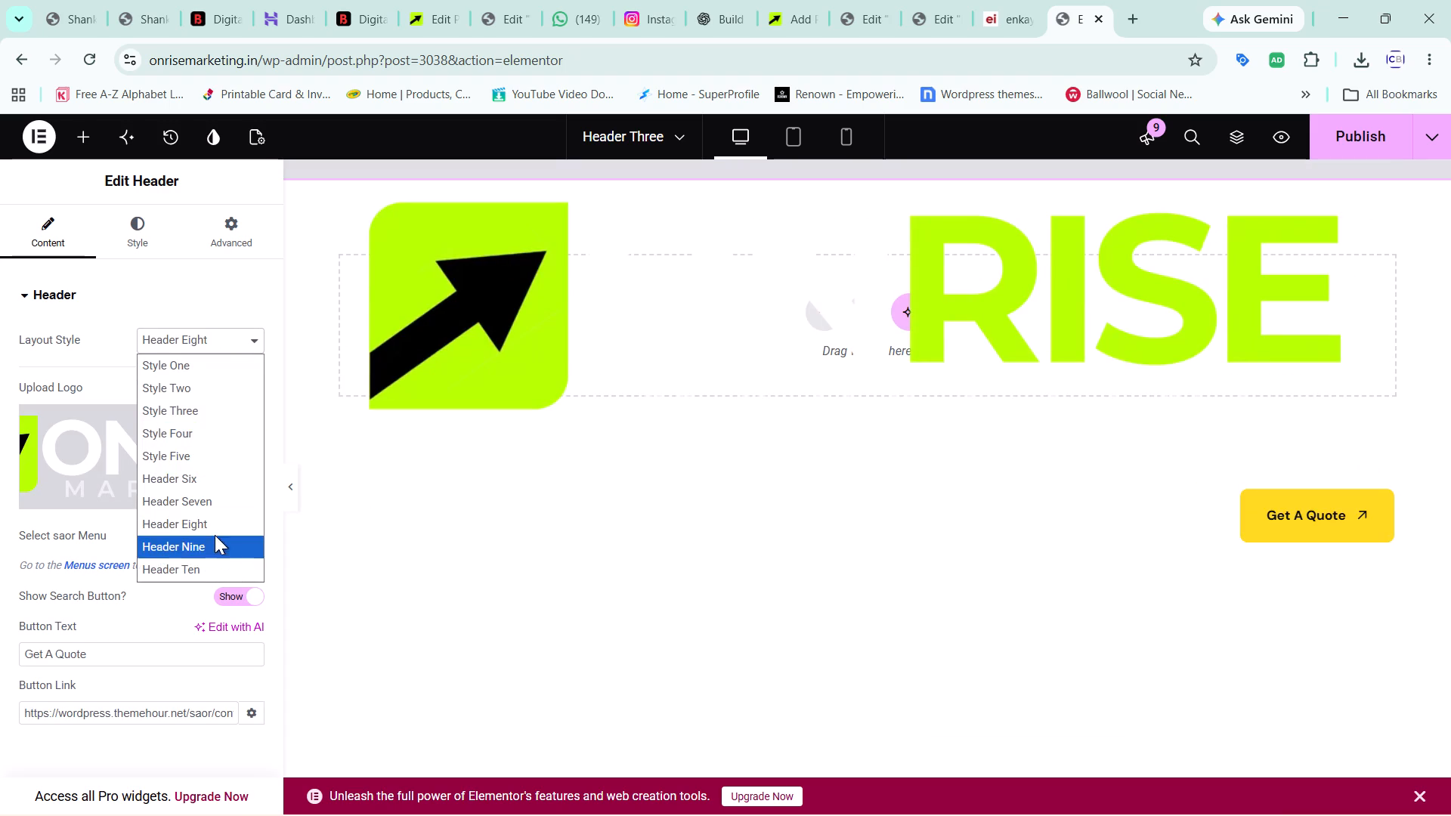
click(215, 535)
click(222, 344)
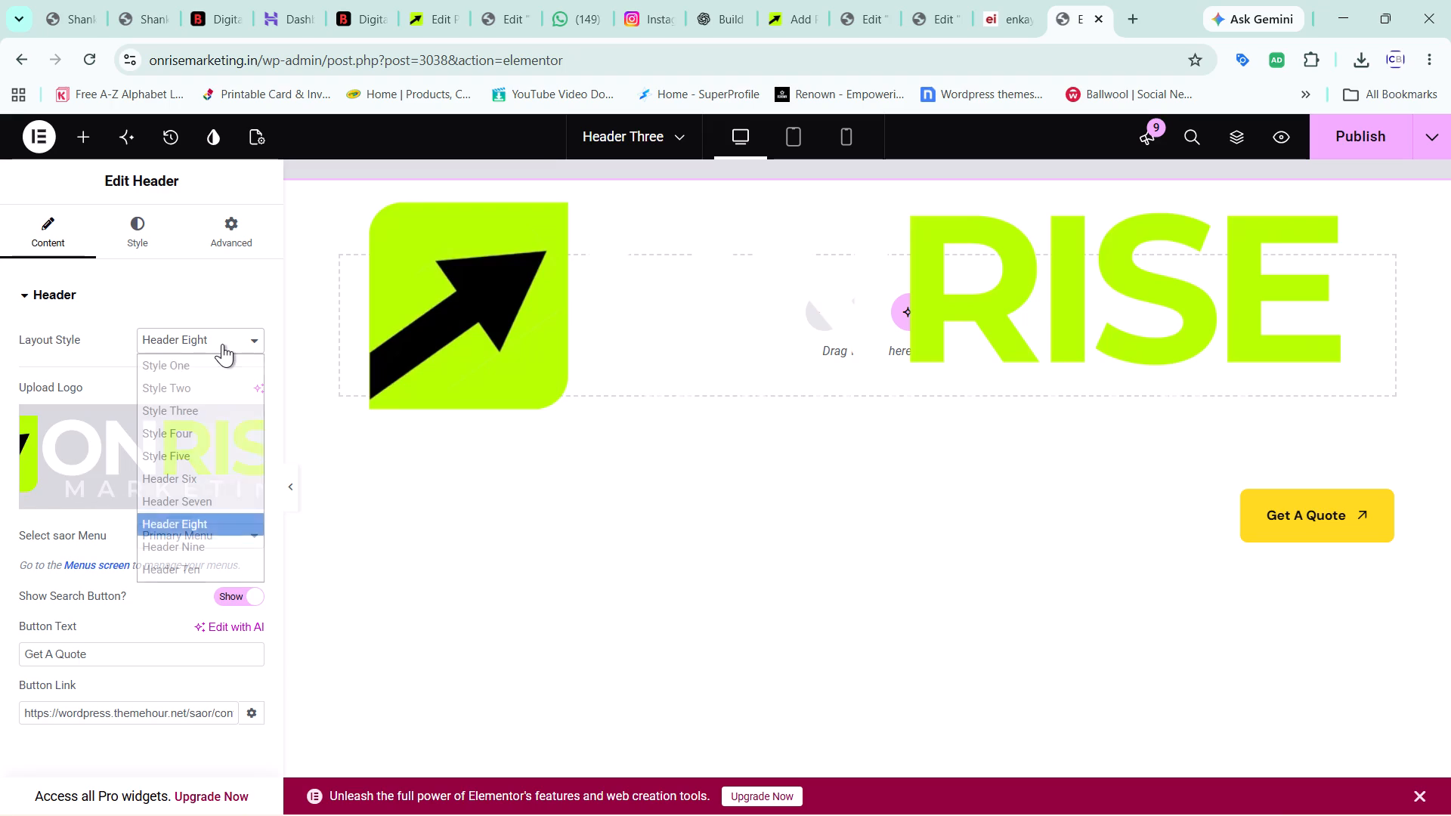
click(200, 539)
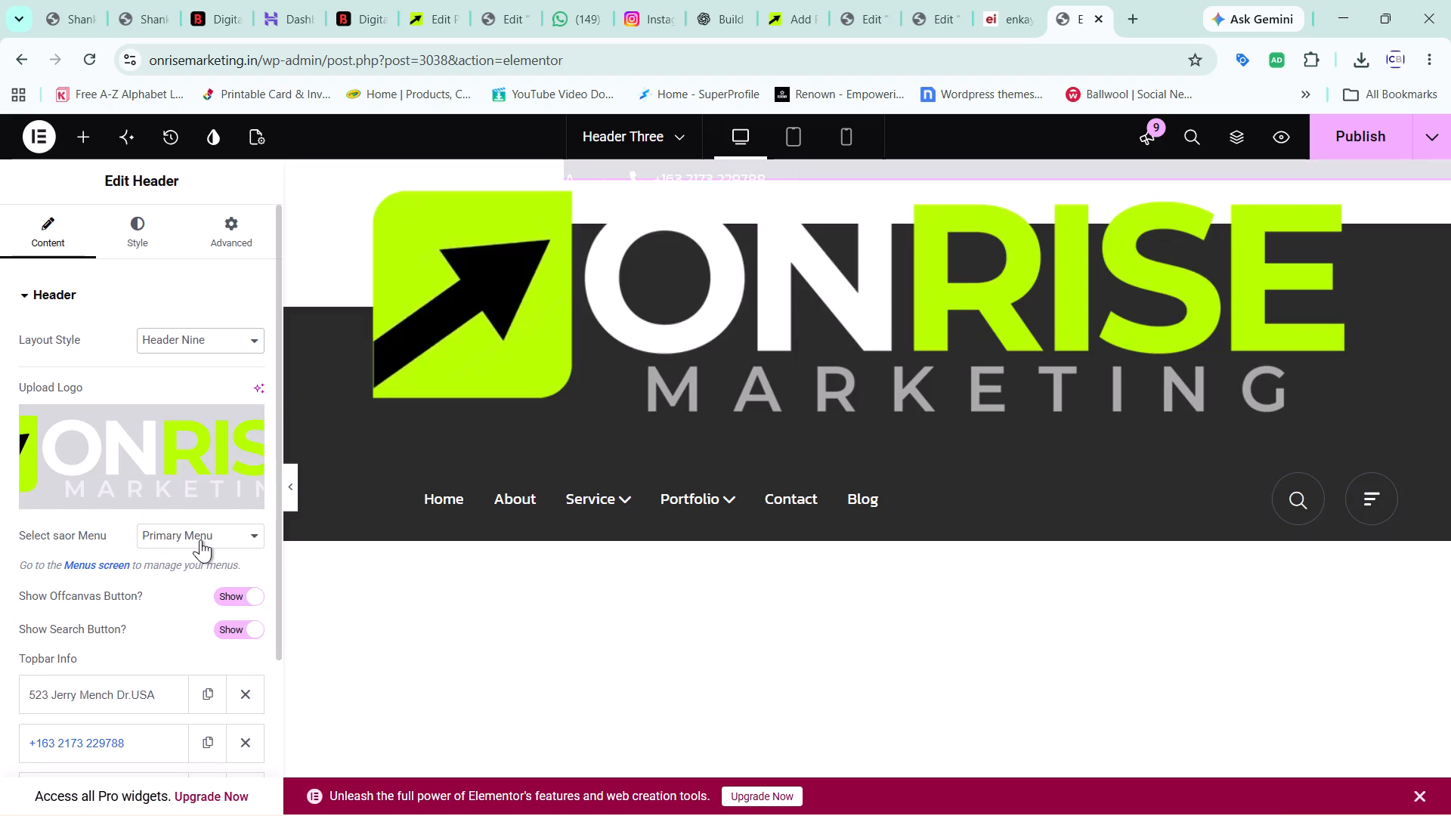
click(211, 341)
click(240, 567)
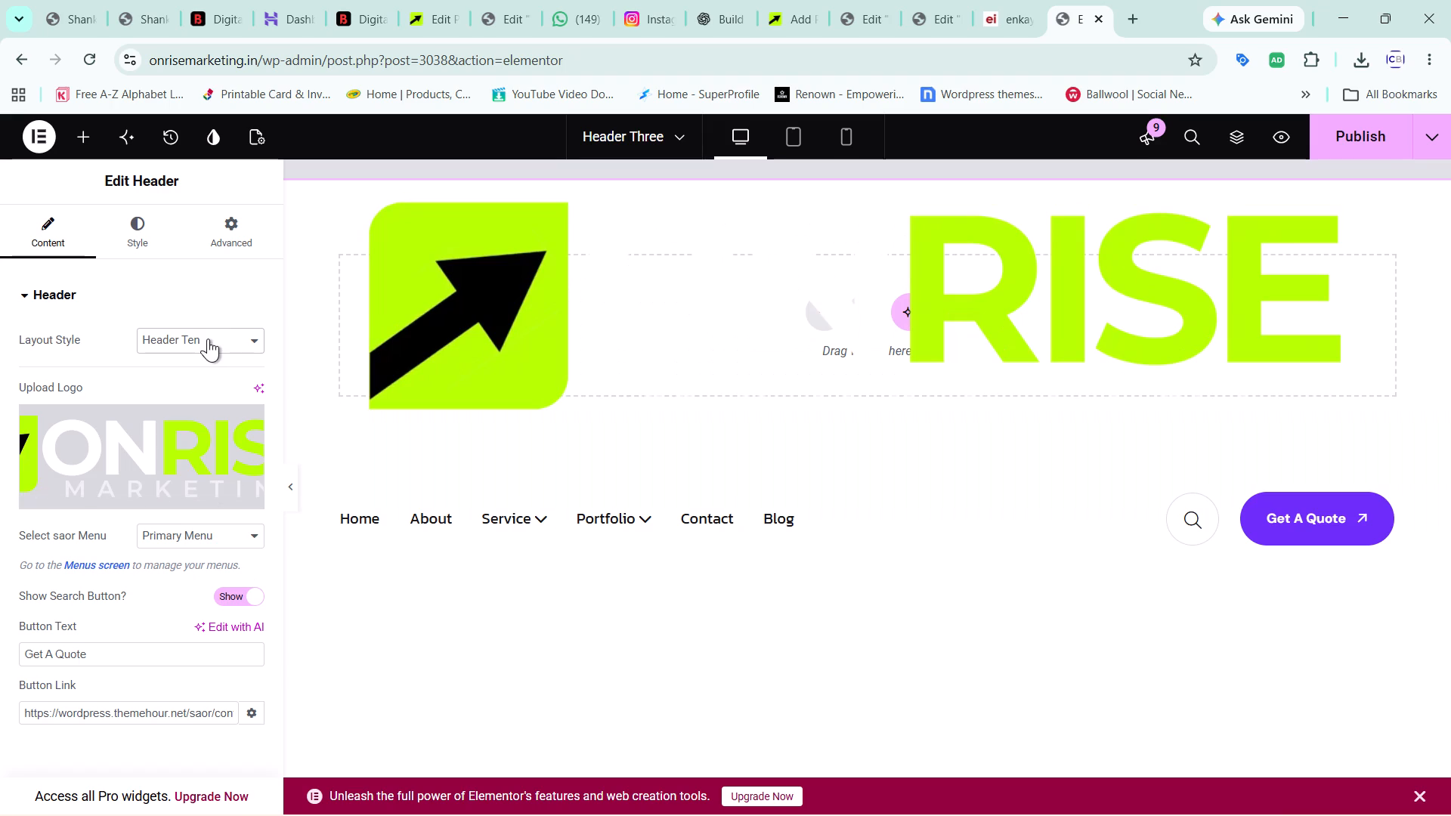
Set the Header widget's layout style to Style Two.
click(208, 338)
click(201, 394)
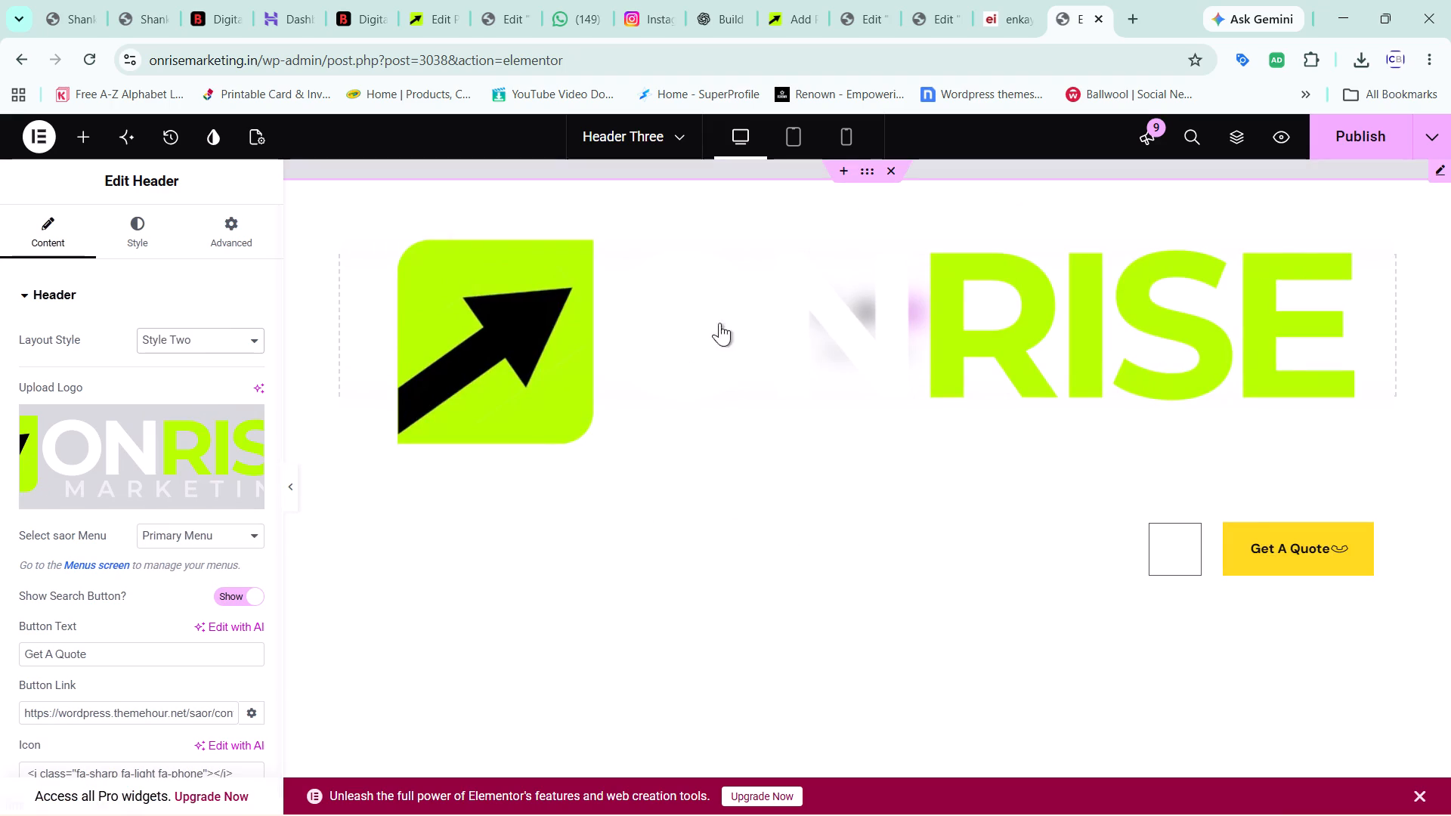
Try an 80% width on the container holding the header, restore it to 100%, and set its minimum height to 0 px.
click(1284, 272)
click(1441, 165)
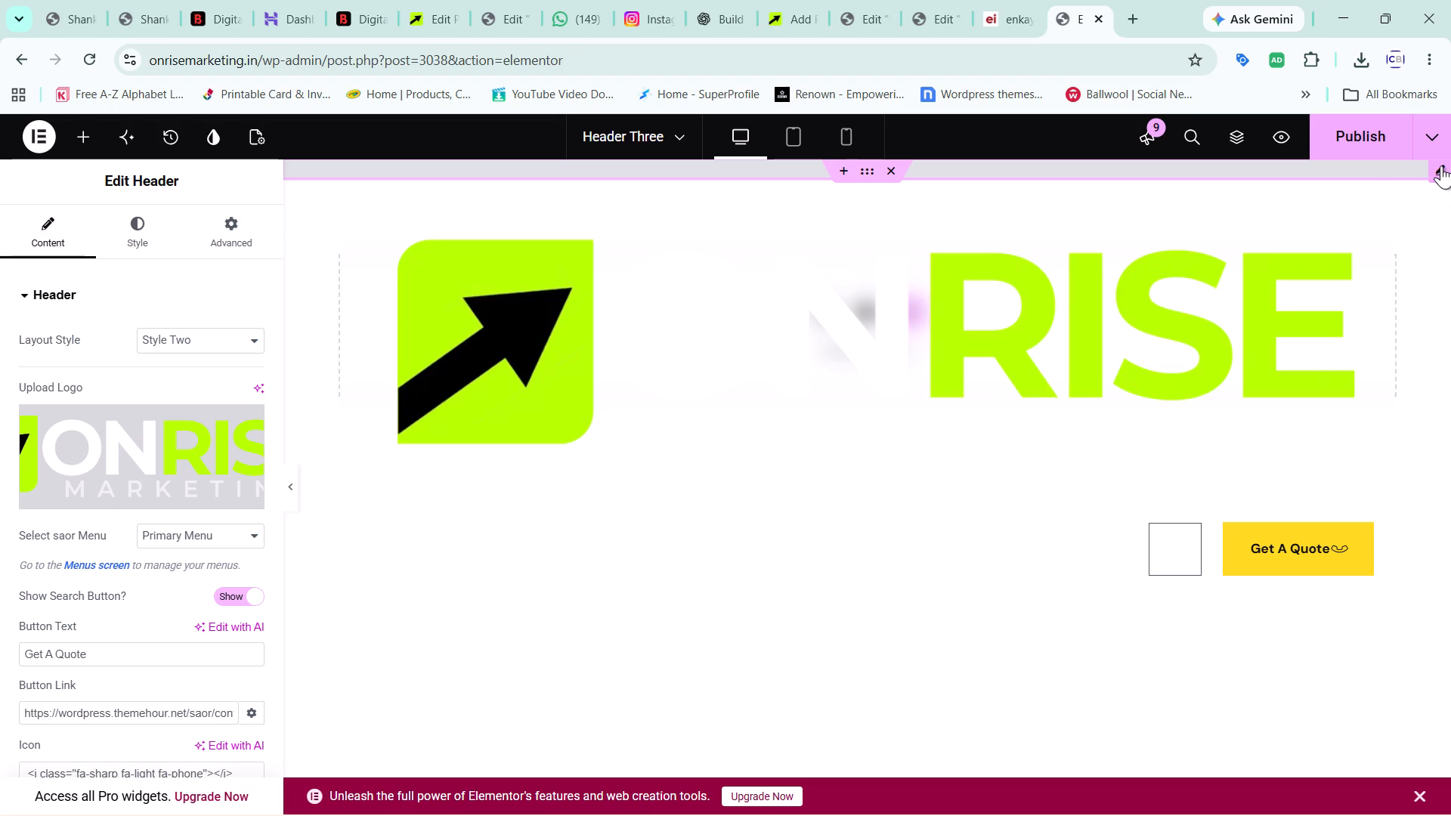
click(871, 175)
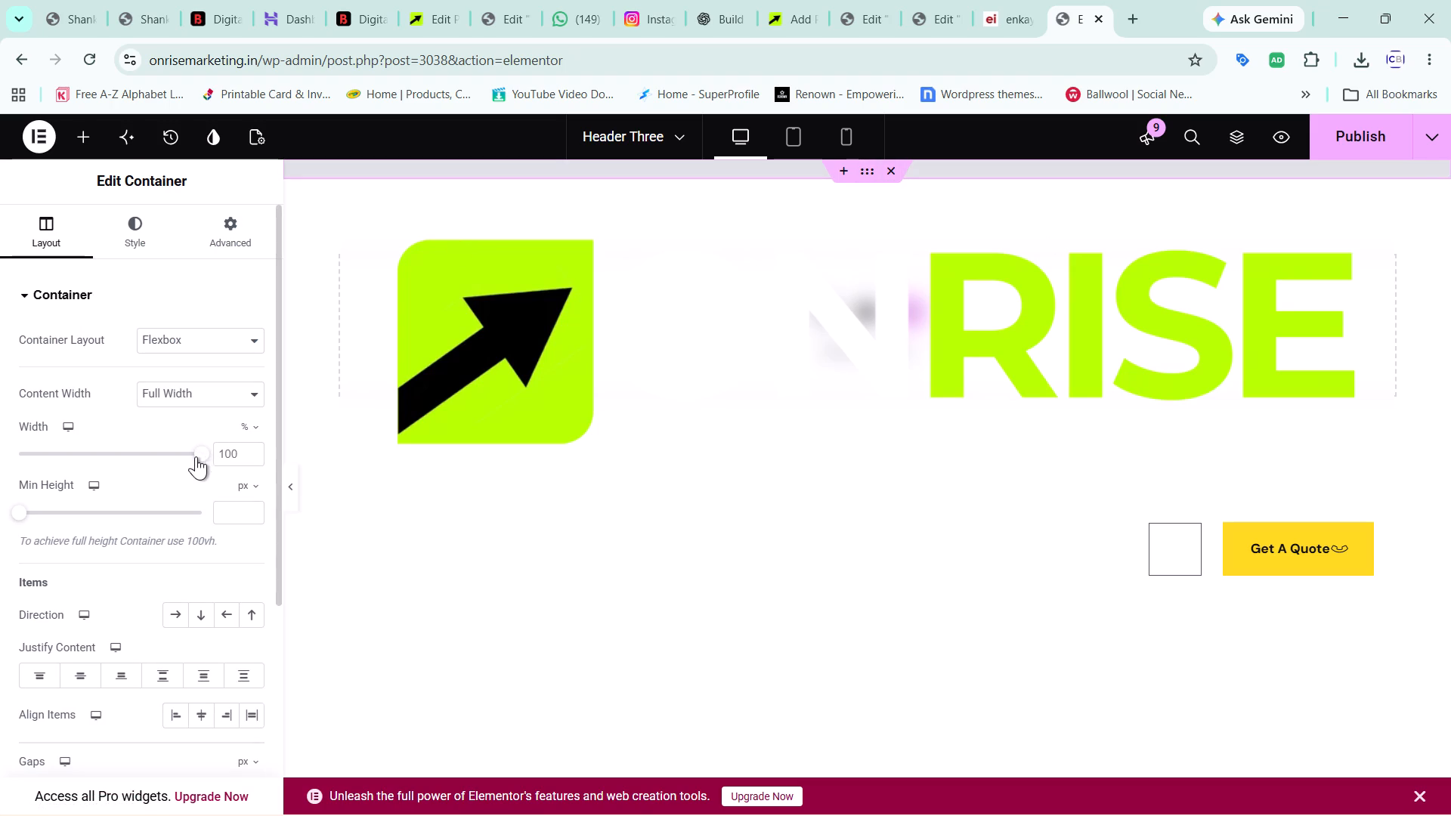
drag(207, 455, 138, 462)
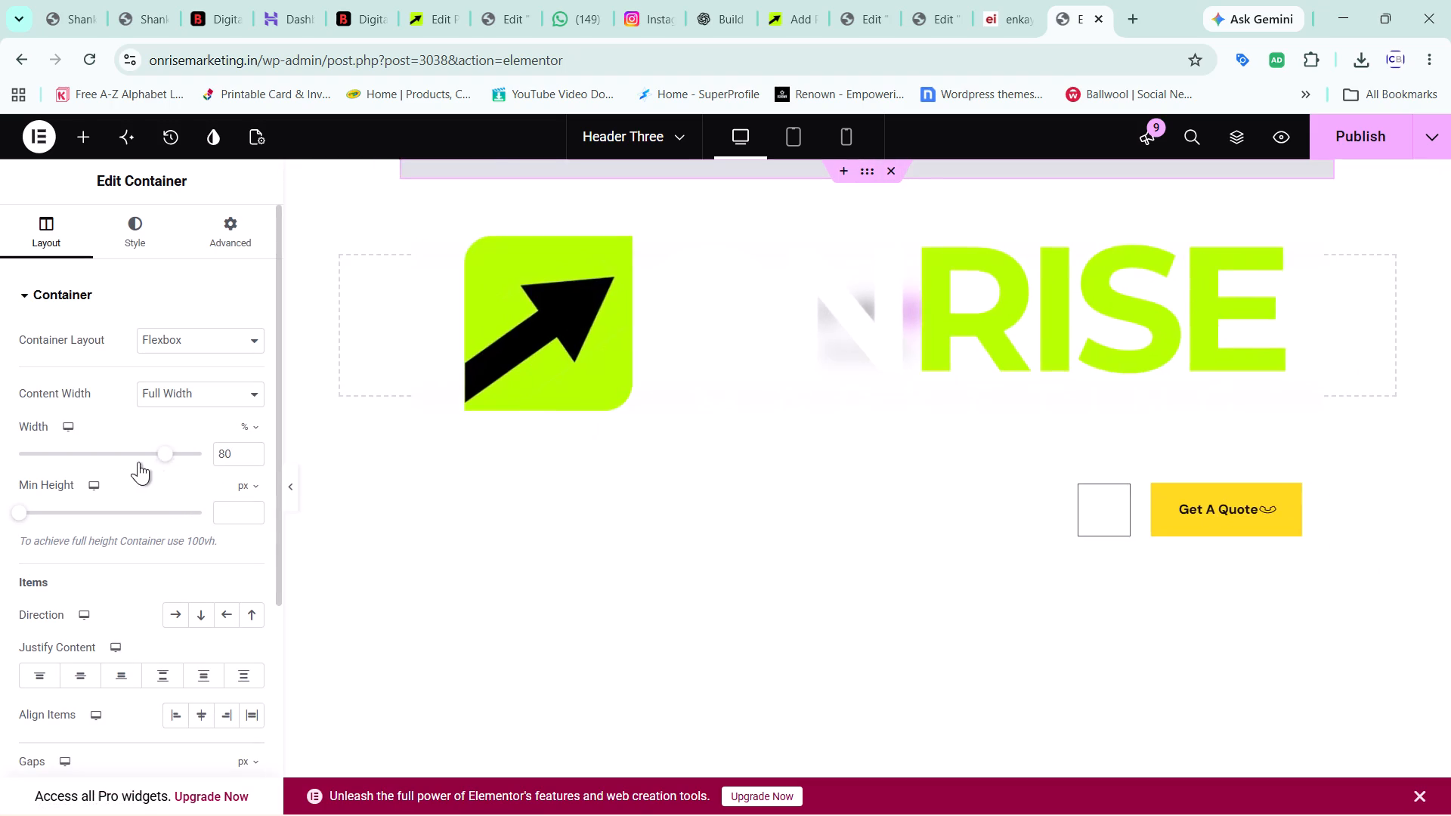
drag(138, 462, 255, 477)
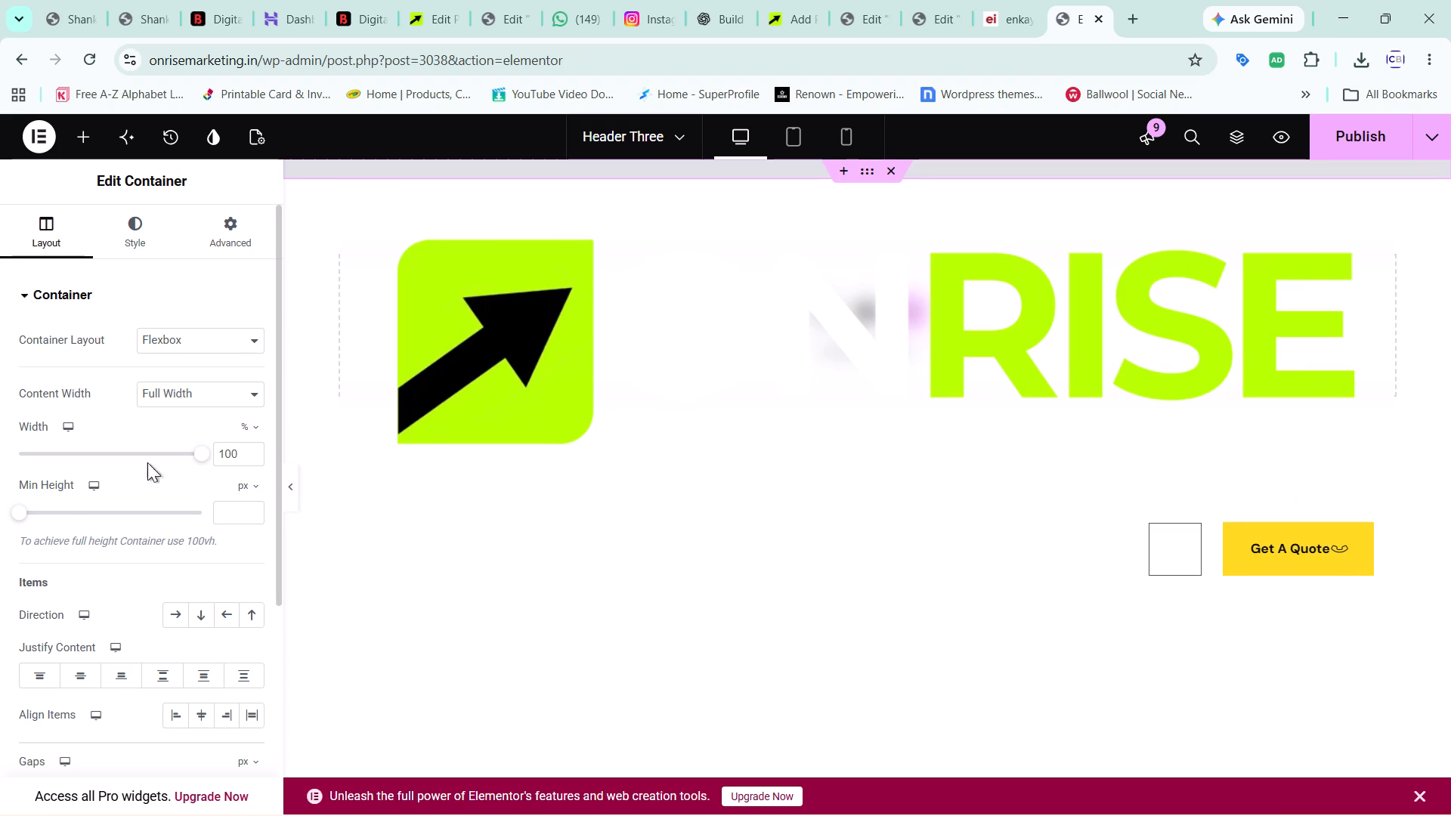
drag(24, 512, 0, 515)
Examine the header container's item alignment, gap, background, overlay, border, shape divider and spacing settings.
scroll(101, 518, down, 1)
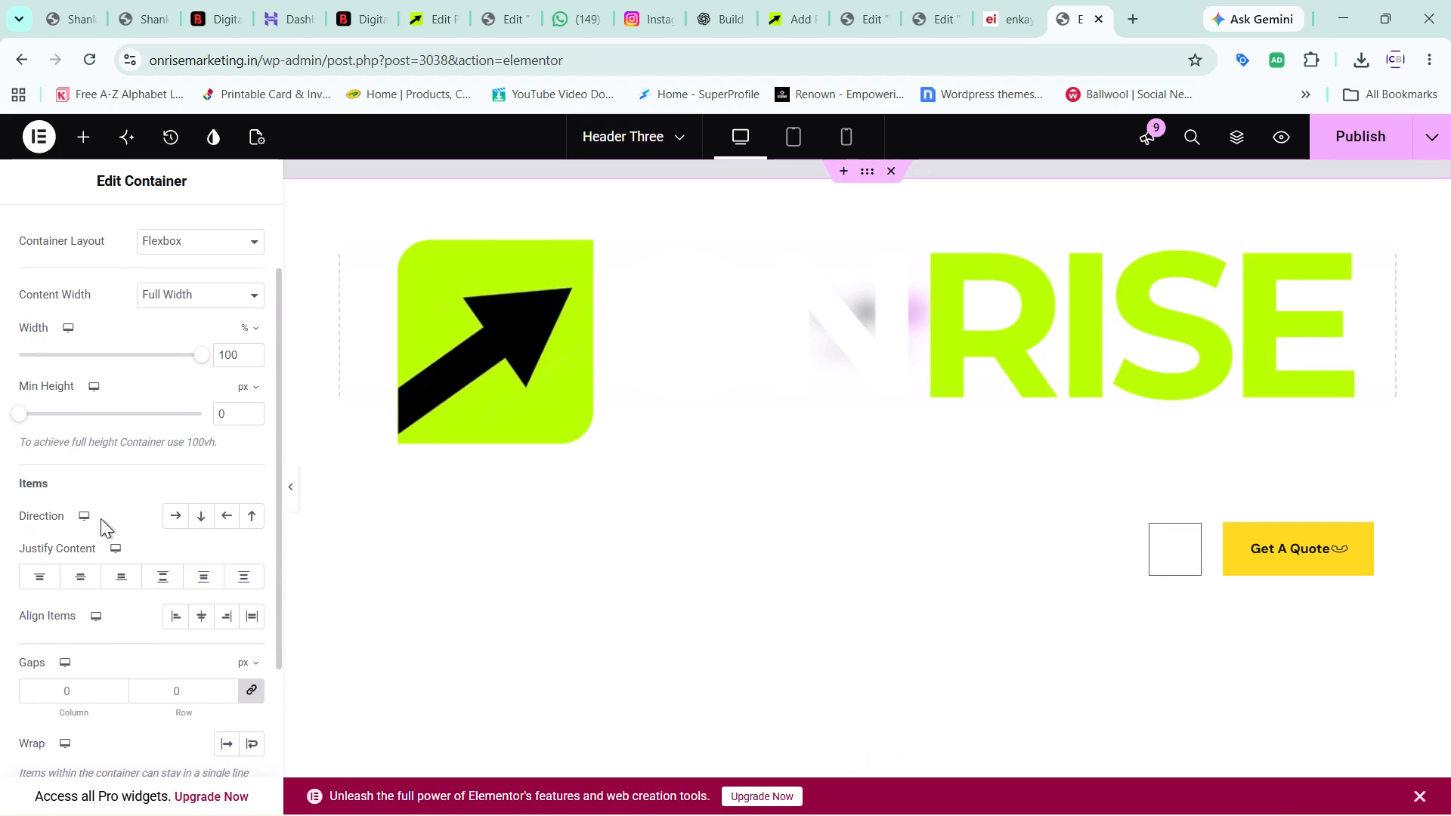
scroll(174, 523, down, 3)
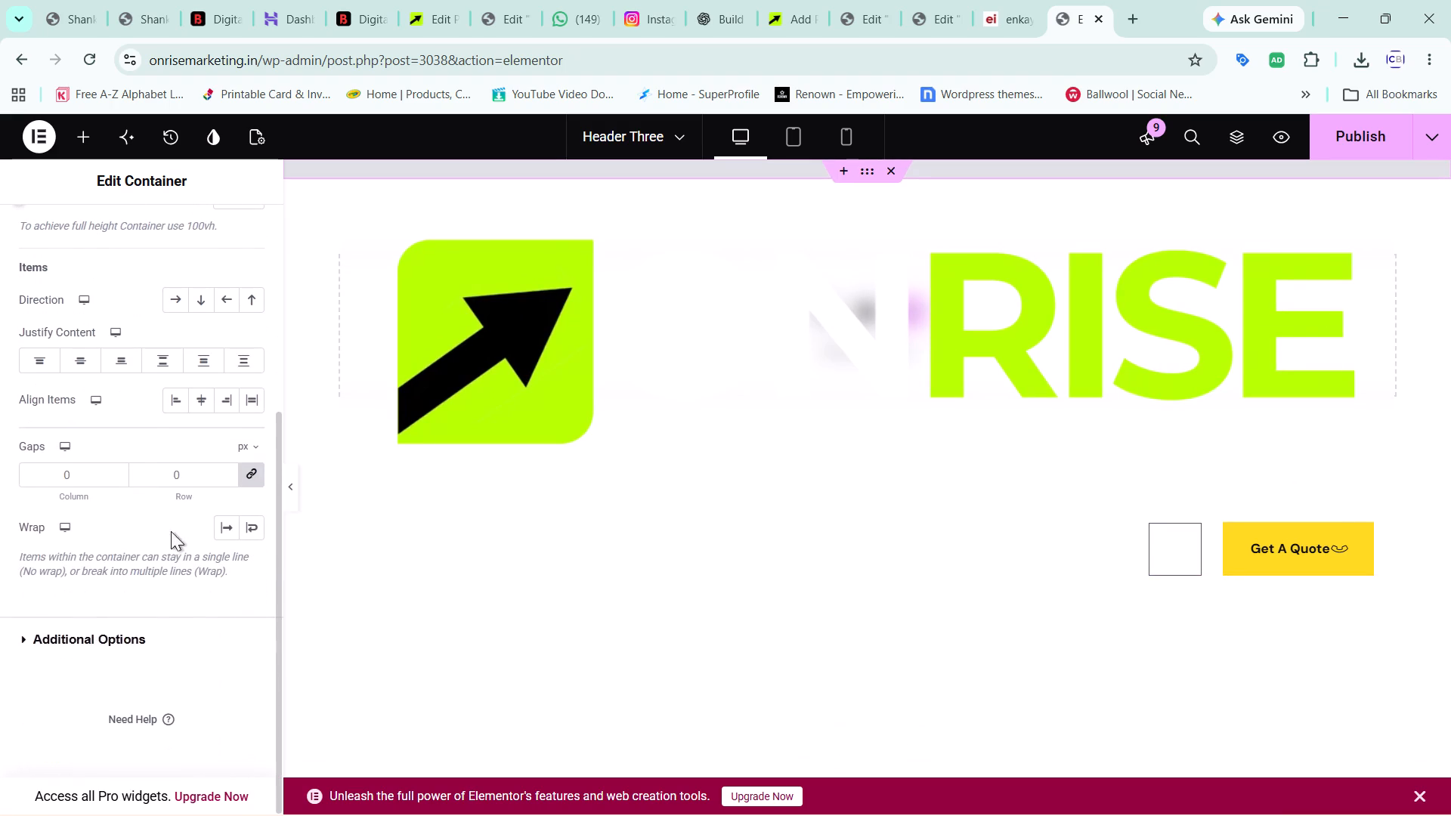
scroll(143, 580, up, 5)
click(124, 236)
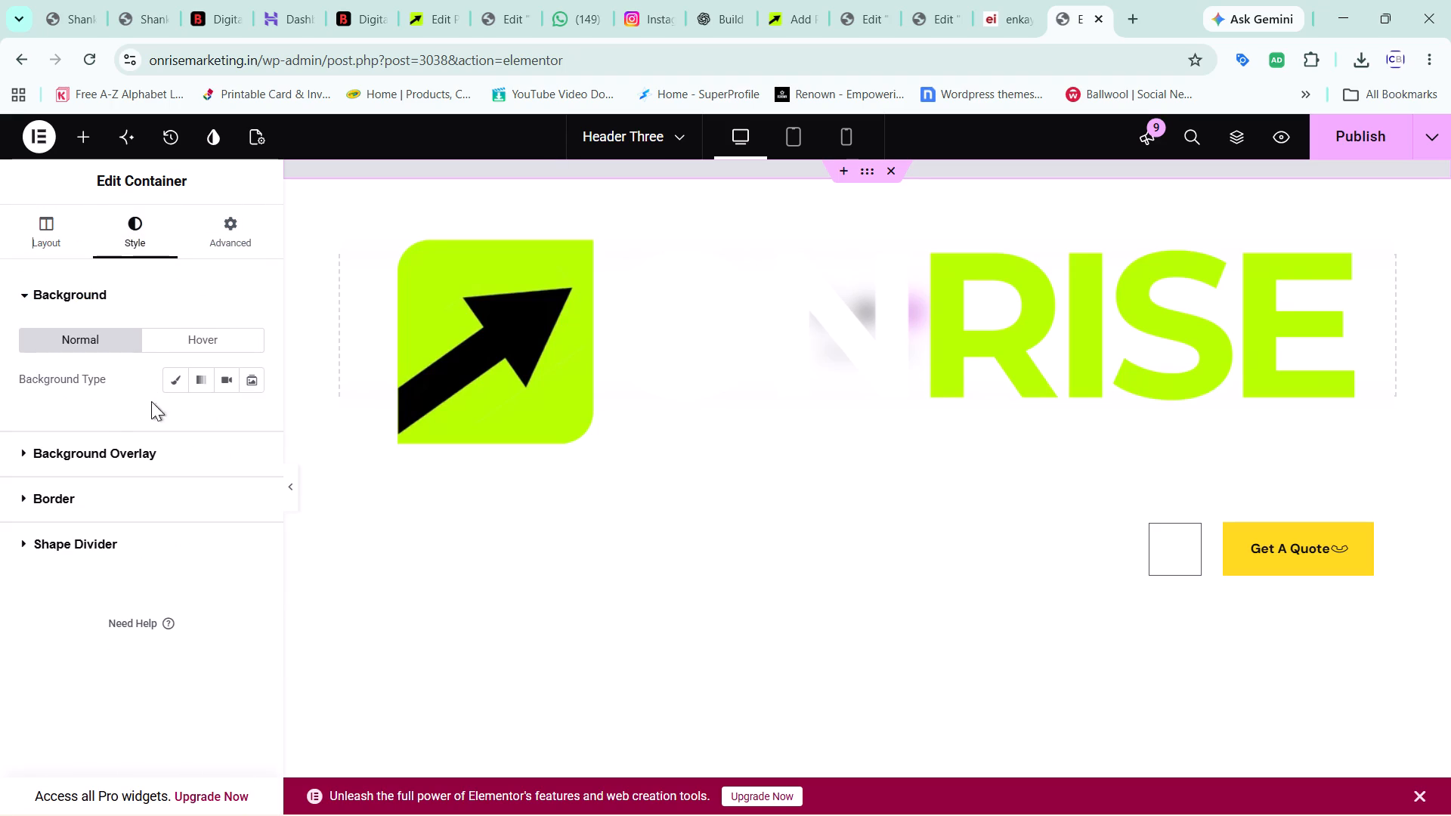
click(118, 442)
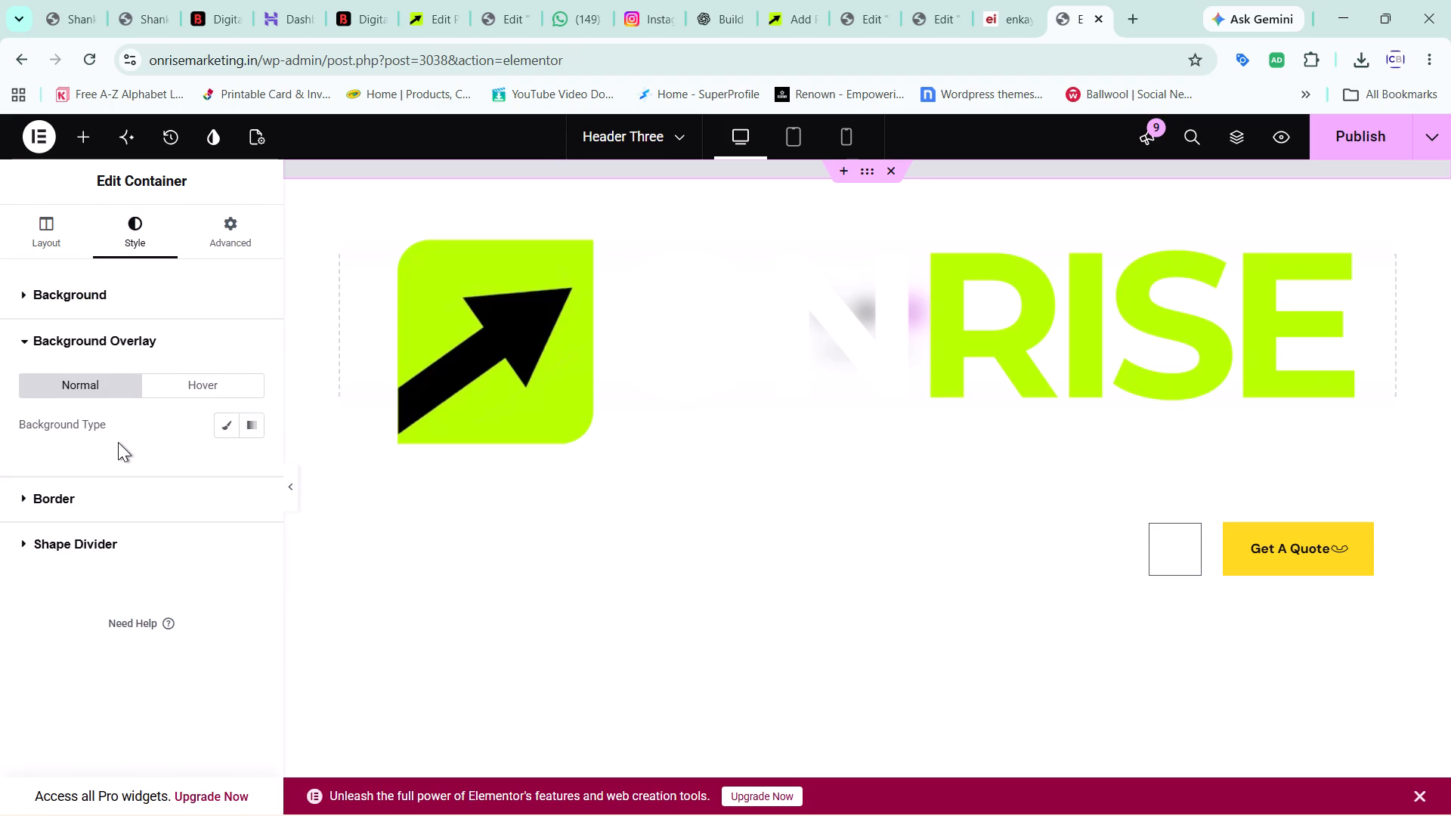
click(99, 493)
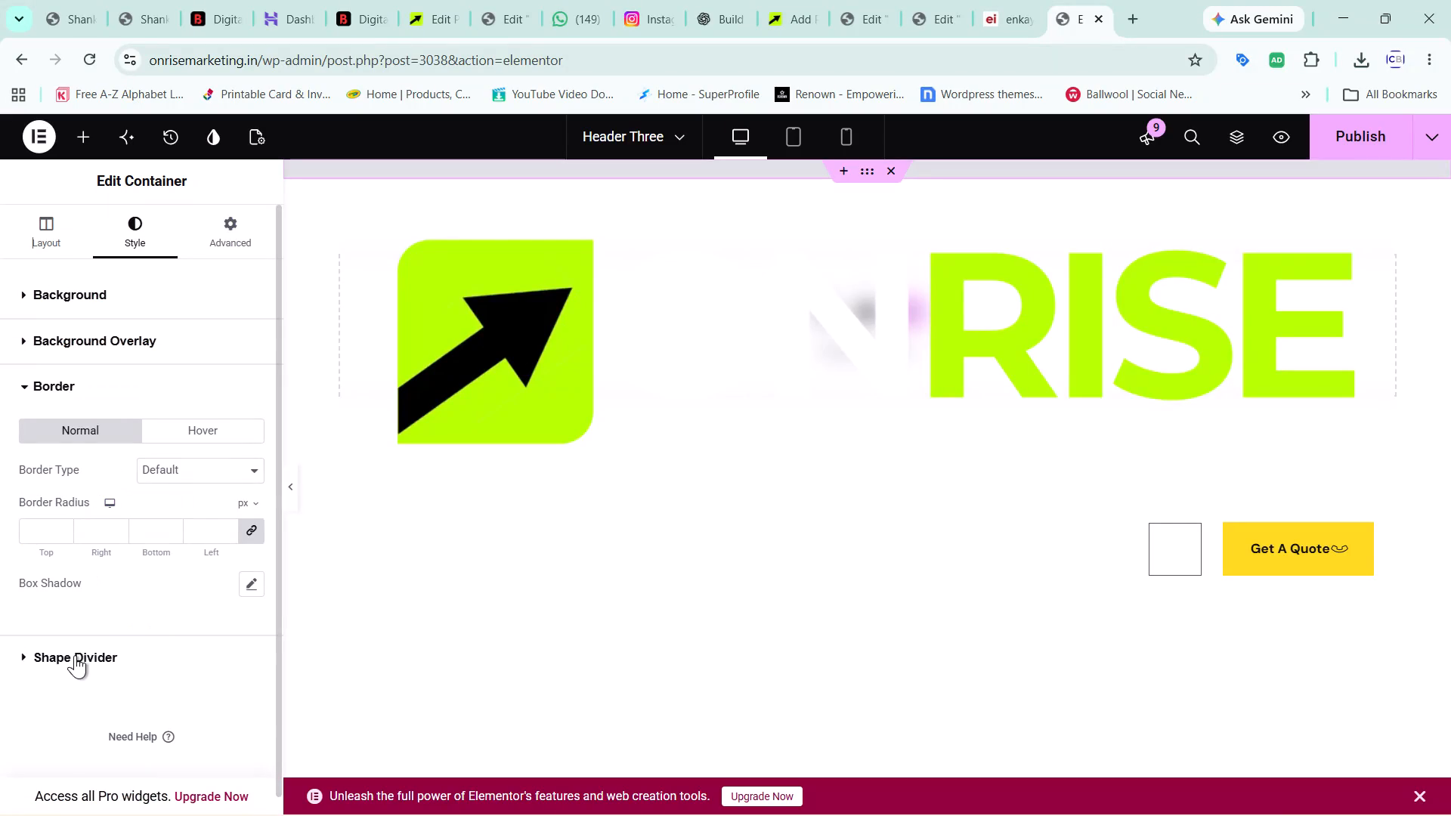
click(75, 655)
scroll(75, 655, down, 1)
scroll(75, 655, up, 4)
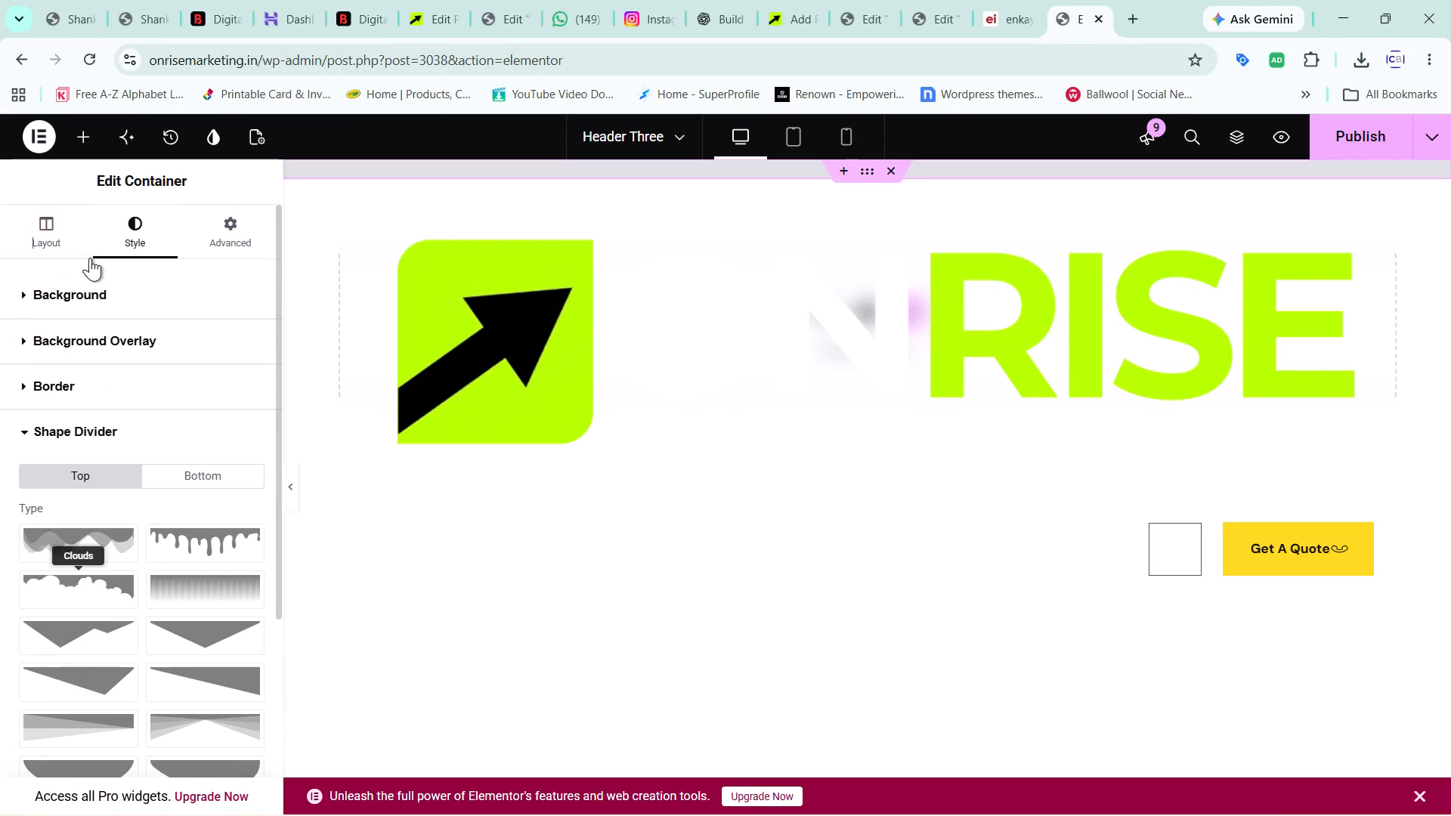
click(207, 216)
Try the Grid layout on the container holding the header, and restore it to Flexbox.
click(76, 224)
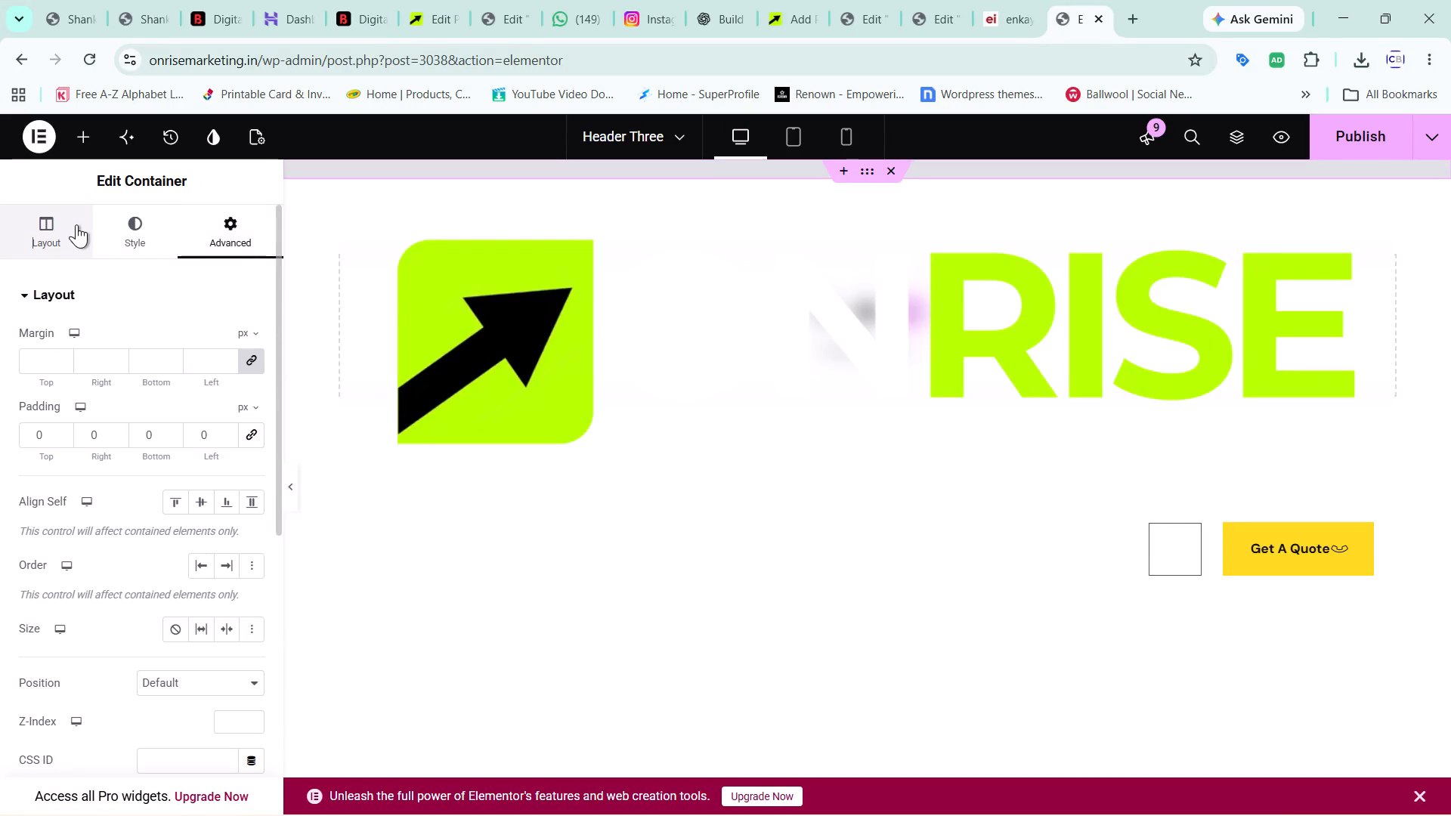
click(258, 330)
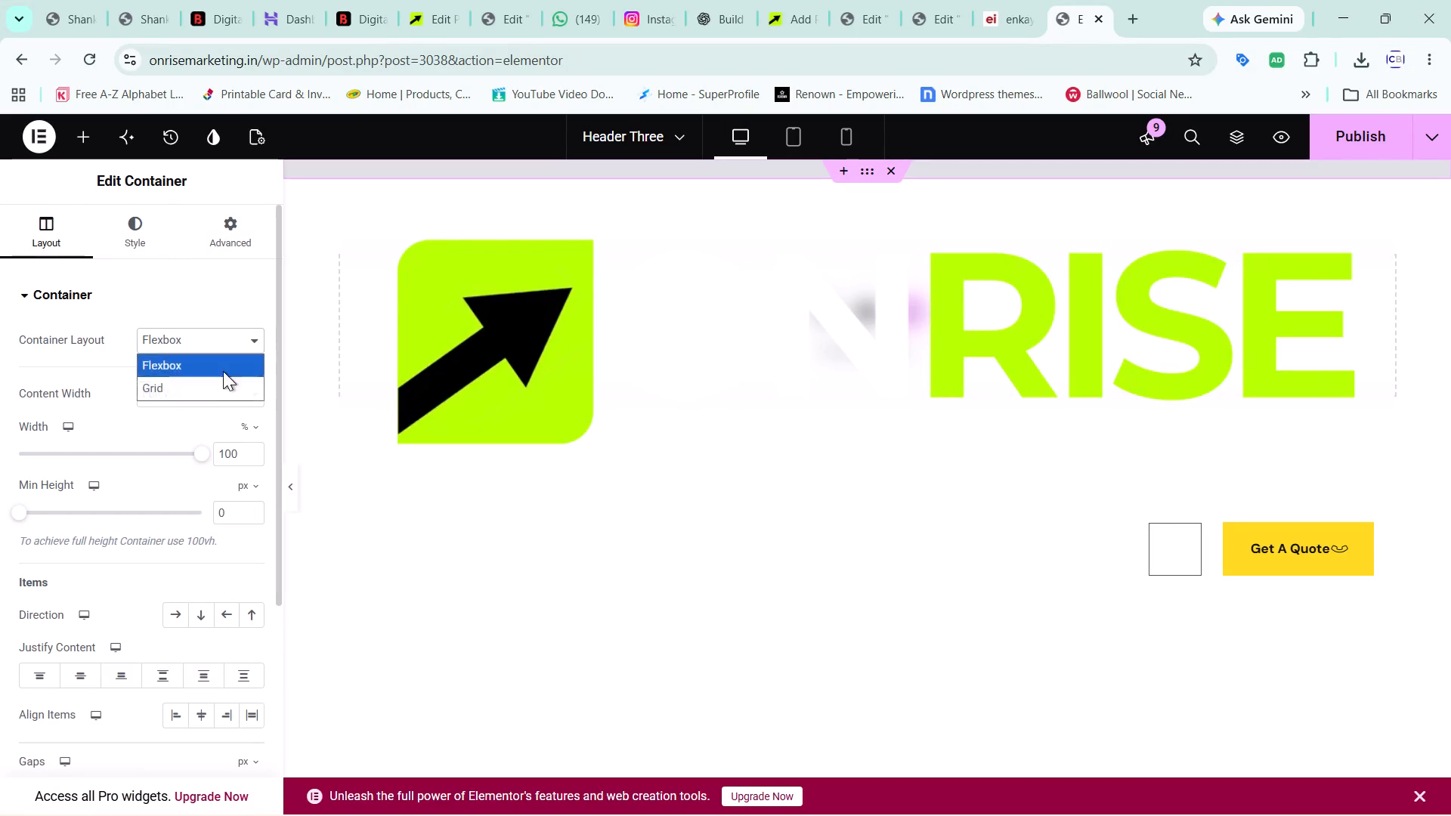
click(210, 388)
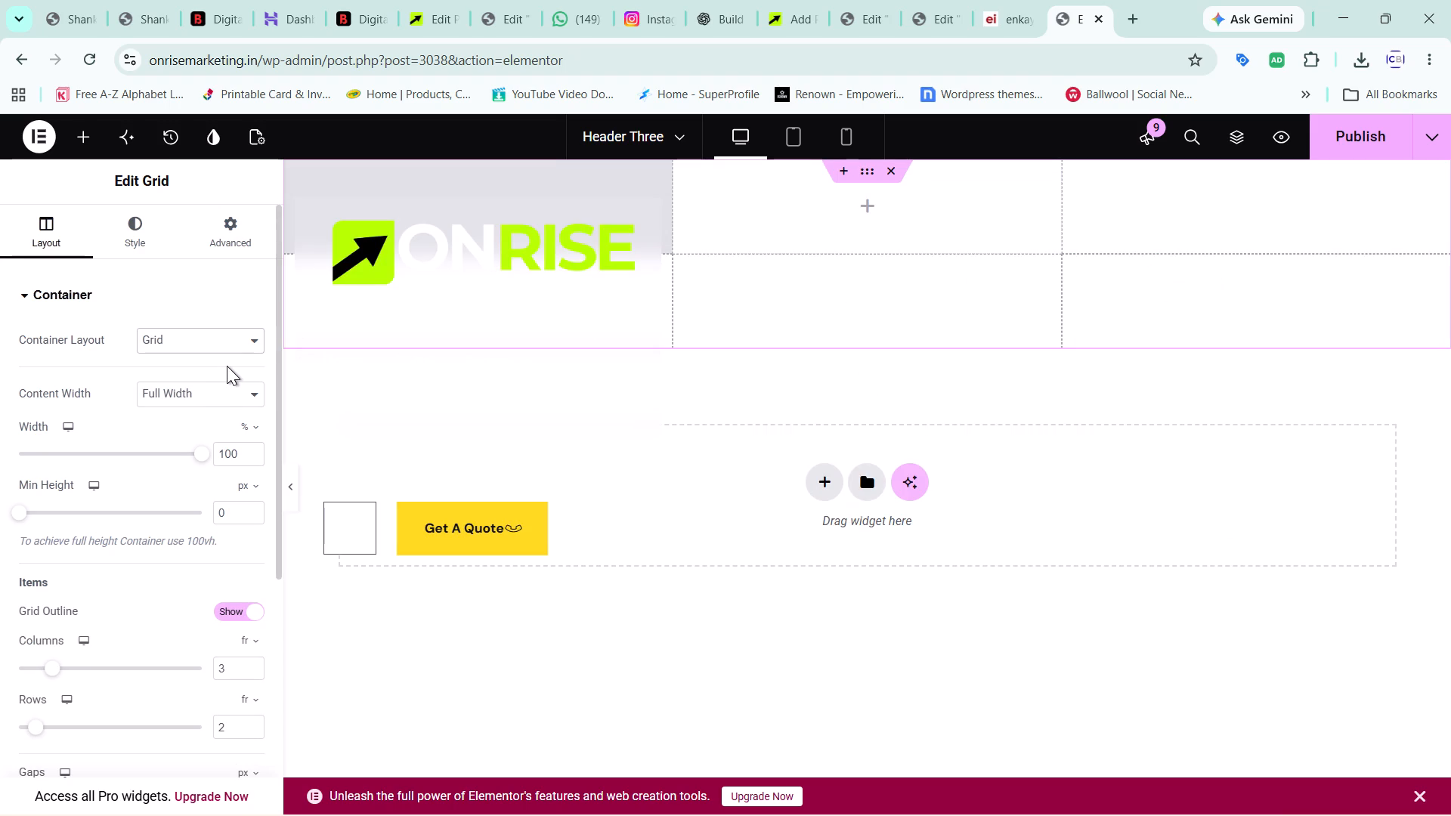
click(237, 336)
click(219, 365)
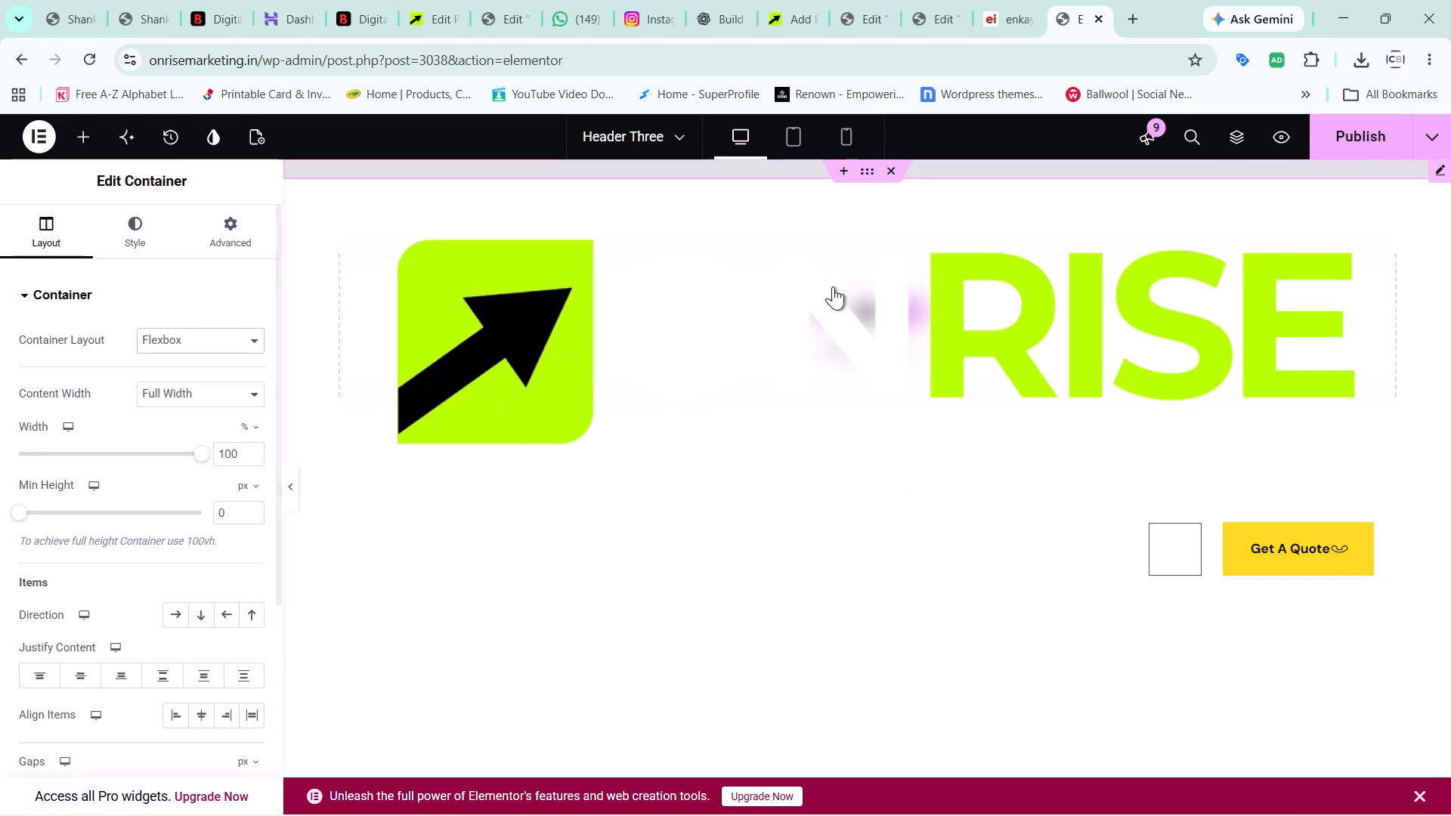
Publish the changes to the Header Three template.
click(1354, 123)
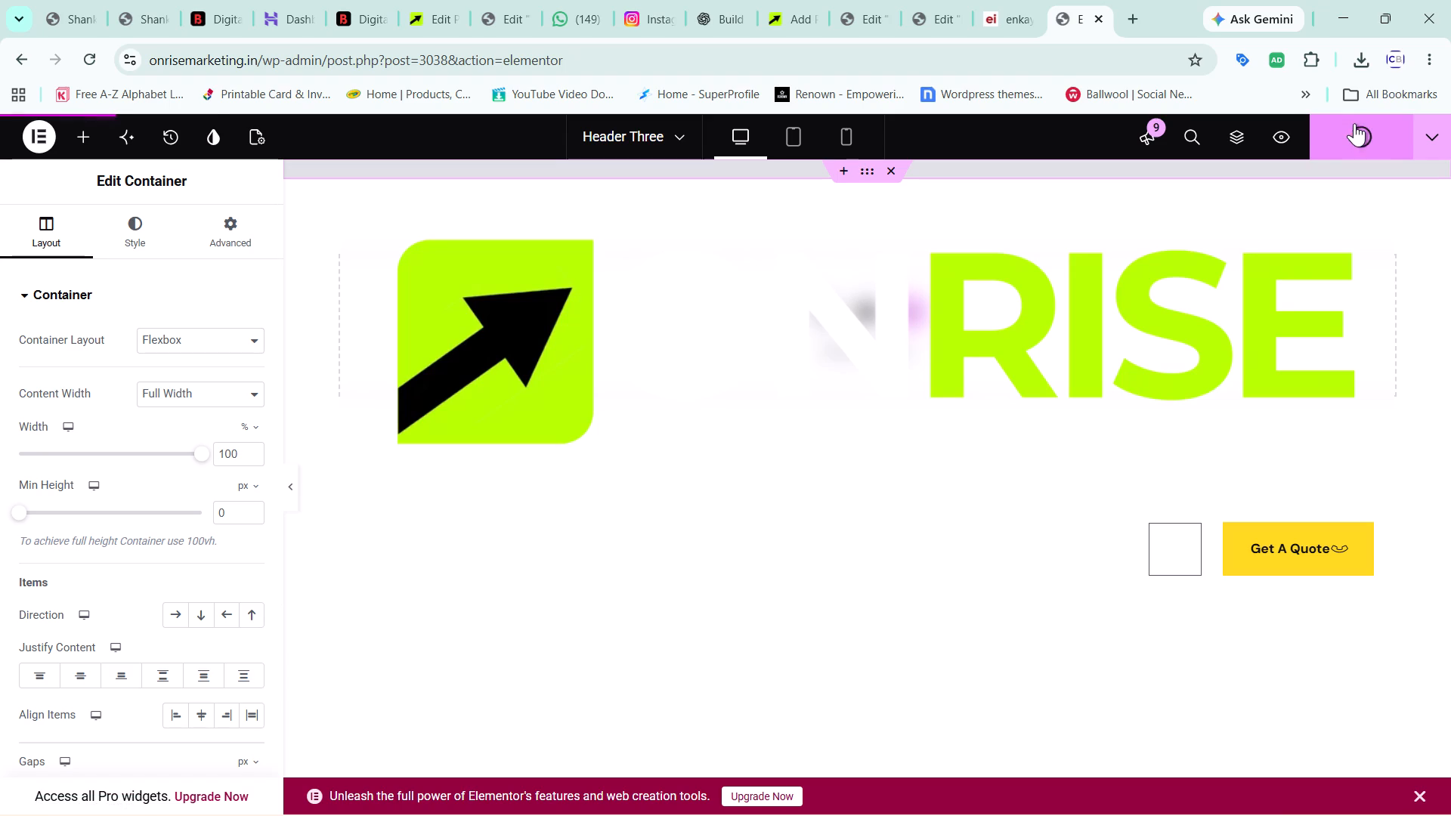
click(936, 7)
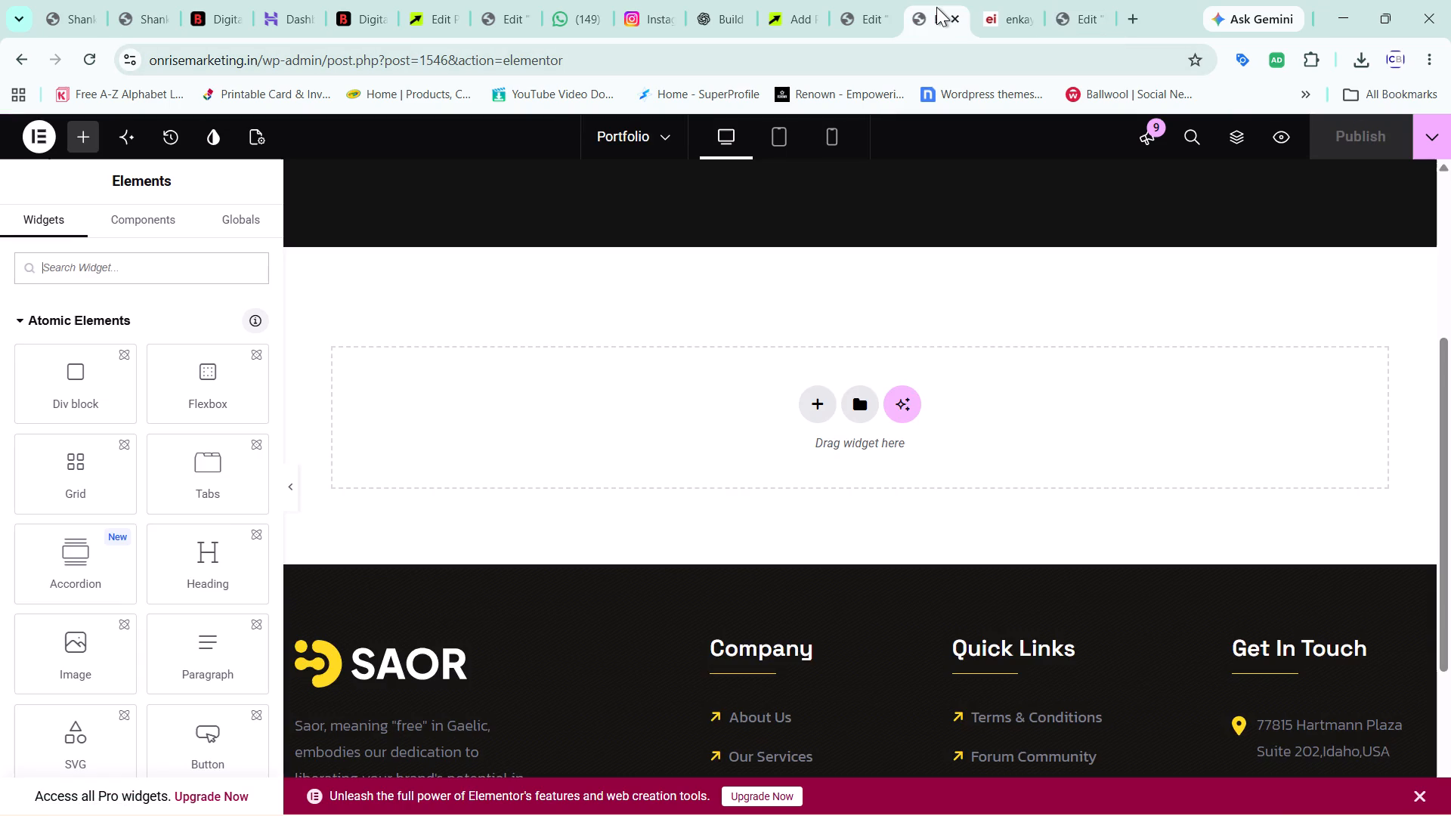
click(1066, 2)
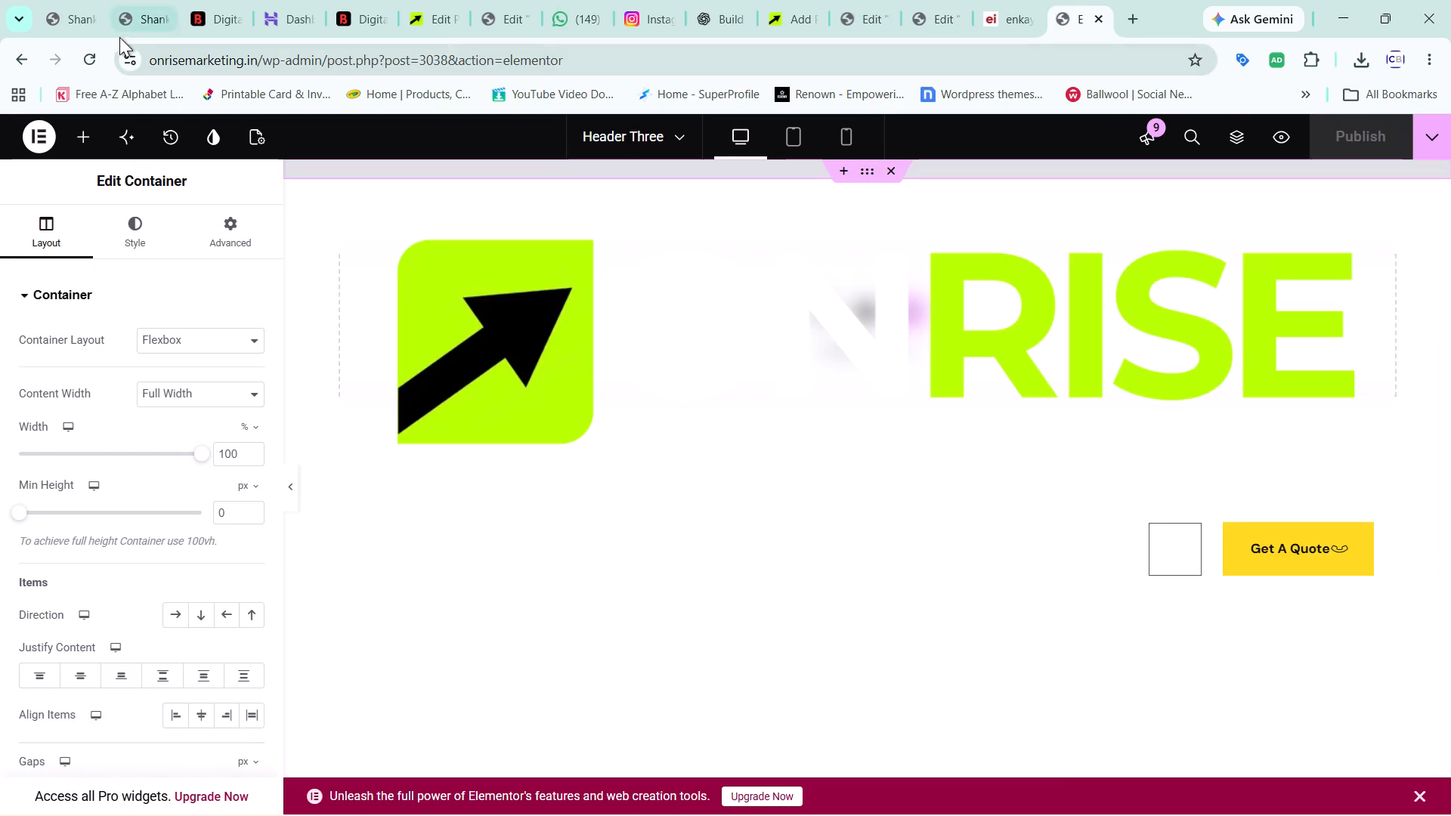
Check the header on the onrisemarketing.in home page and compare it with the enkayinternational.com and Portfolio page headers.
click(23, 63)
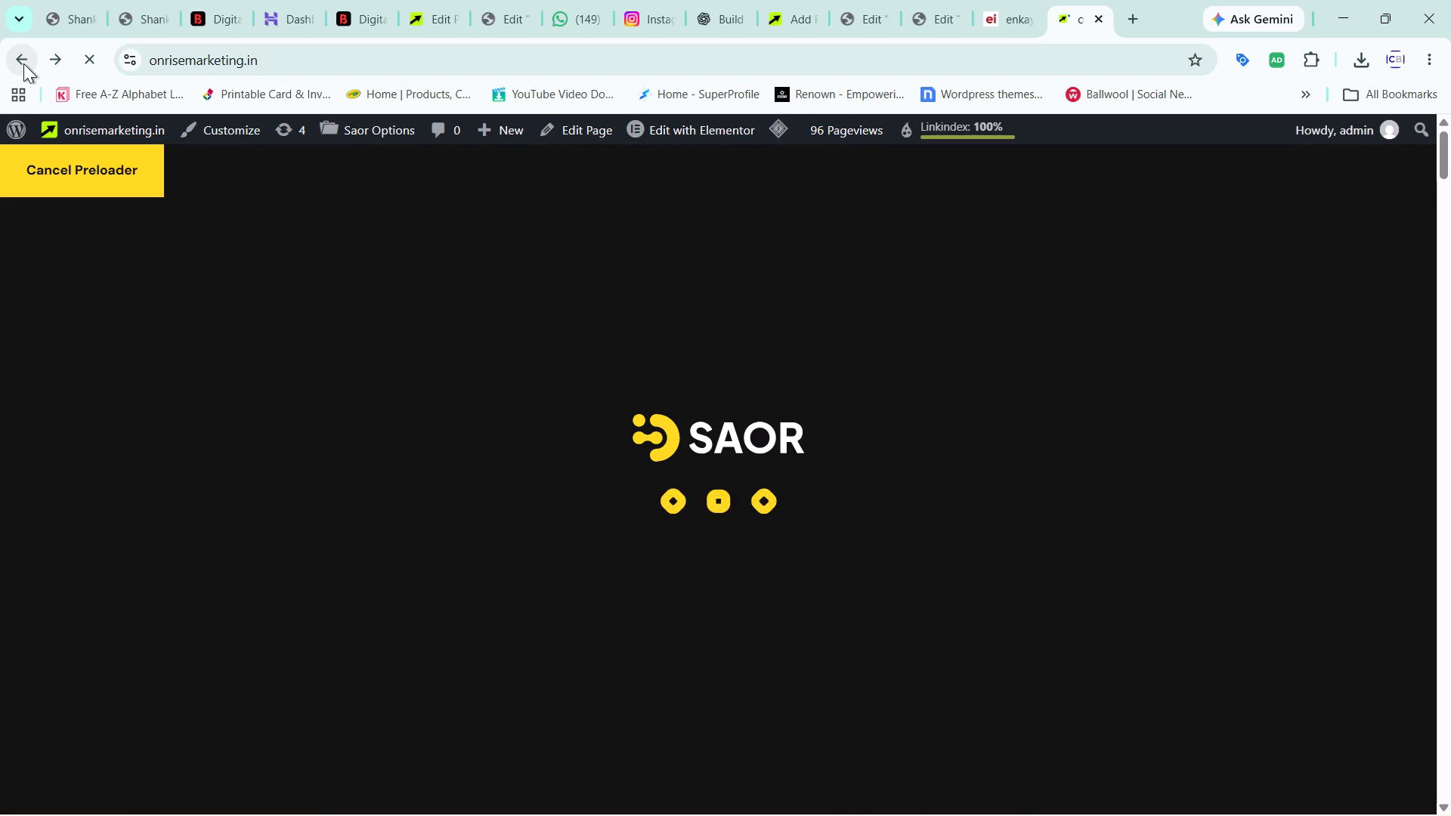
scroll(23, 63, down, 1)
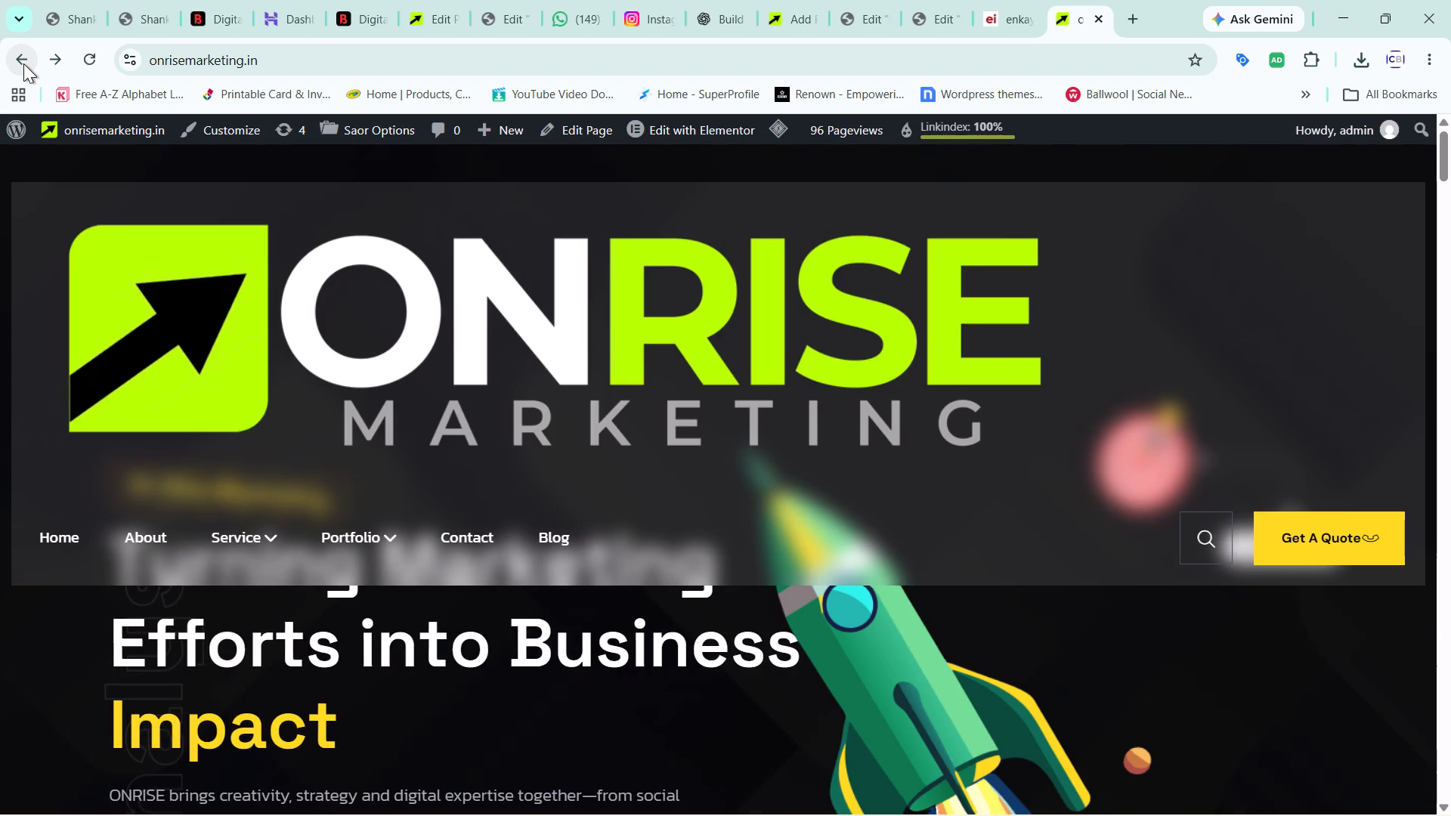
scroll(23, 63, down, 1)
scroll(472, 276, down, 2)
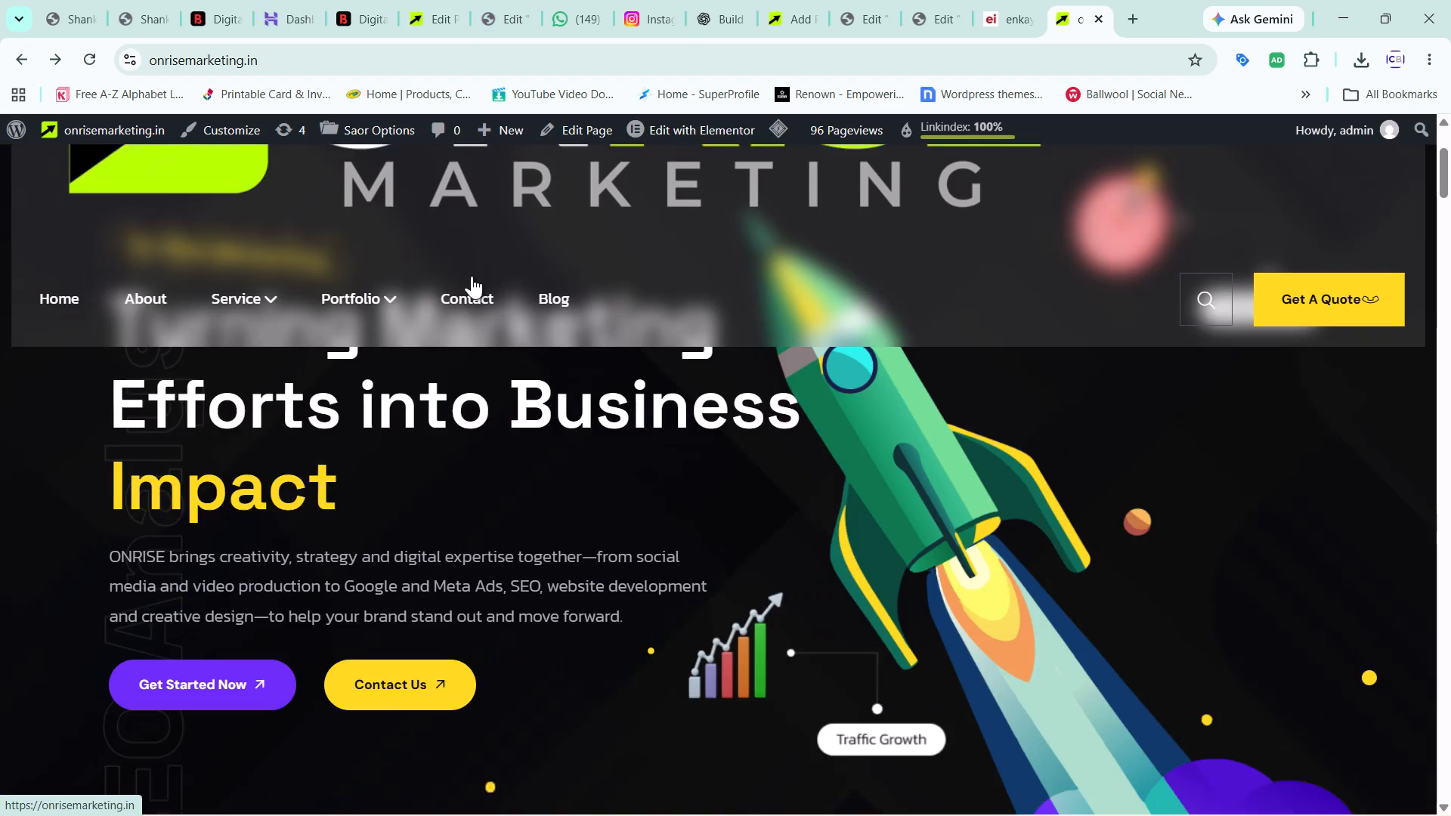
scroll(472, 276, up, 4)
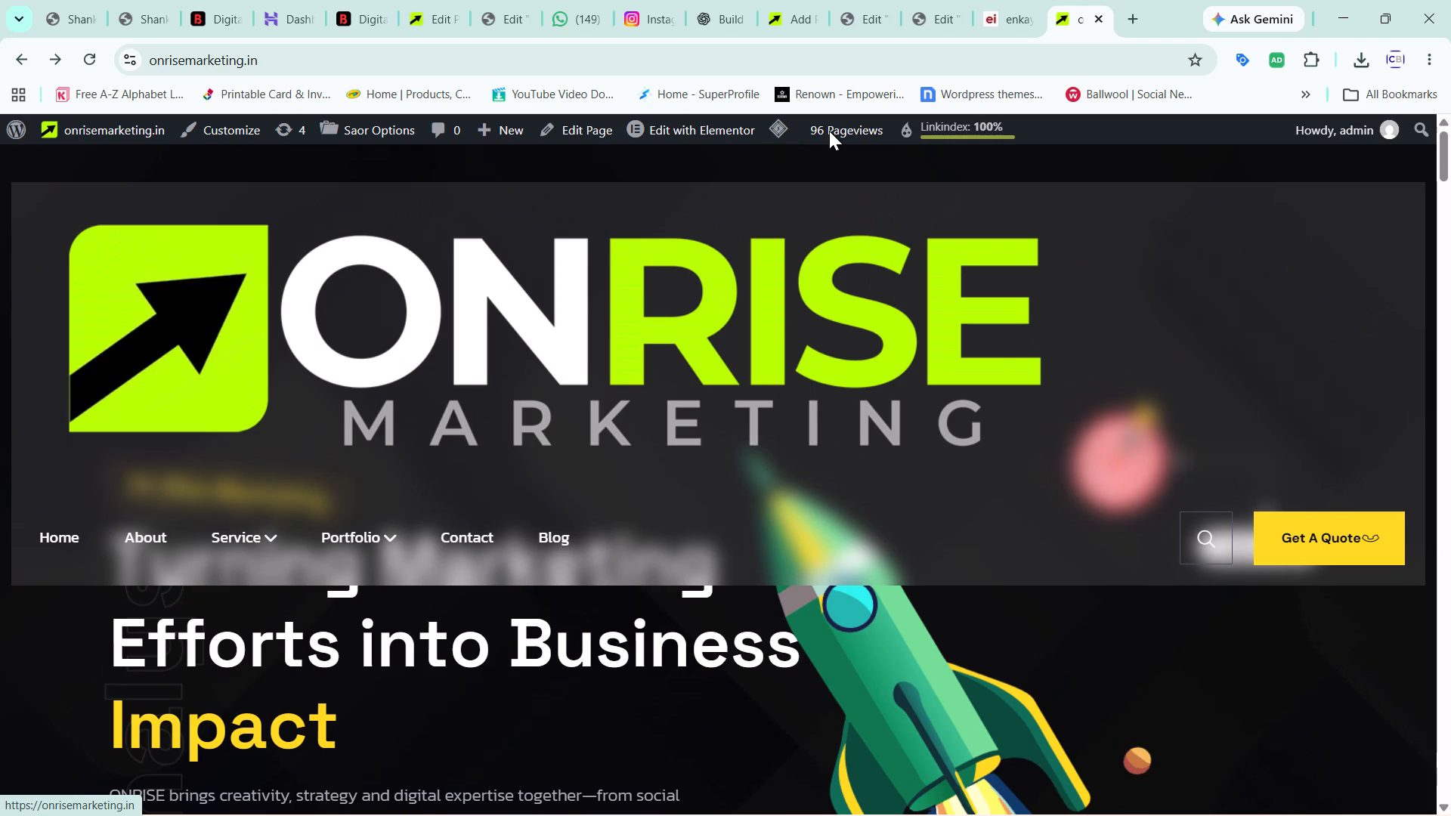
click(1025, 14)
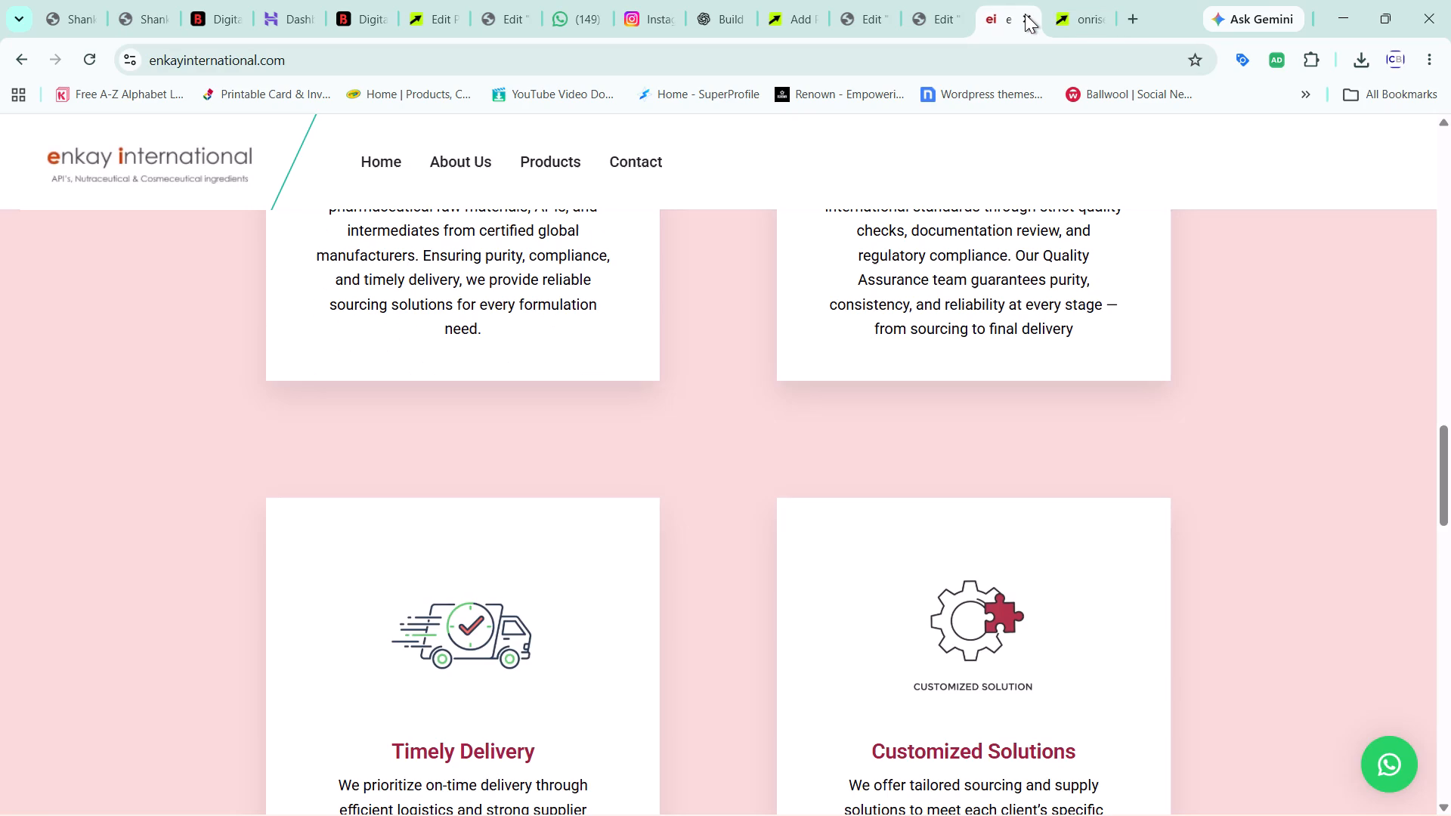
click(1074, 11)
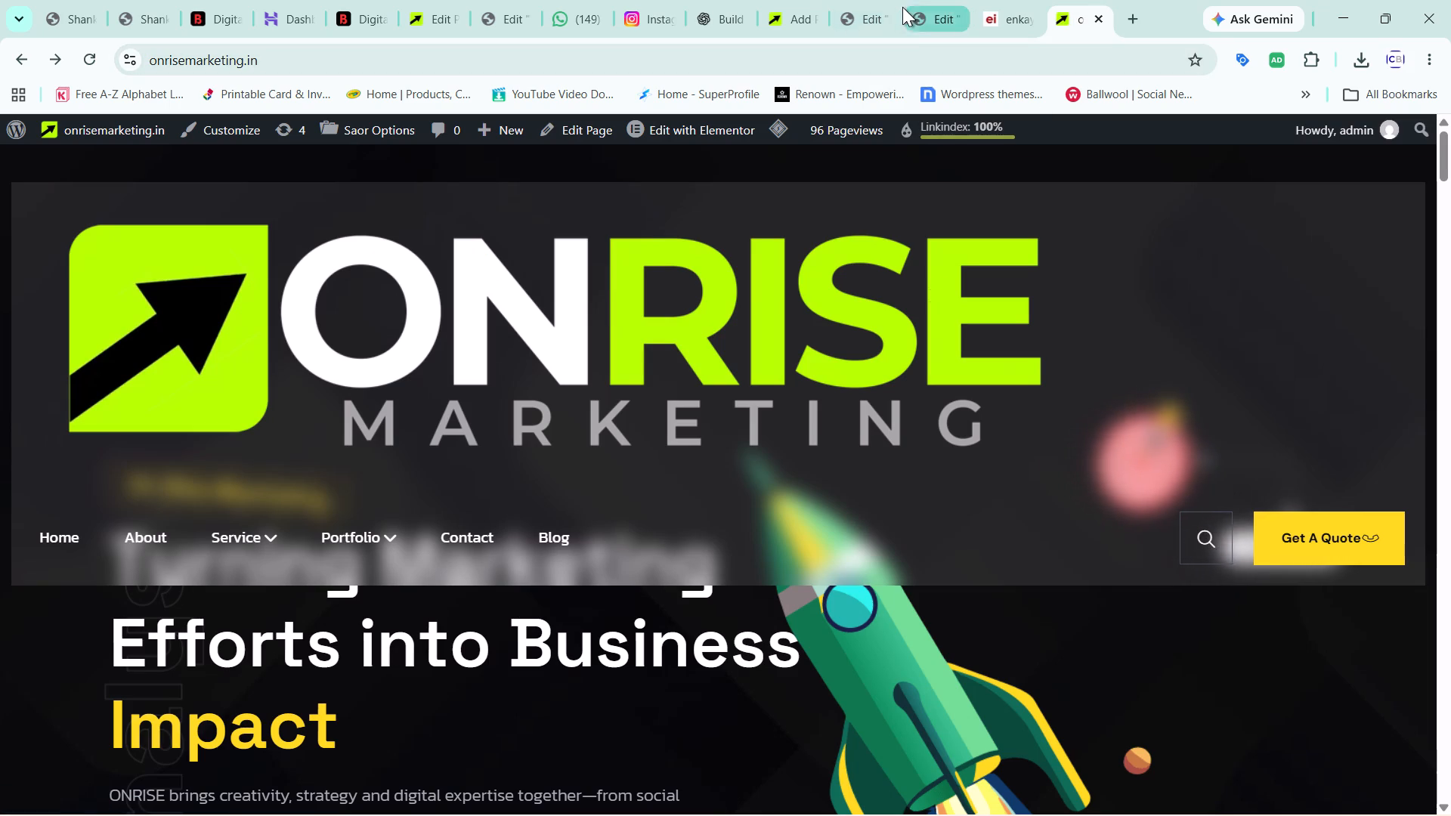
click(1014, 20)
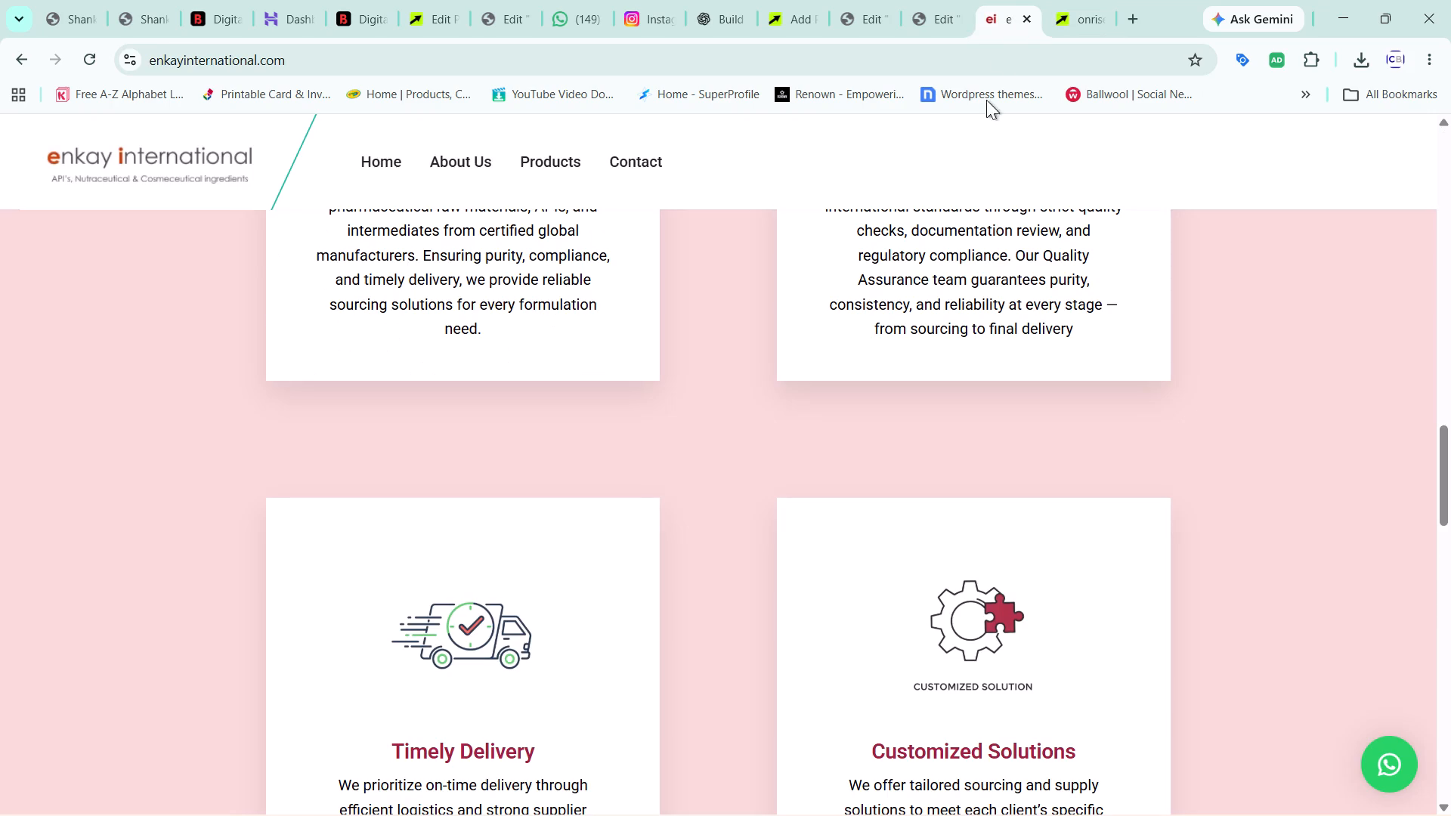
click(951, 2)
scroll(847, 406, up, 5)
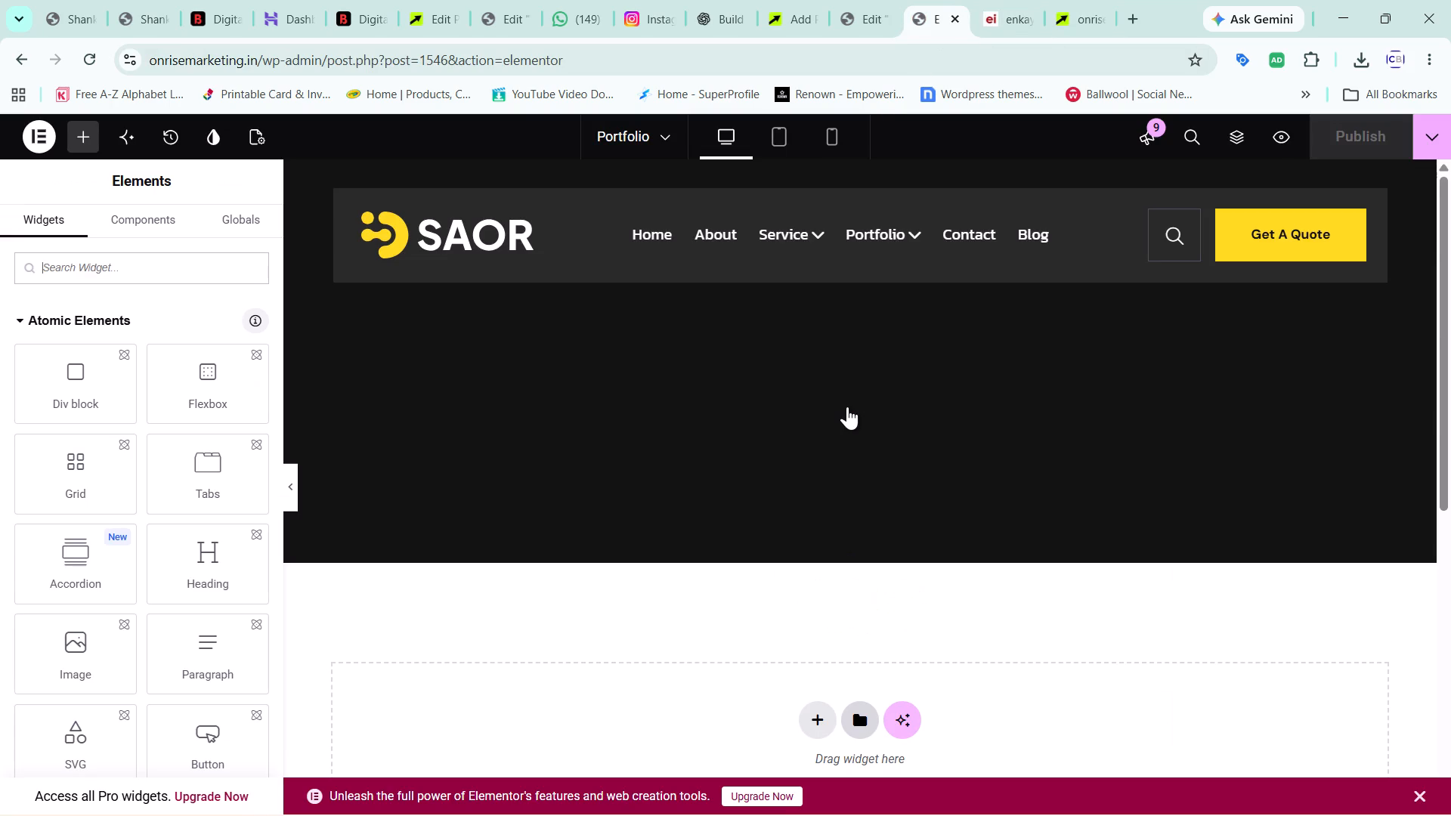
click(1058, 1)
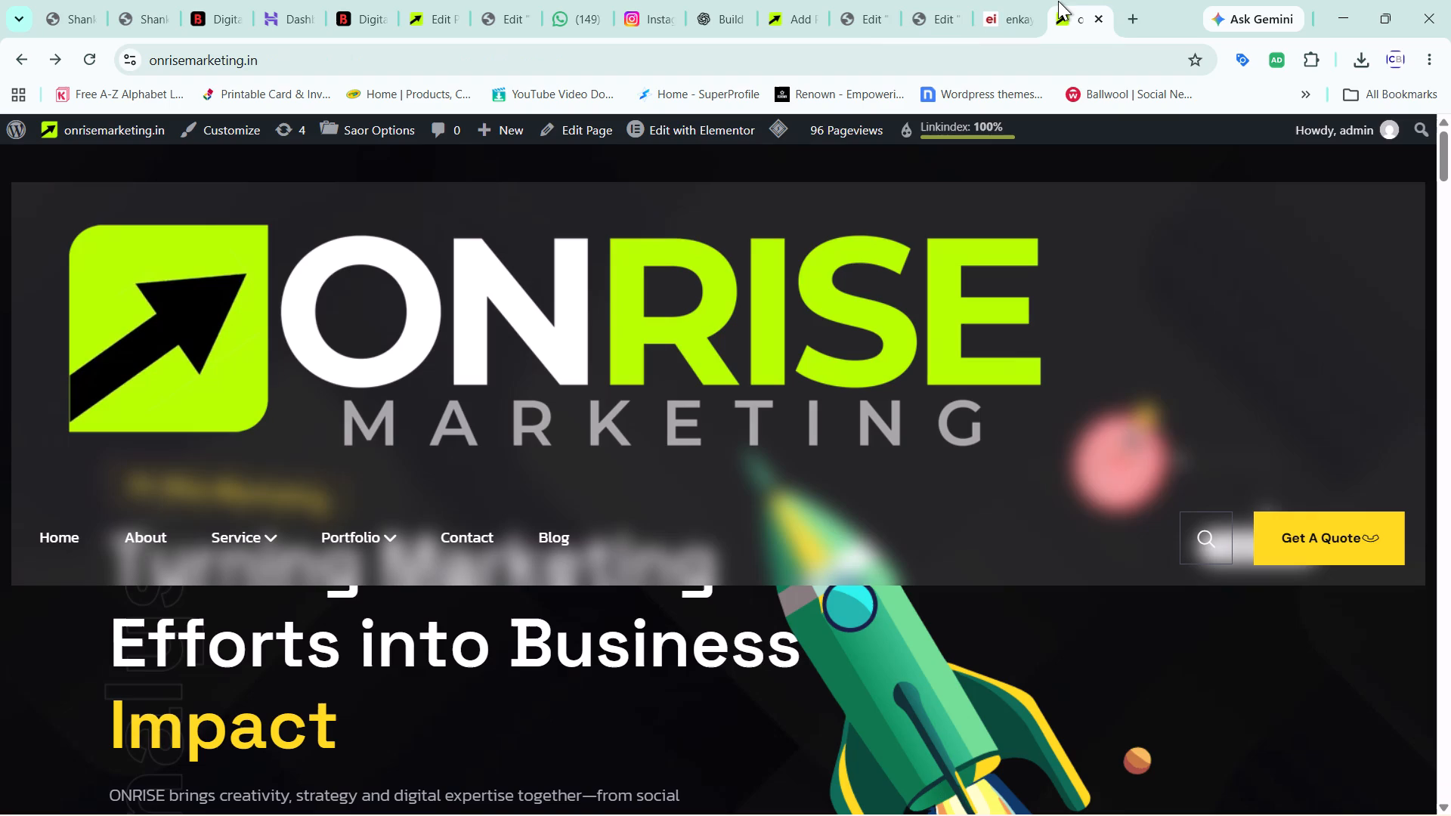
Open the onrisemarketing.in home page for editing with Elementor.
click(700, 132)
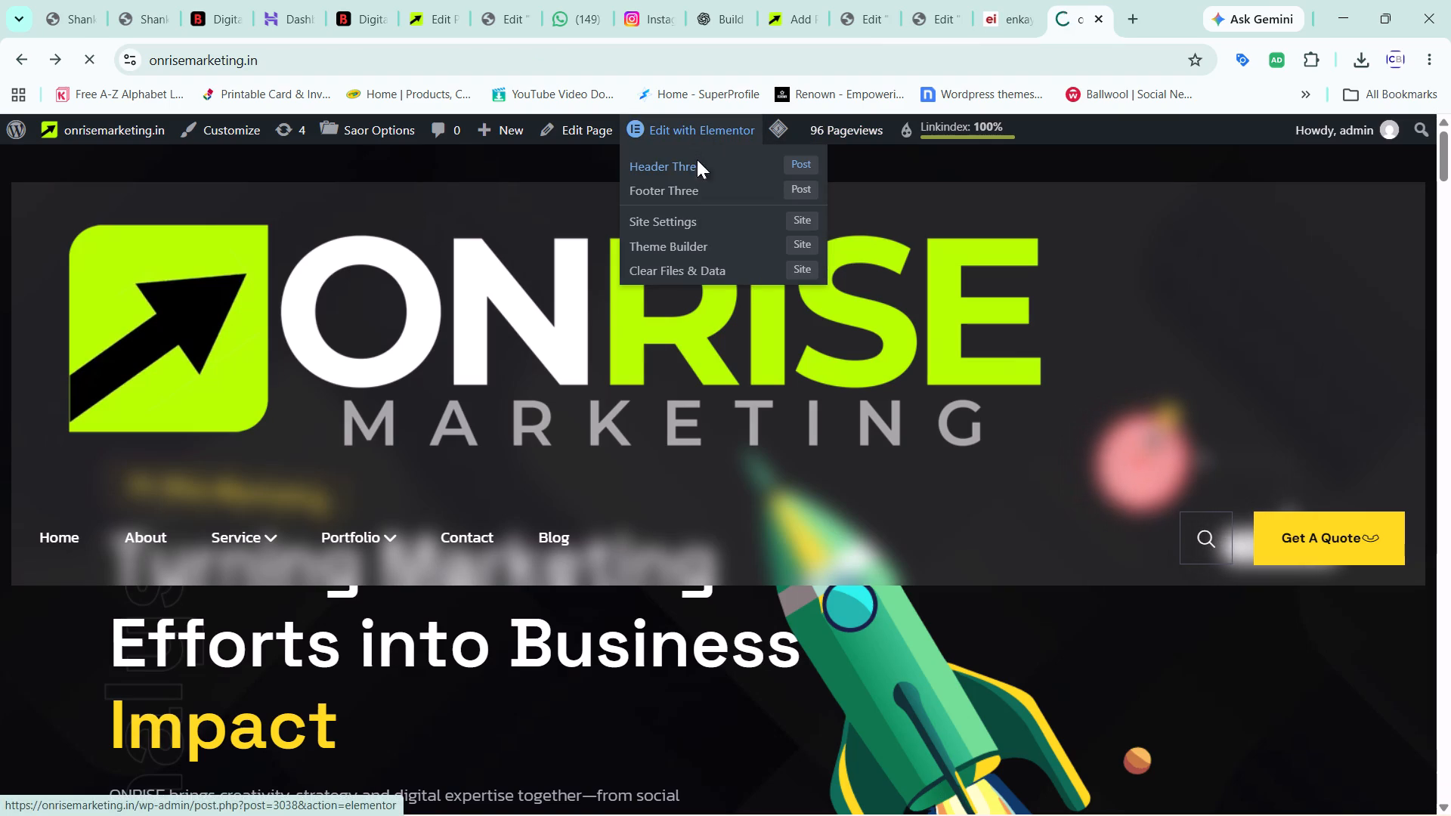
click(697, 159)
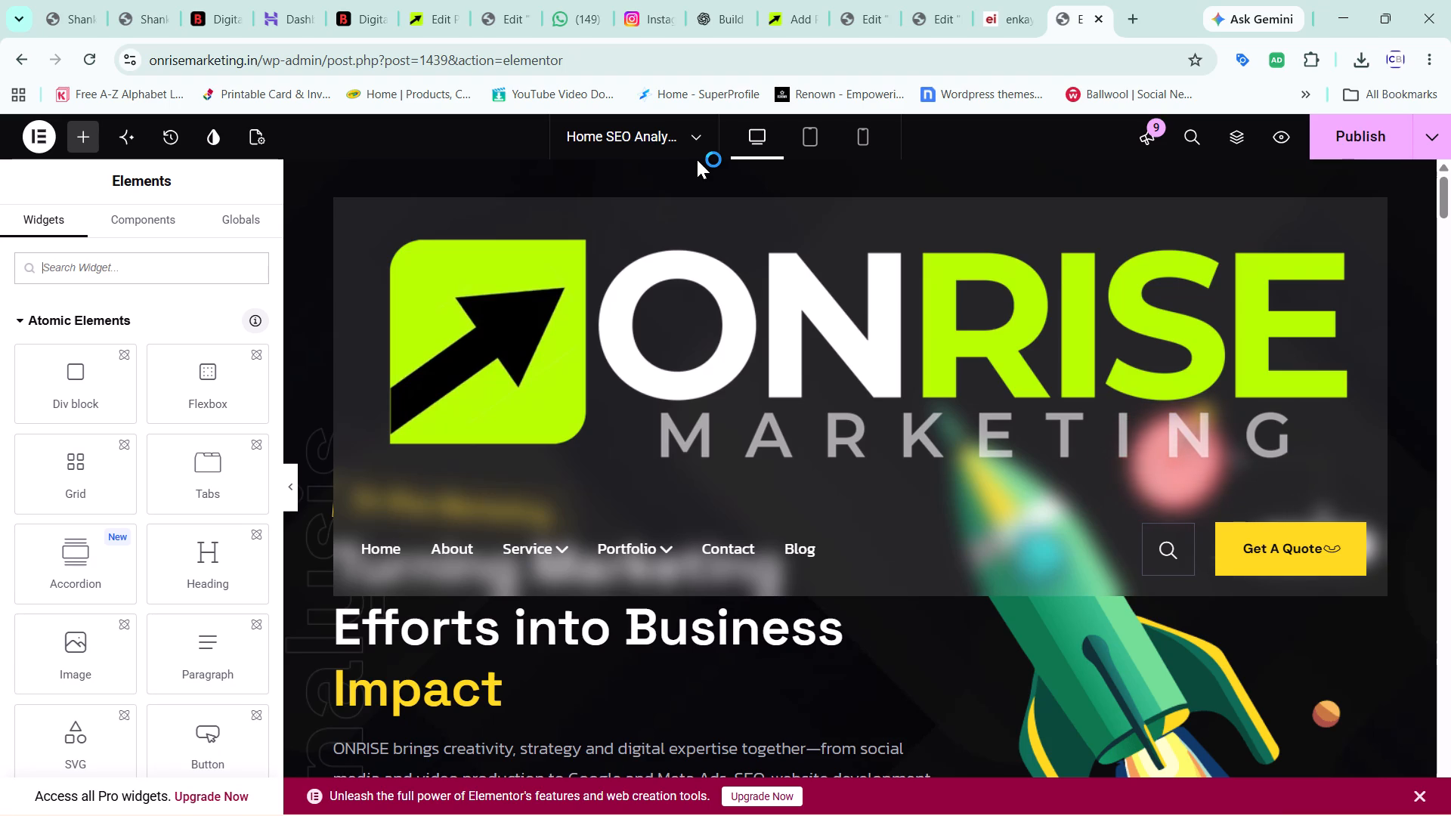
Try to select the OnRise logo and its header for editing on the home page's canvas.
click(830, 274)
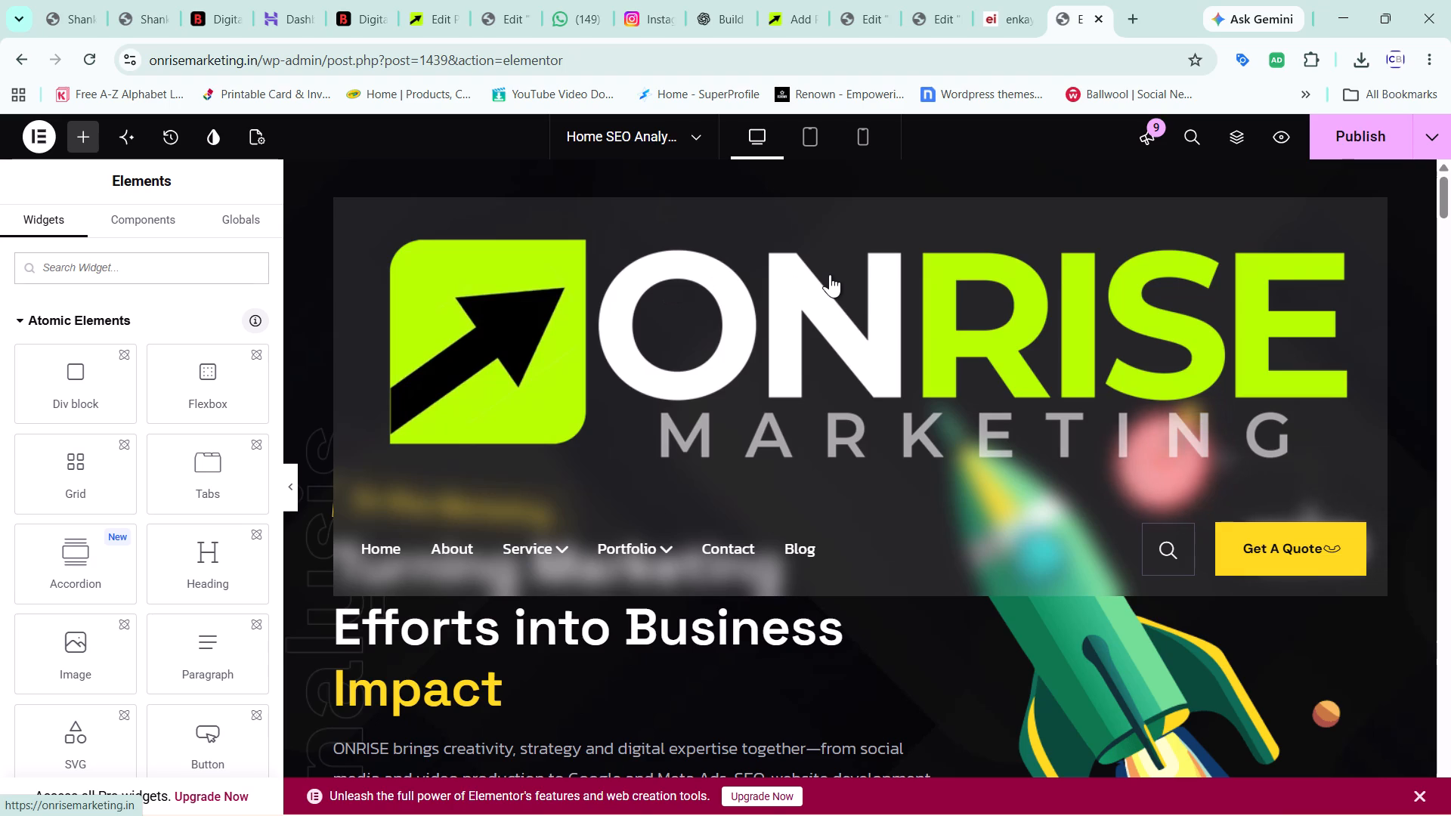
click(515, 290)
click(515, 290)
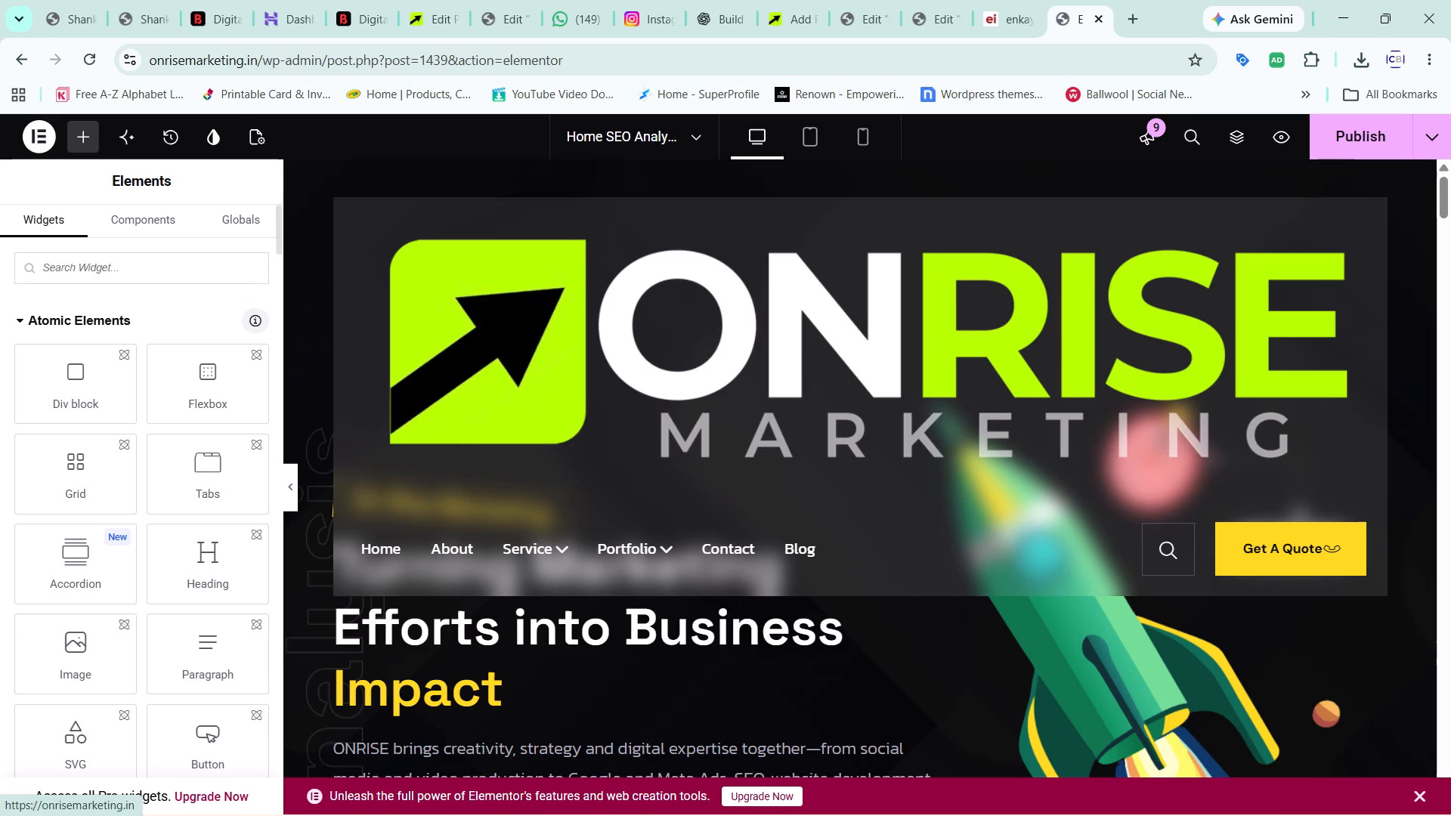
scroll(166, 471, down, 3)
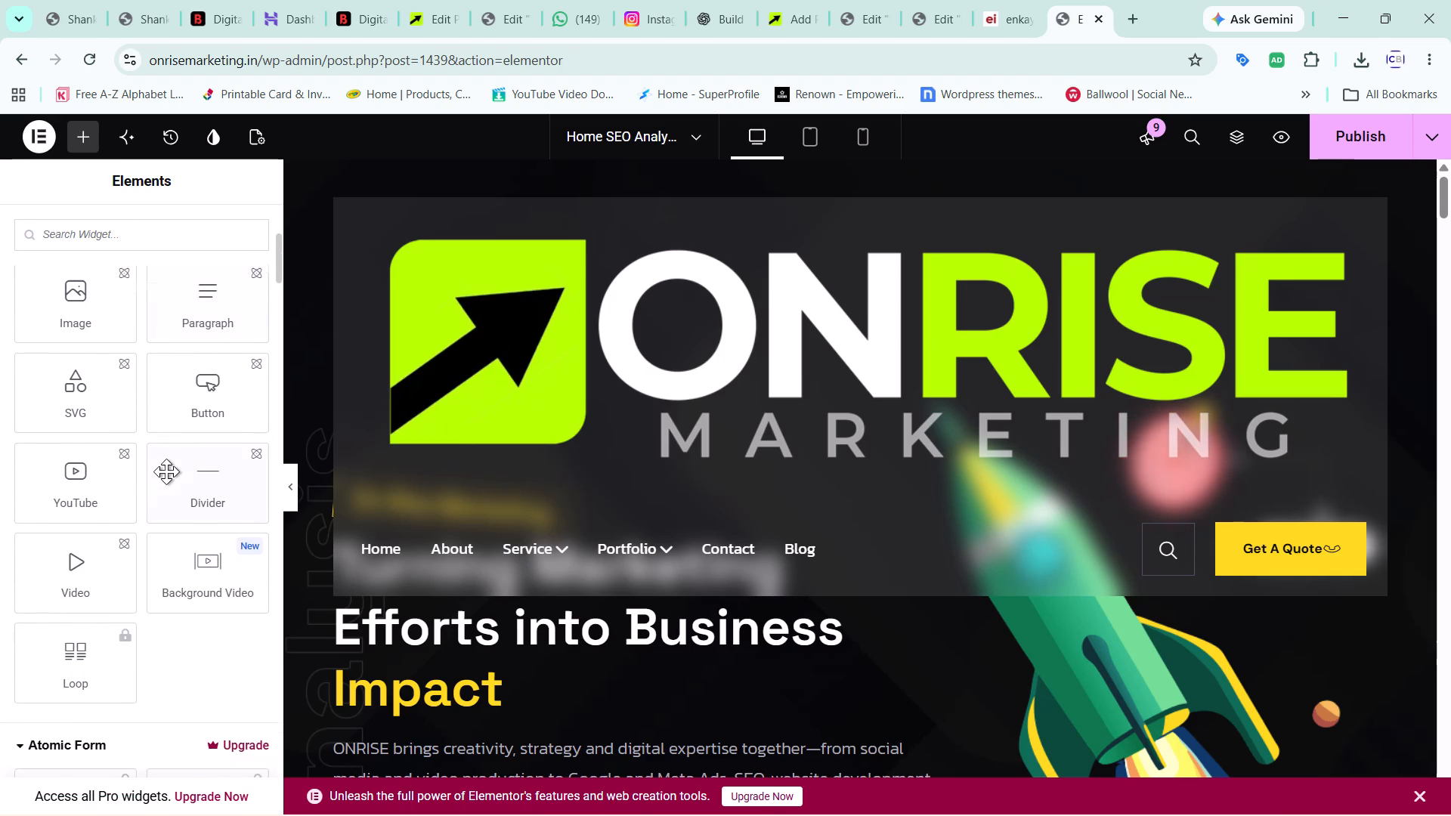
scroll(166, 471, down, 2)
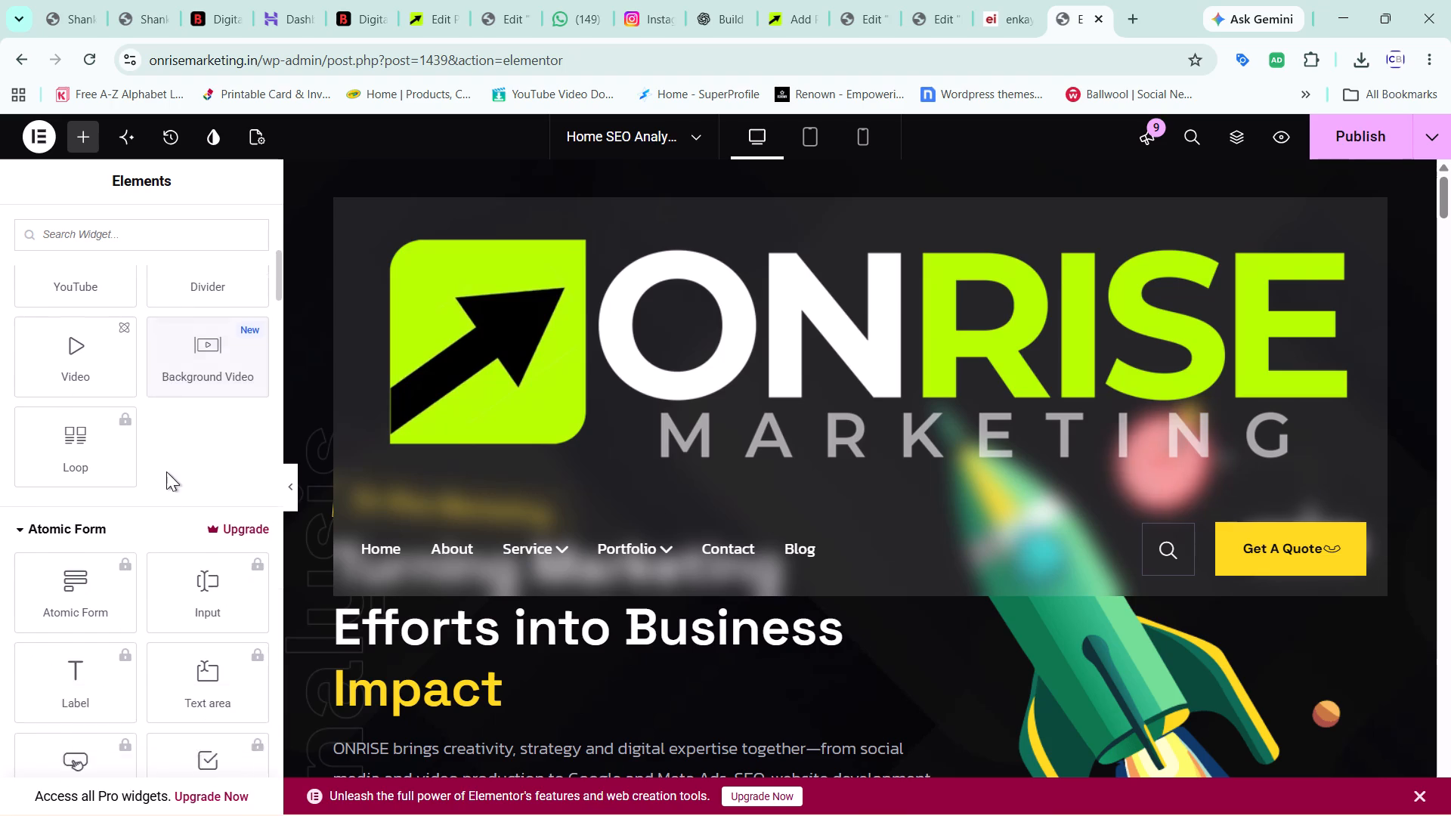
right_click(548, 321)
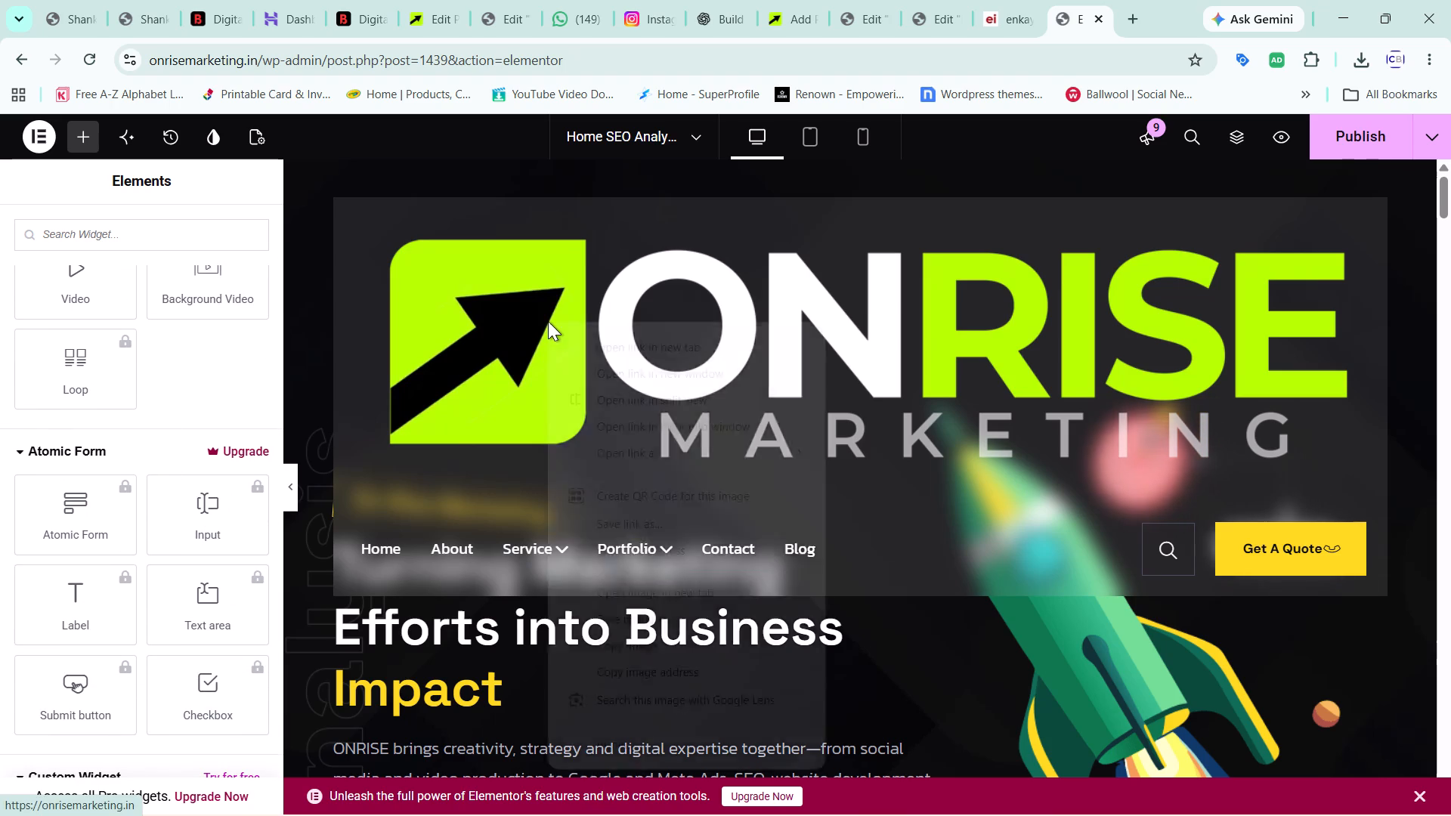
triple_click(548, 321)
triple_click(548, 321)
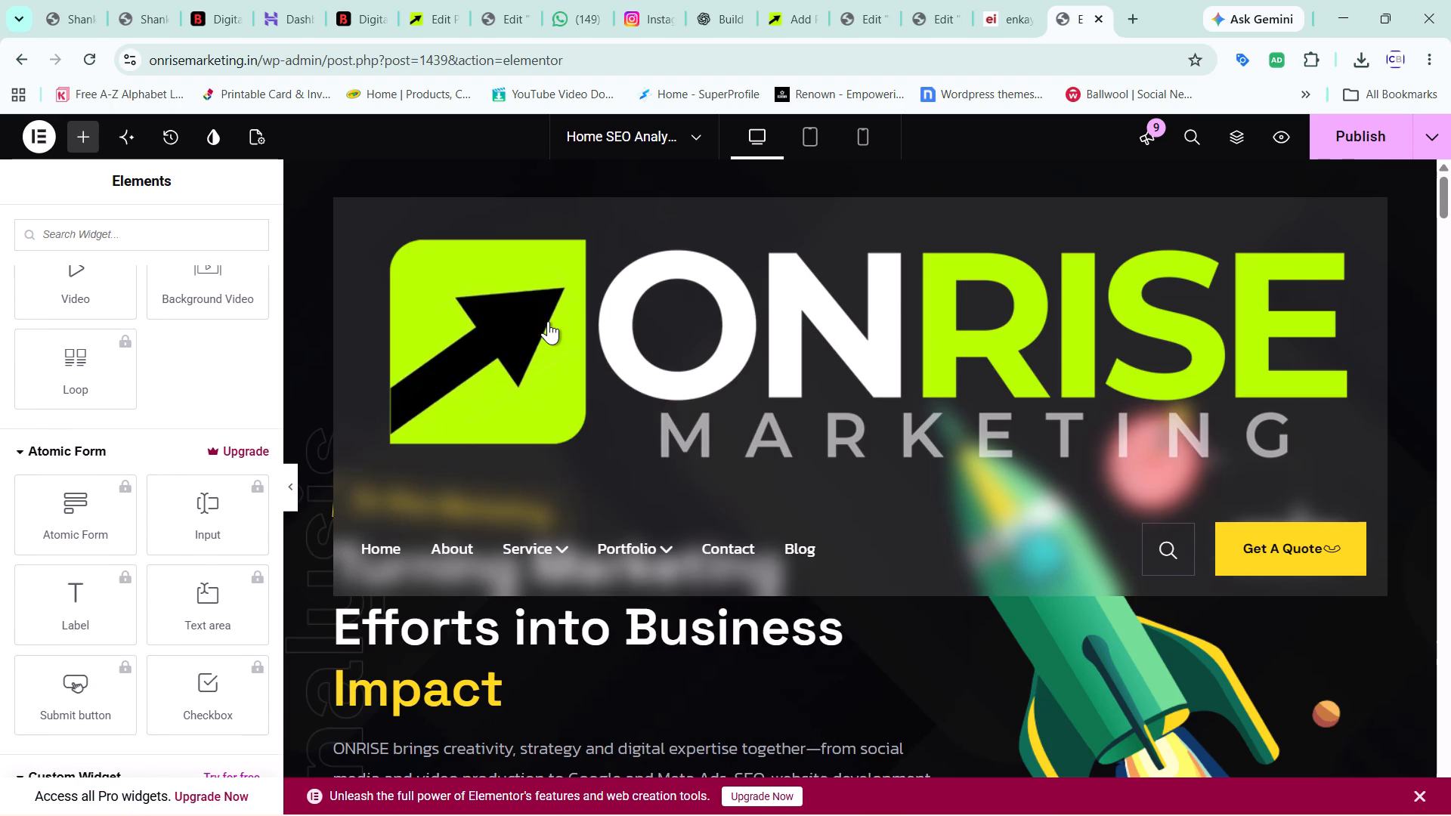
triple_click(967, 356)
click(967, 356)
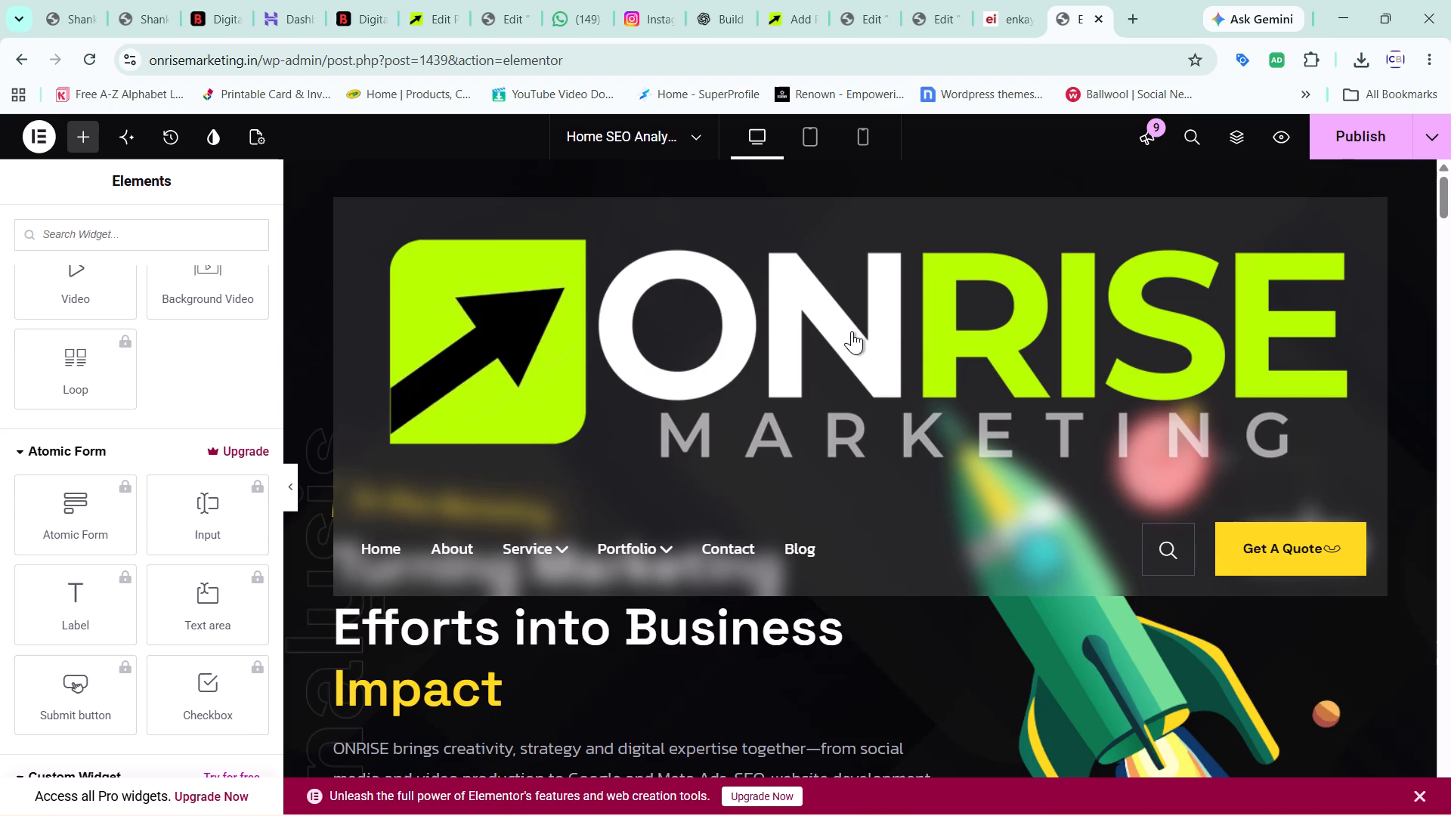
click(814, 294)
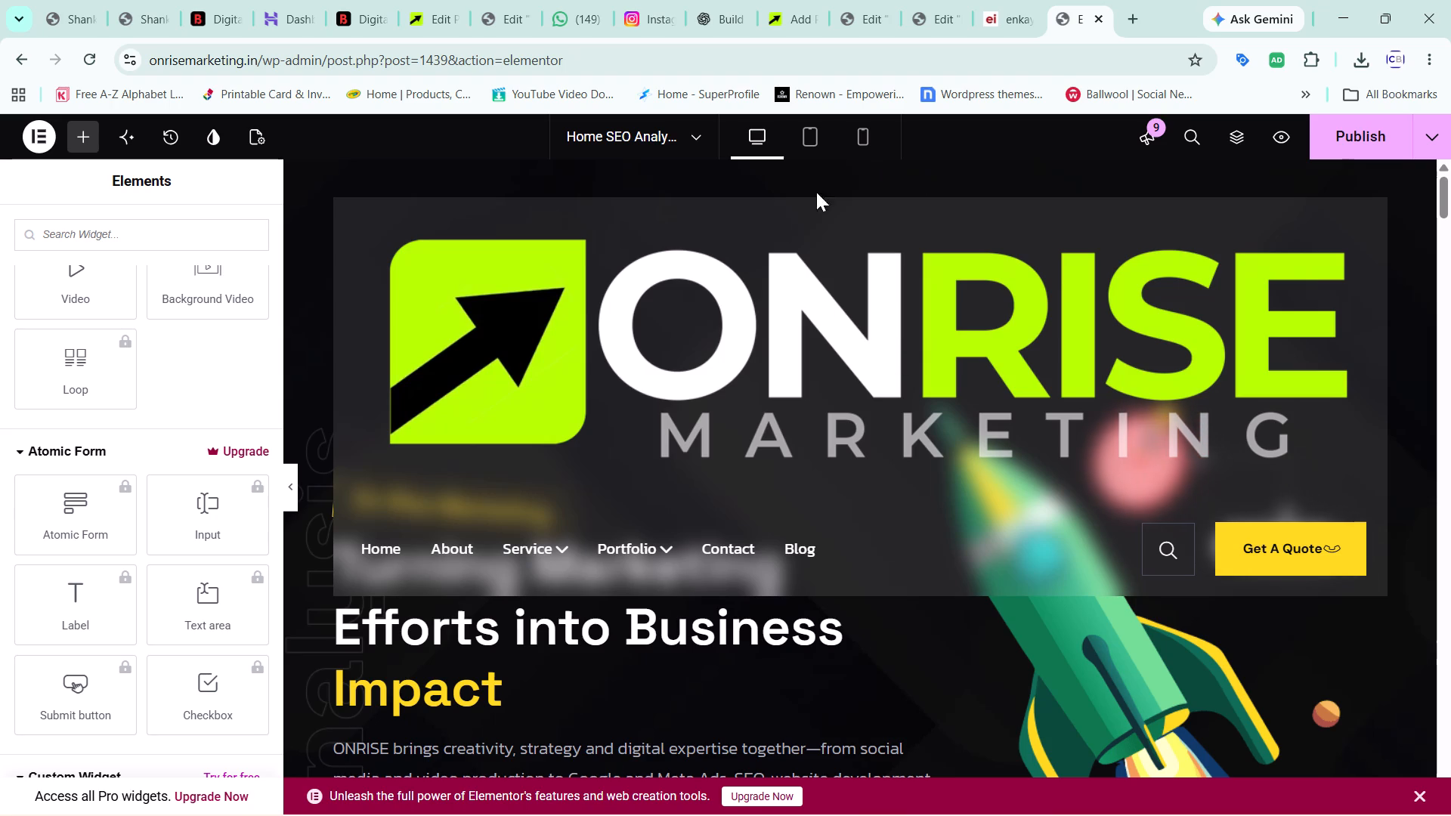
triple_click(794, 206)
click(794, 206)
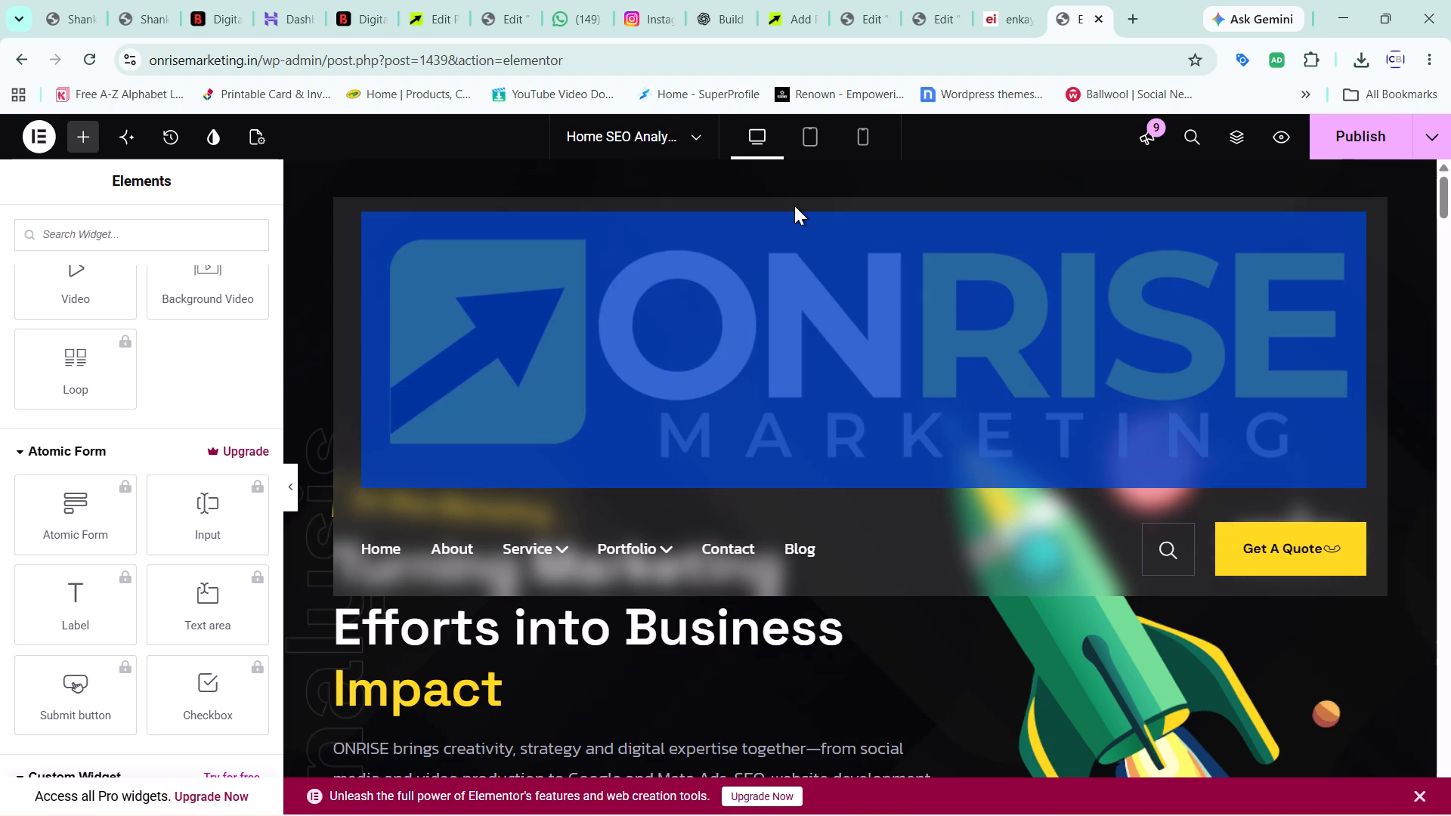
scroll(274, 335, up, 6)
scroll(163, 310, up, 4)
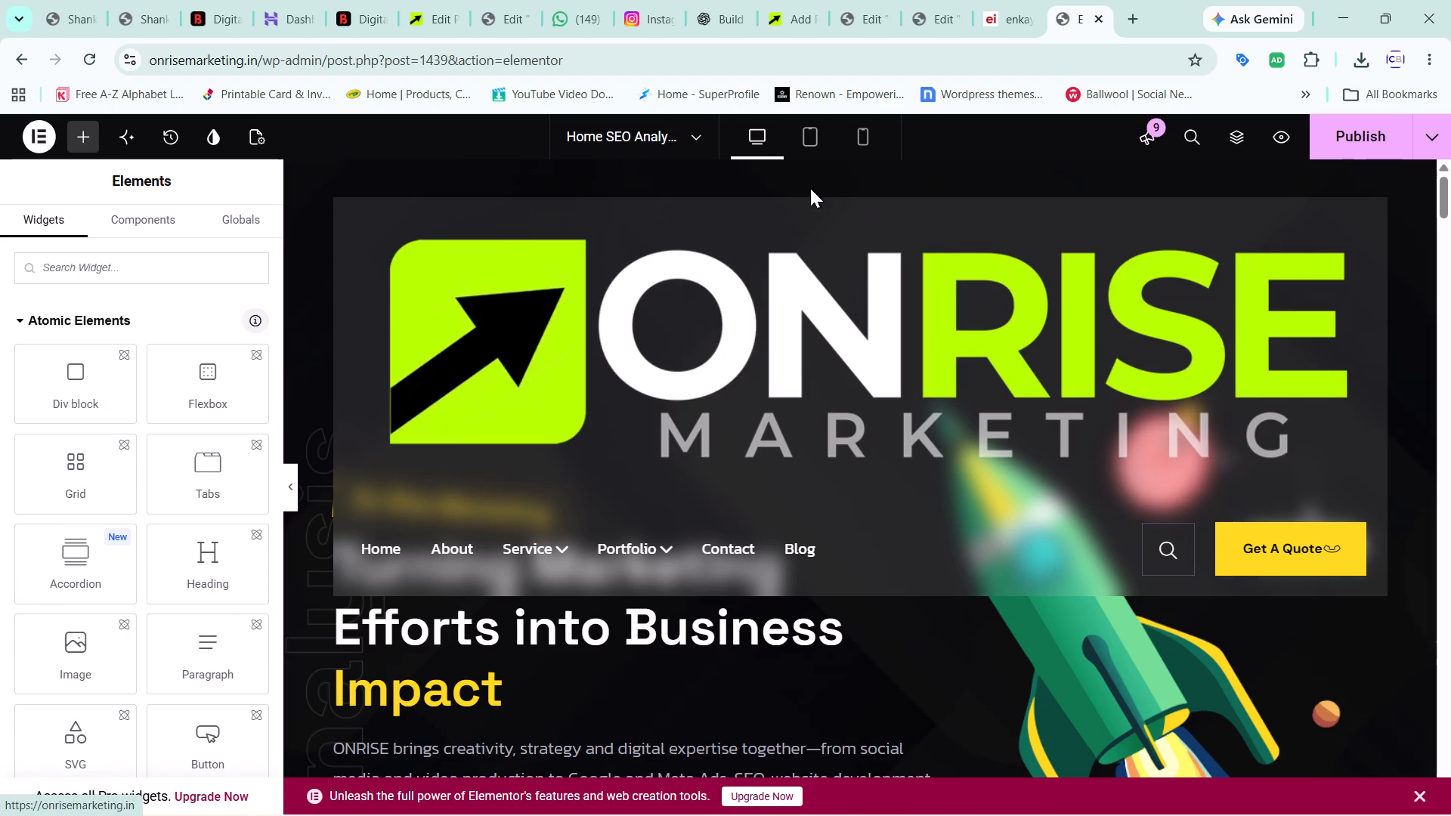
Open the Header Three template for editing with Elementor and remove the OnRise logo from its Header widget.
click(23, 75)
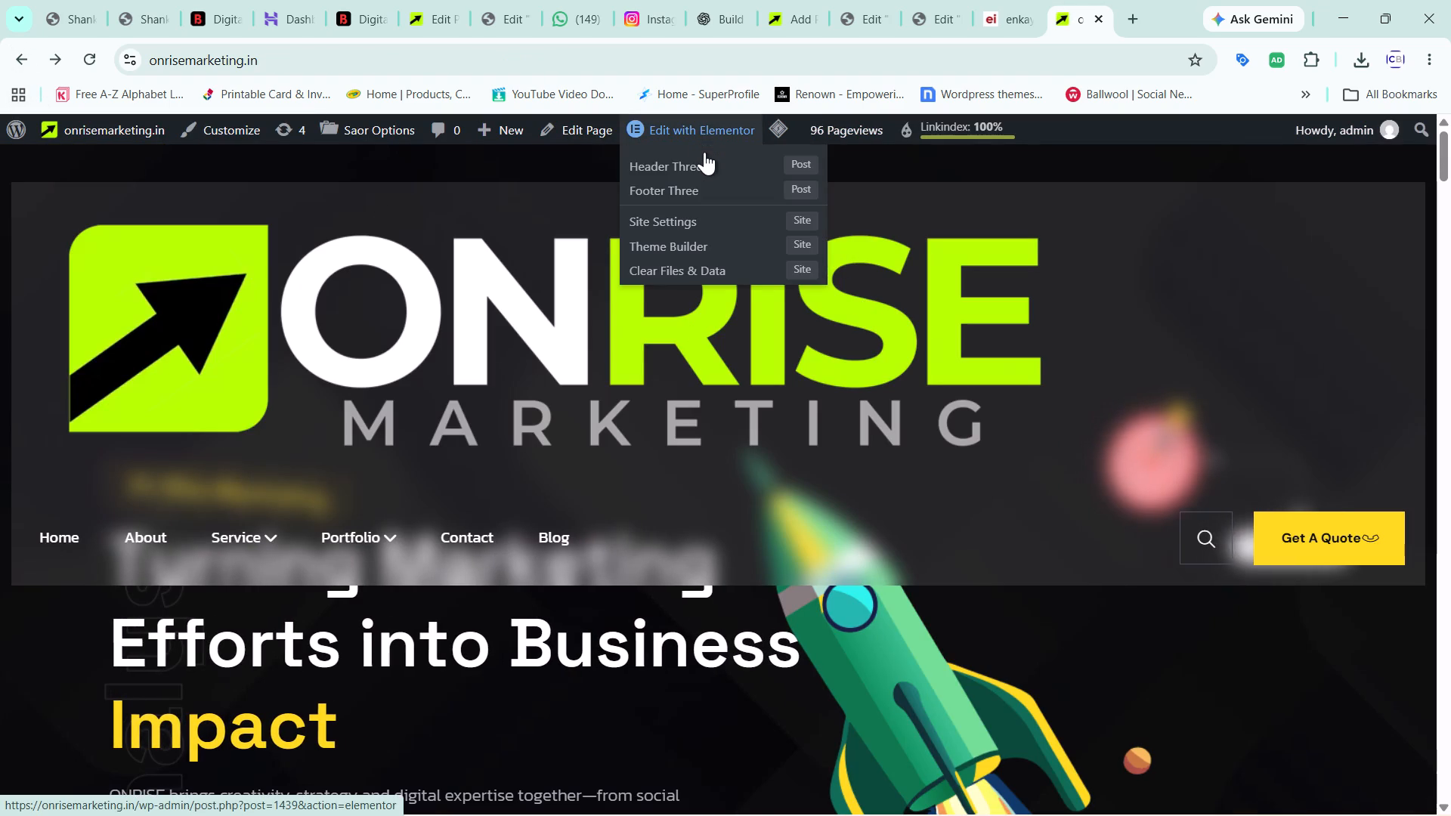
click(700, 163)
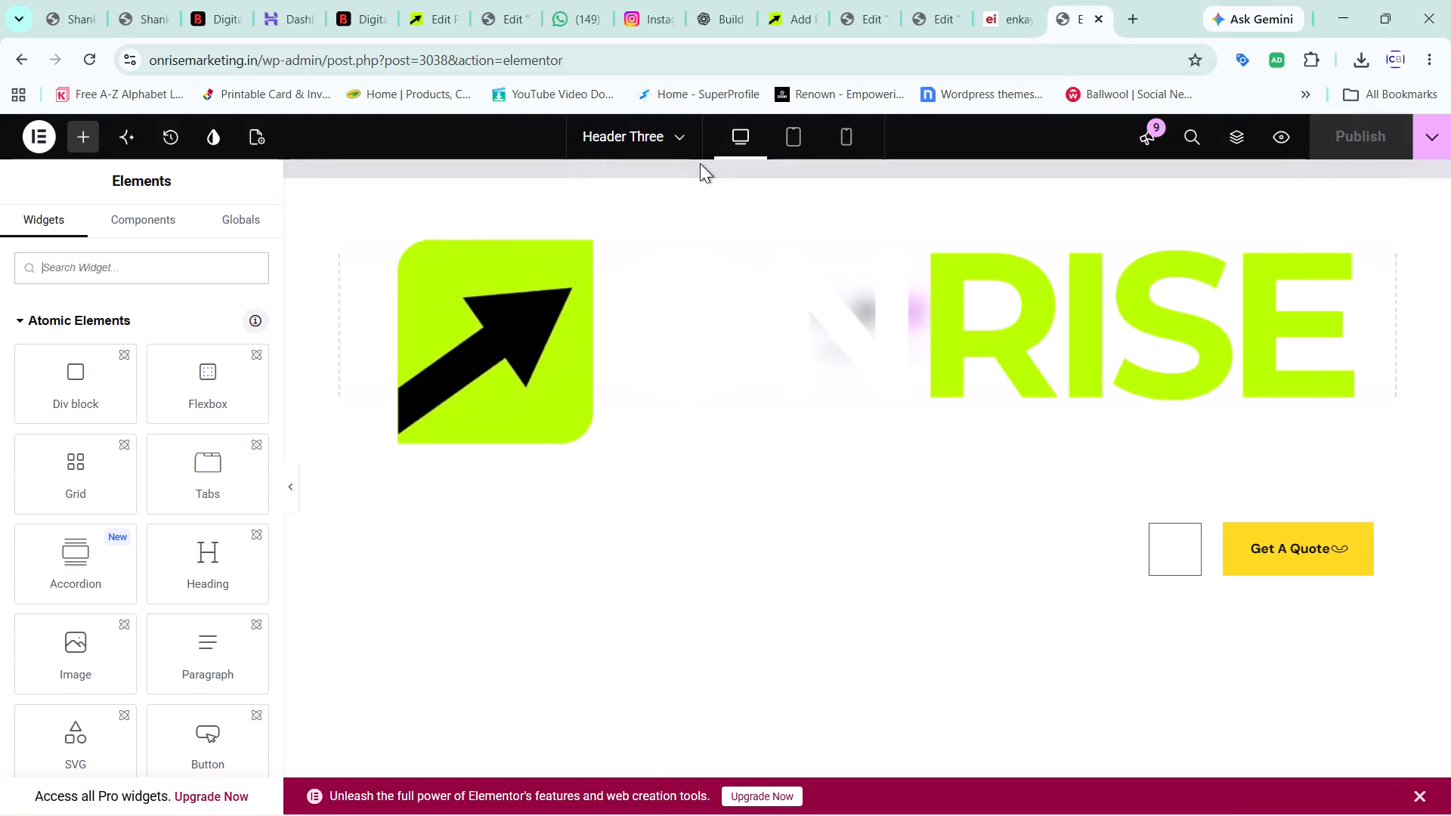
click(680, 206)
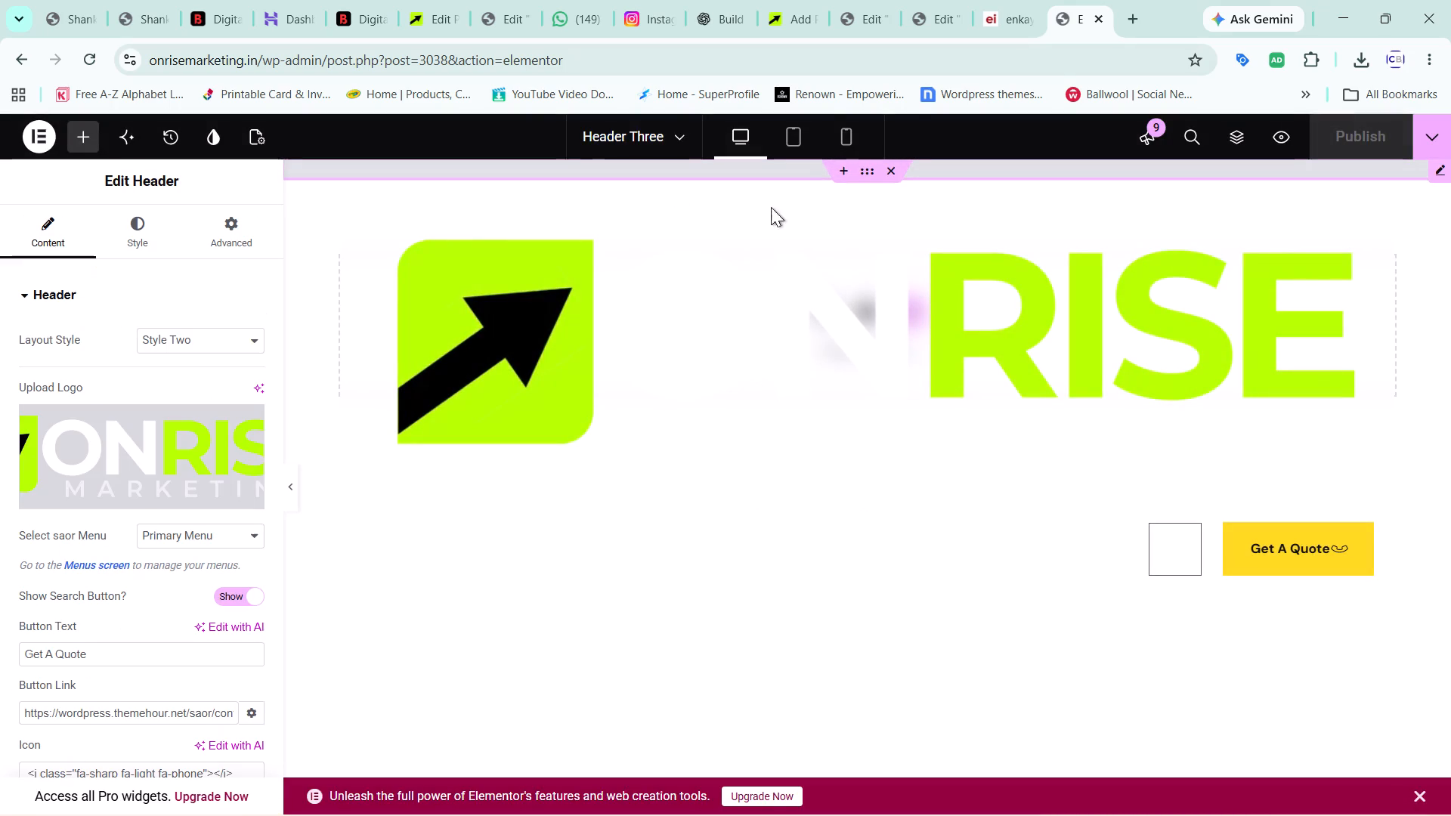
click(242, 416)
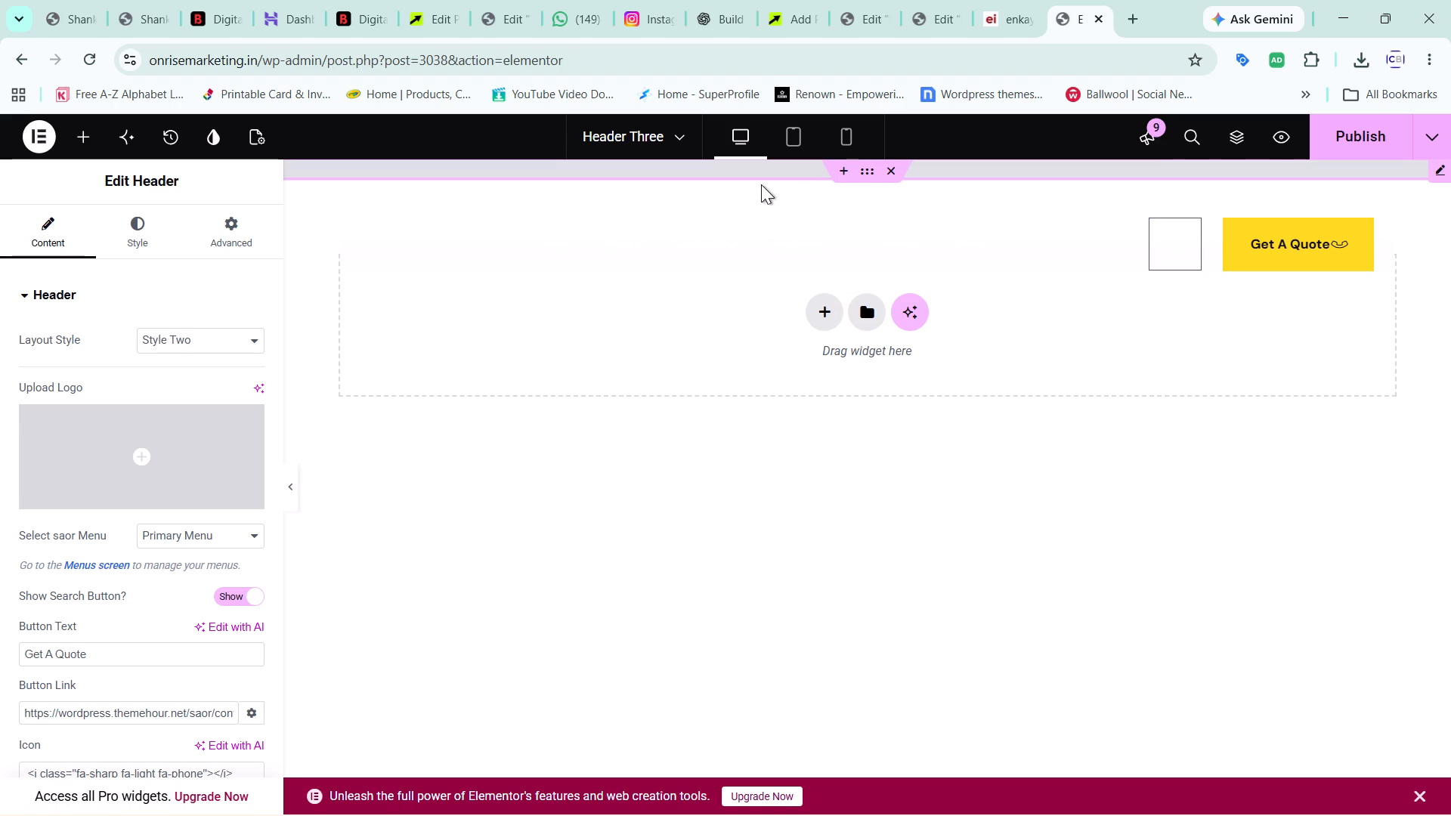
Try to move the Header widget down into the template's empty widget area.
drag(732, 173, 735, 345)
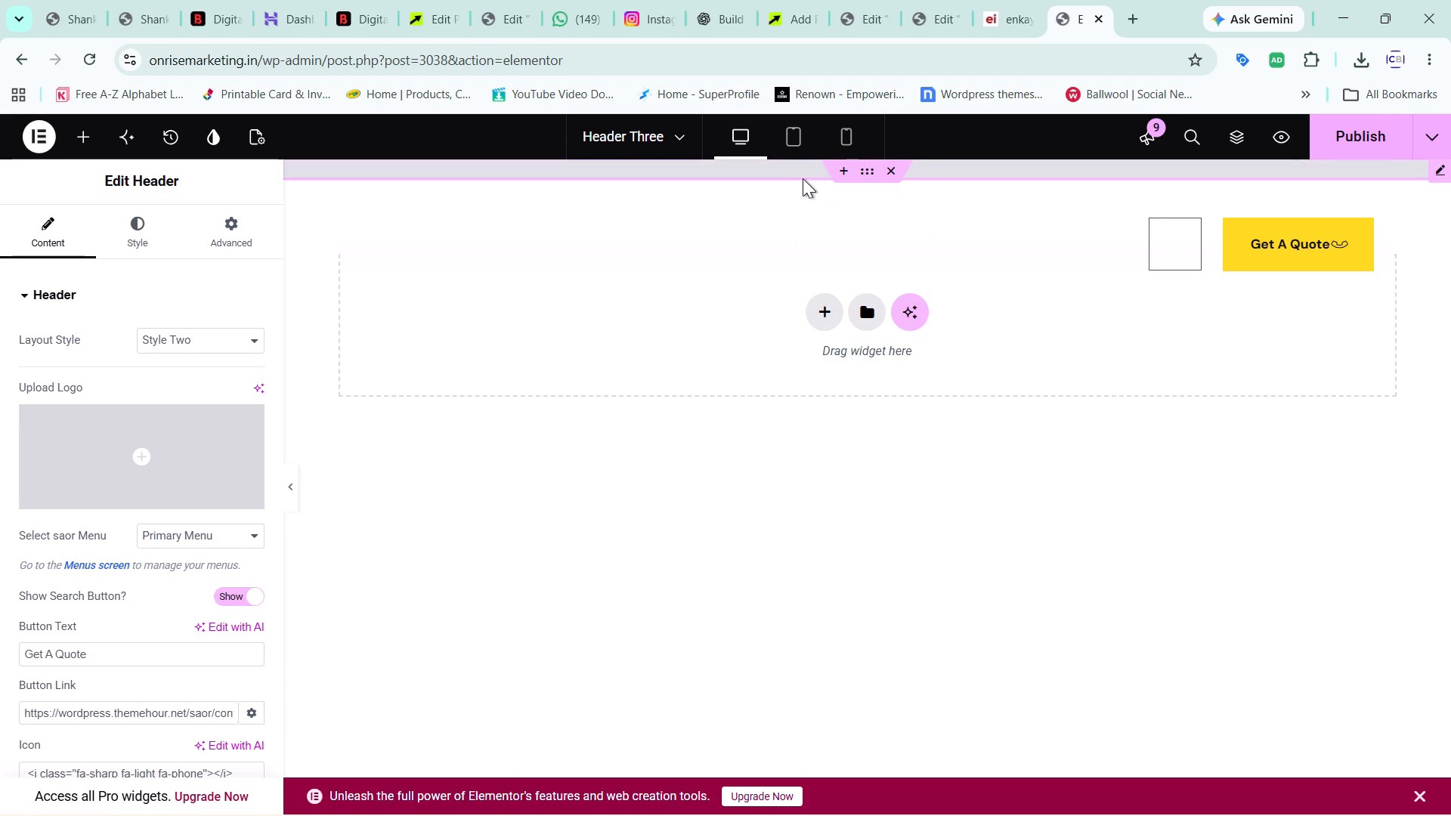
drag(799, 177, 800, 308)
Add a single-column Flexbox container below the Header widget in the Header Three template.
click(830, 316)
click(803, 369)
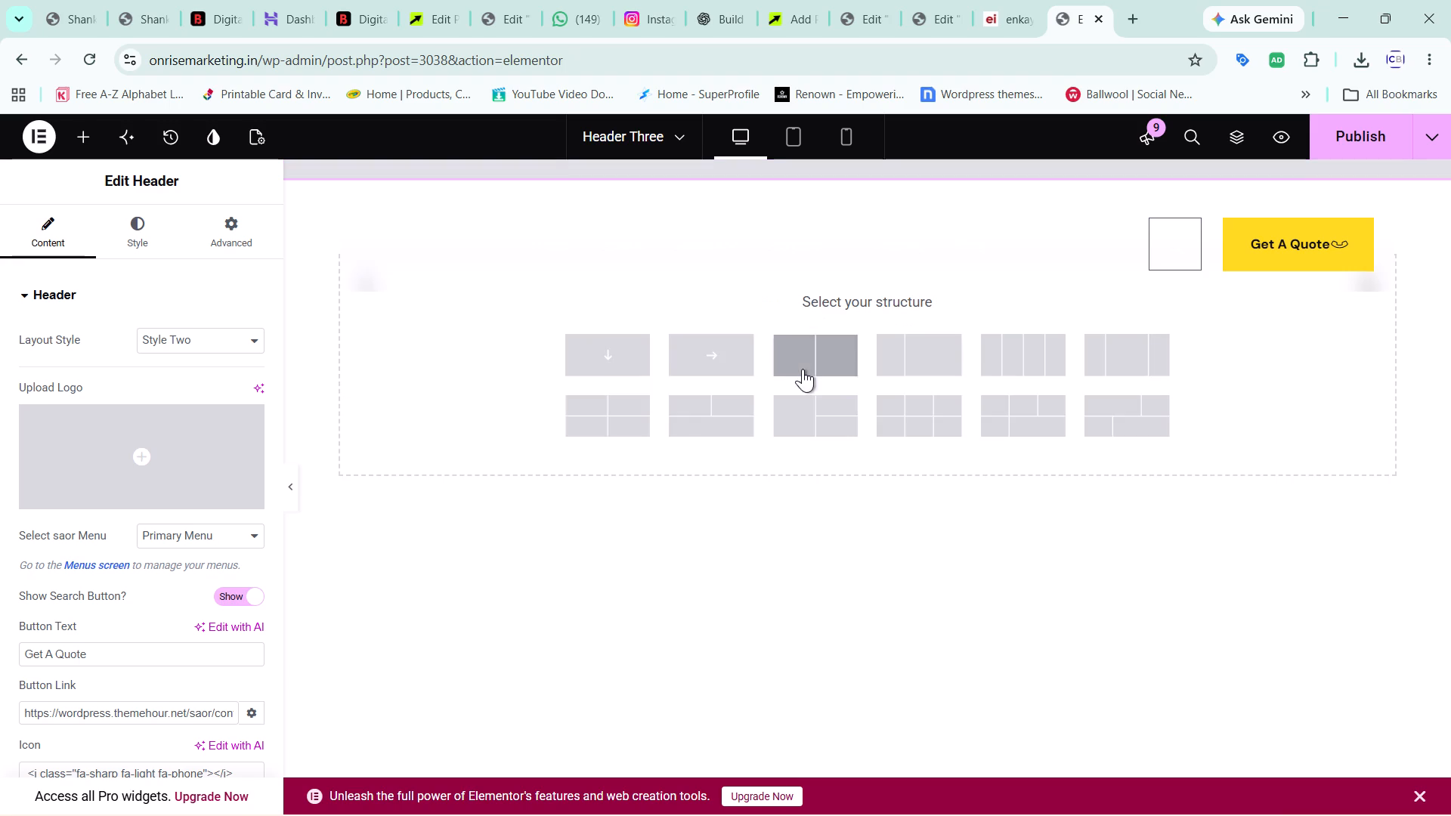
click(634, 343)
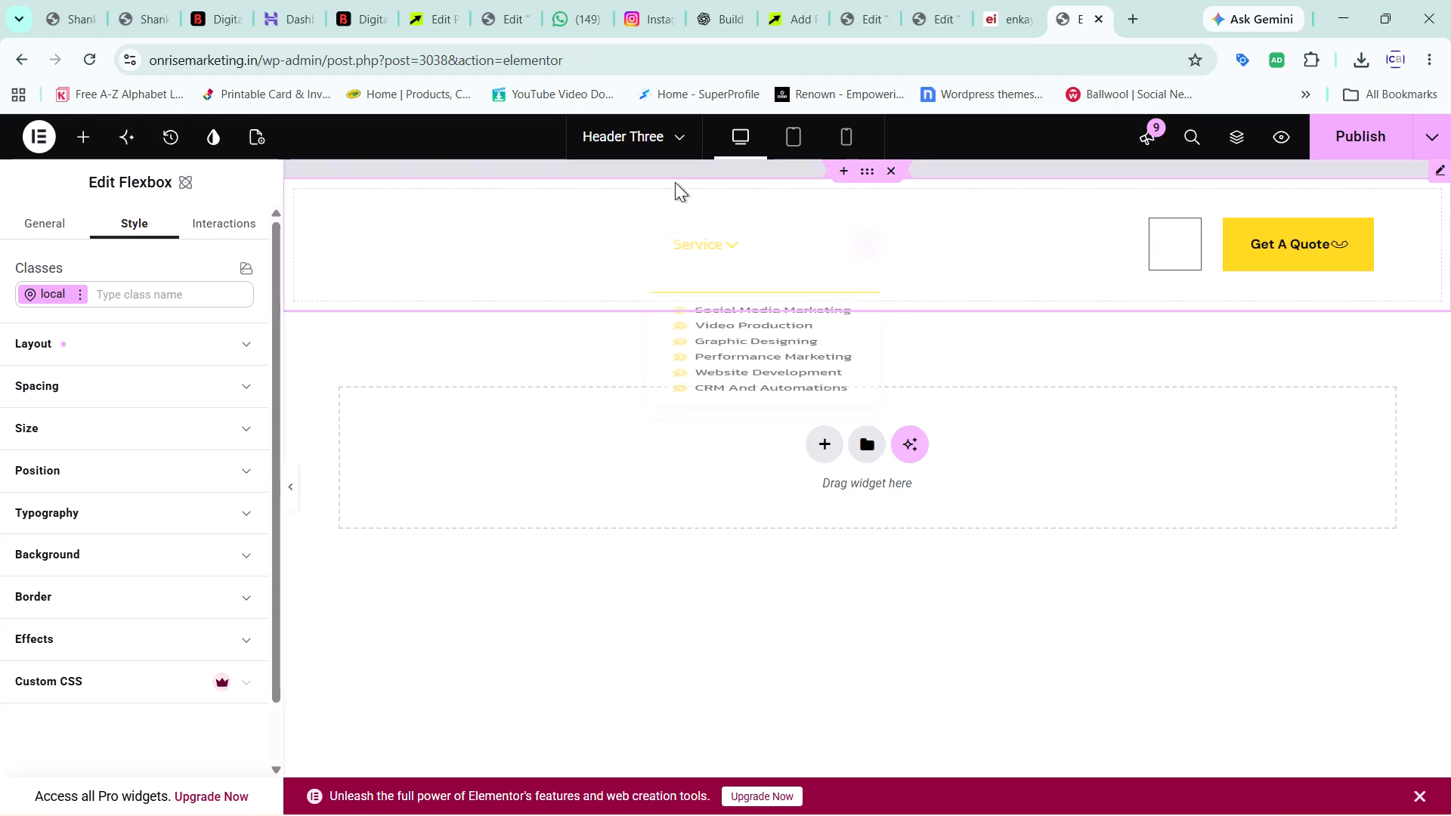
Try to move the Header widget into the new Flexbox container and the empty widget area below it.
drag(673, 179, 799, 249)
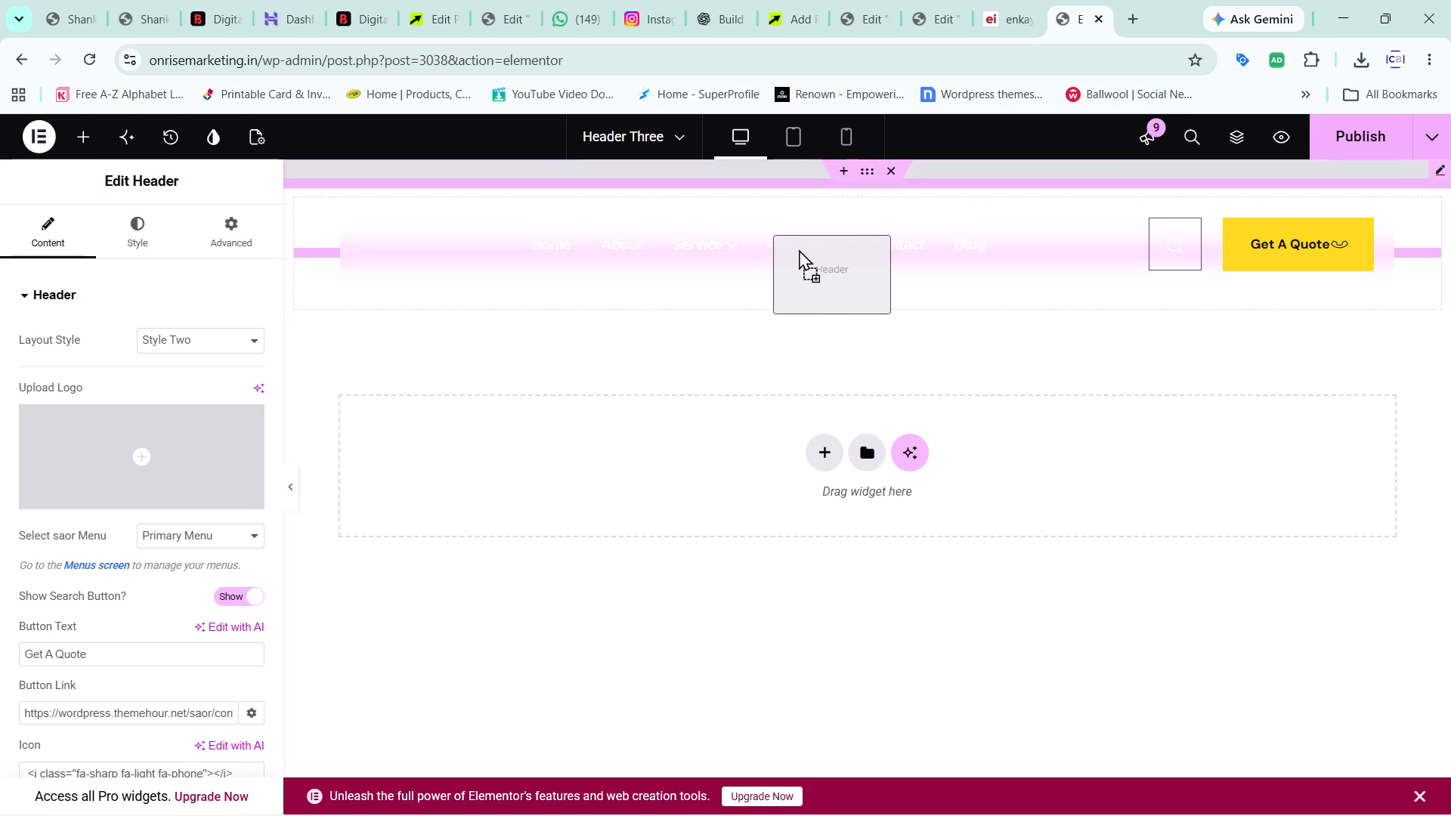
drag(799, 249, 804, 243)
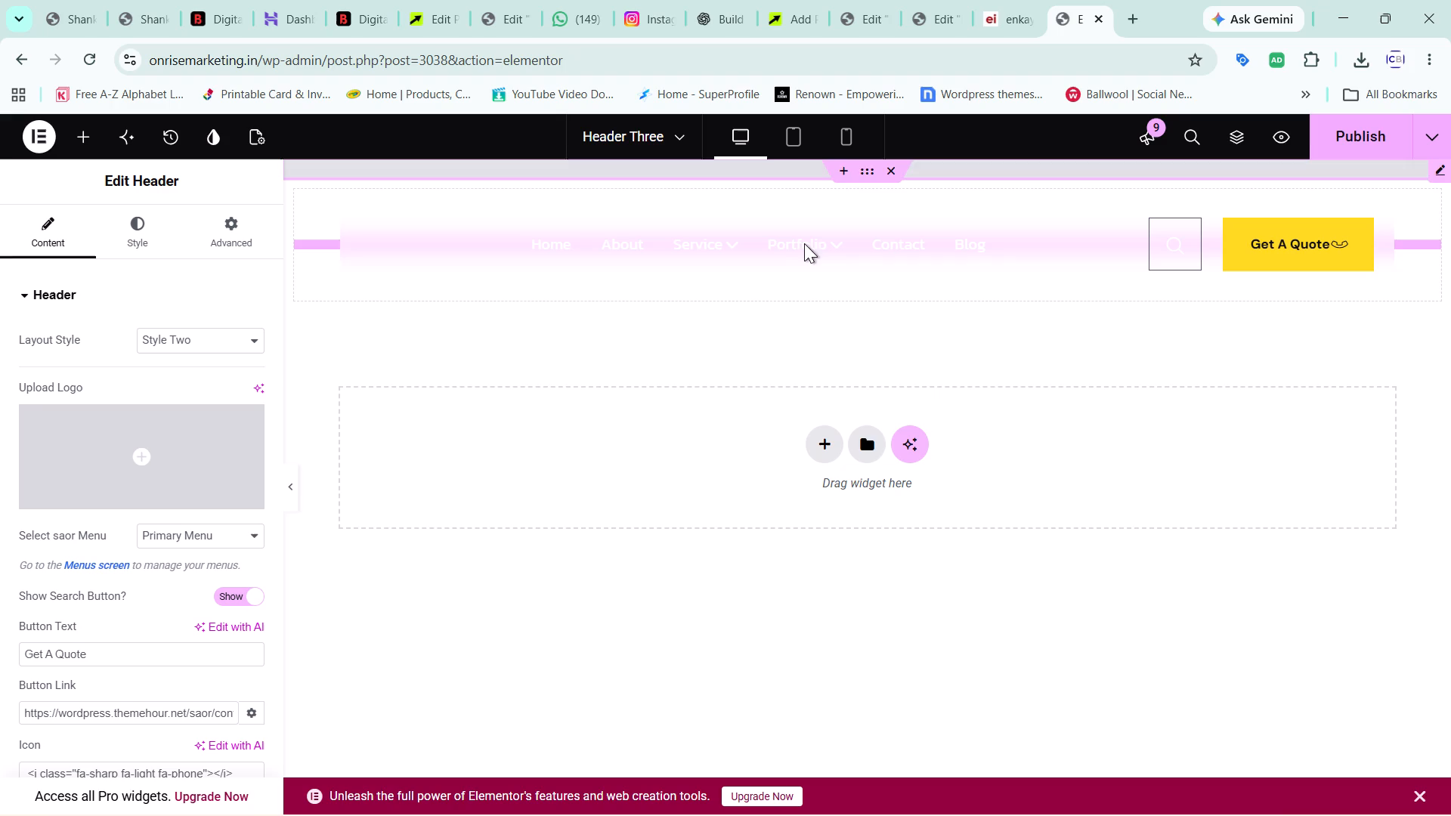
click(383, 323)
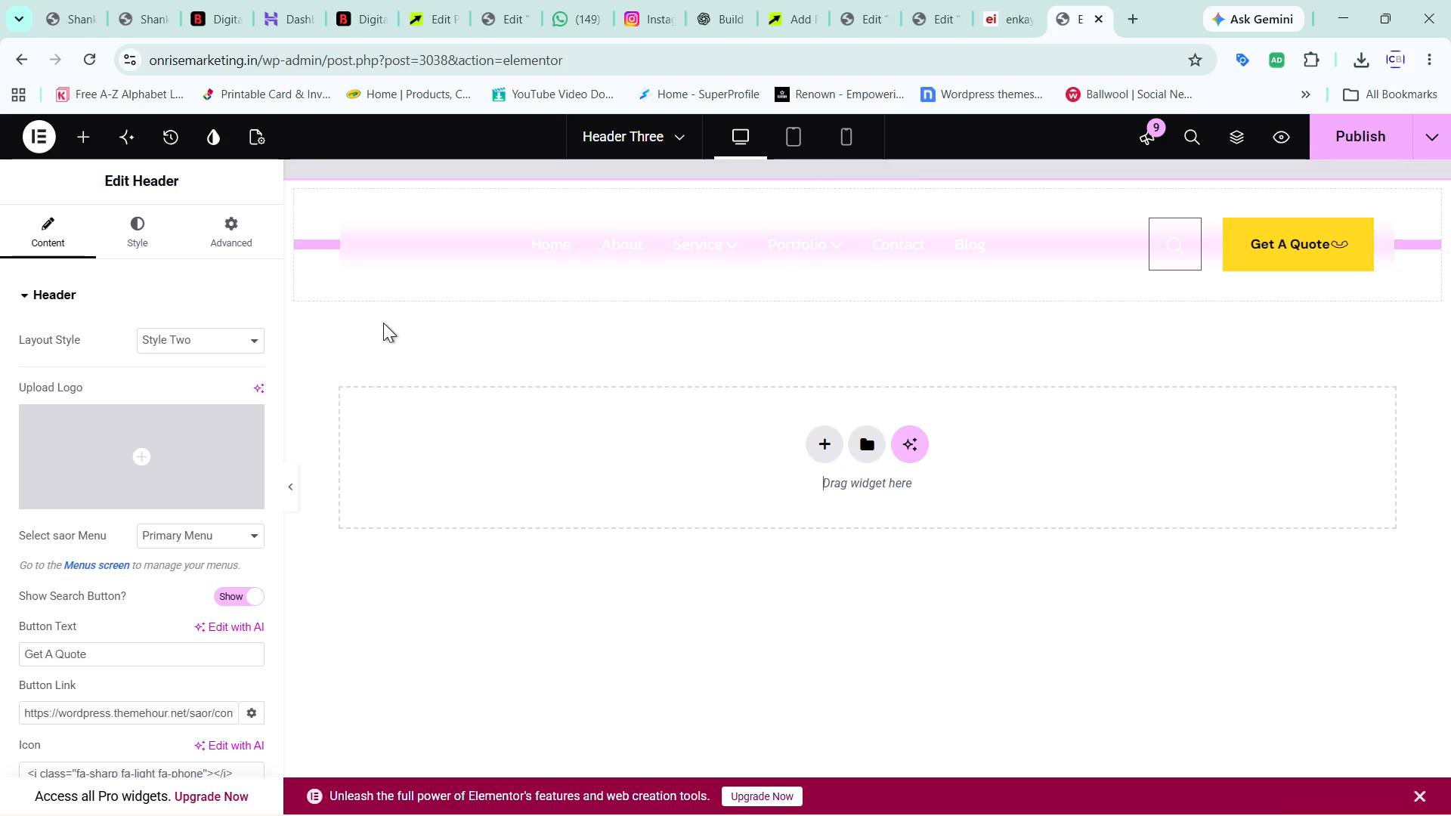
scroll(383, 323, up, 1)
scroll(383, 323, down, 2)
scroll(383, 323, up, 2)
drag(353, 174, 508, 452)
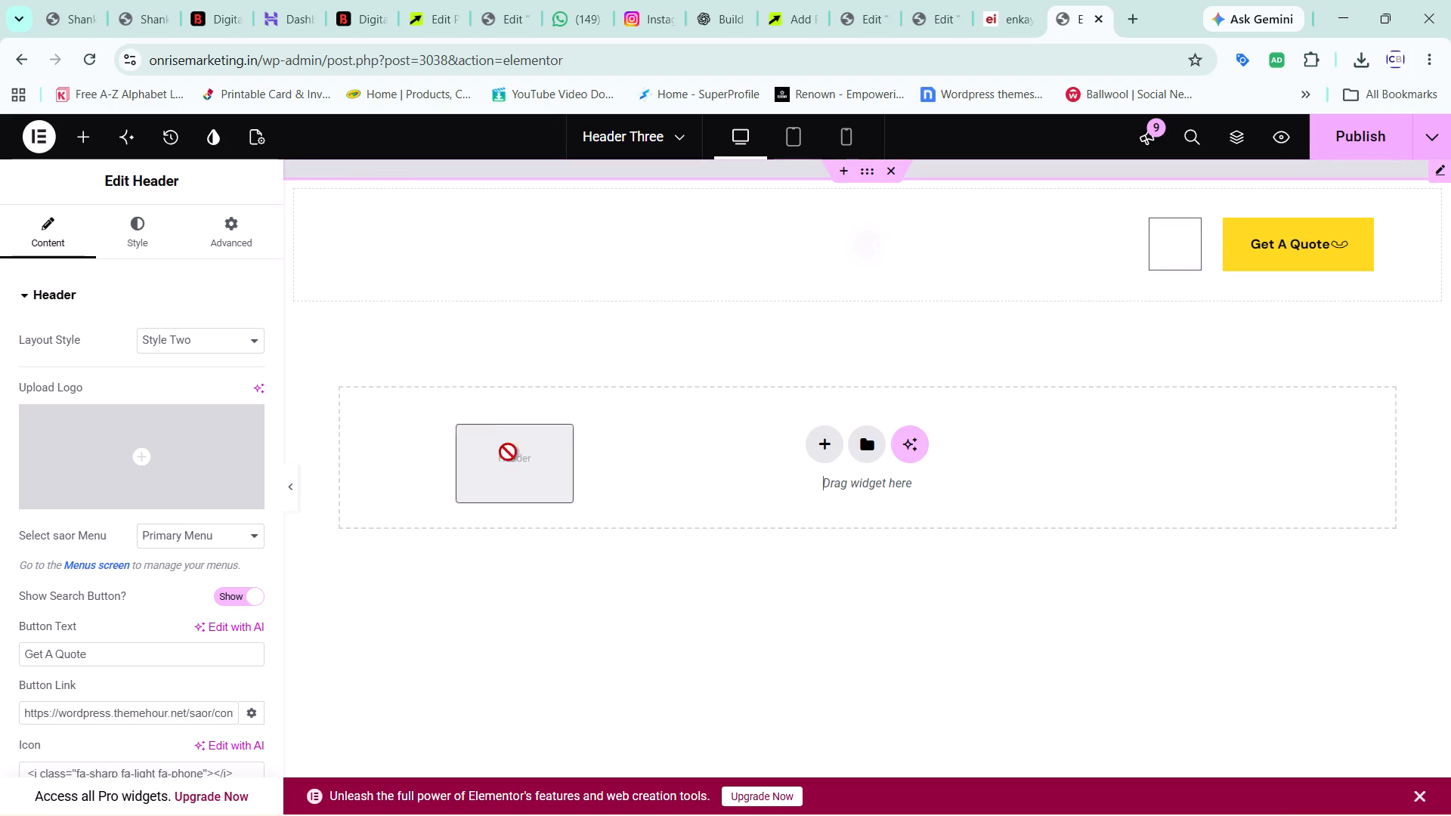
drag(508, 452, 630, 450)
Publish the changes to the Header Three template.
click(1386, 149)
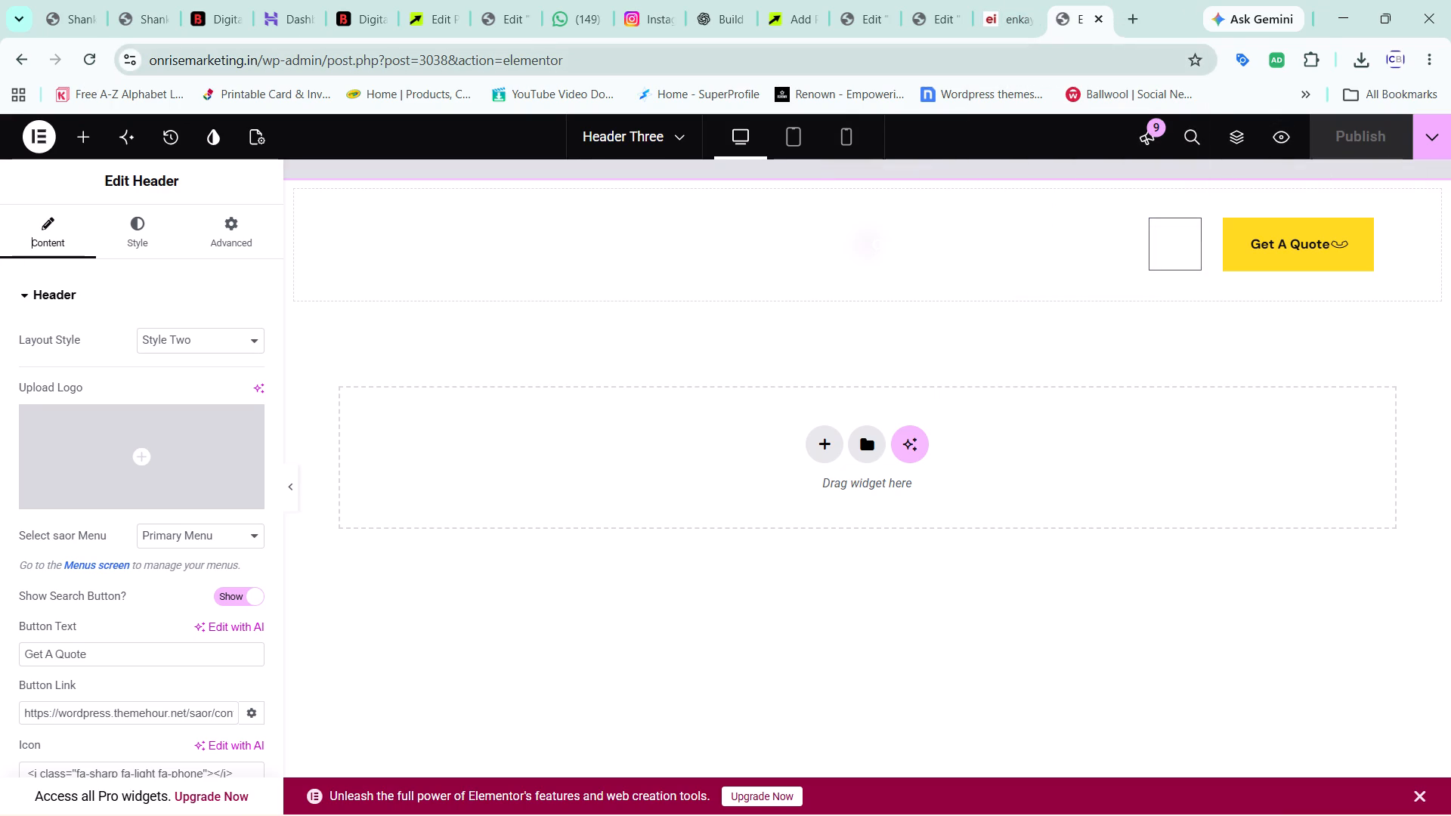
Check the header on the onrisemarketing.in home page and compare it with the Portfolio page's header in the editor.
click(20, 61)
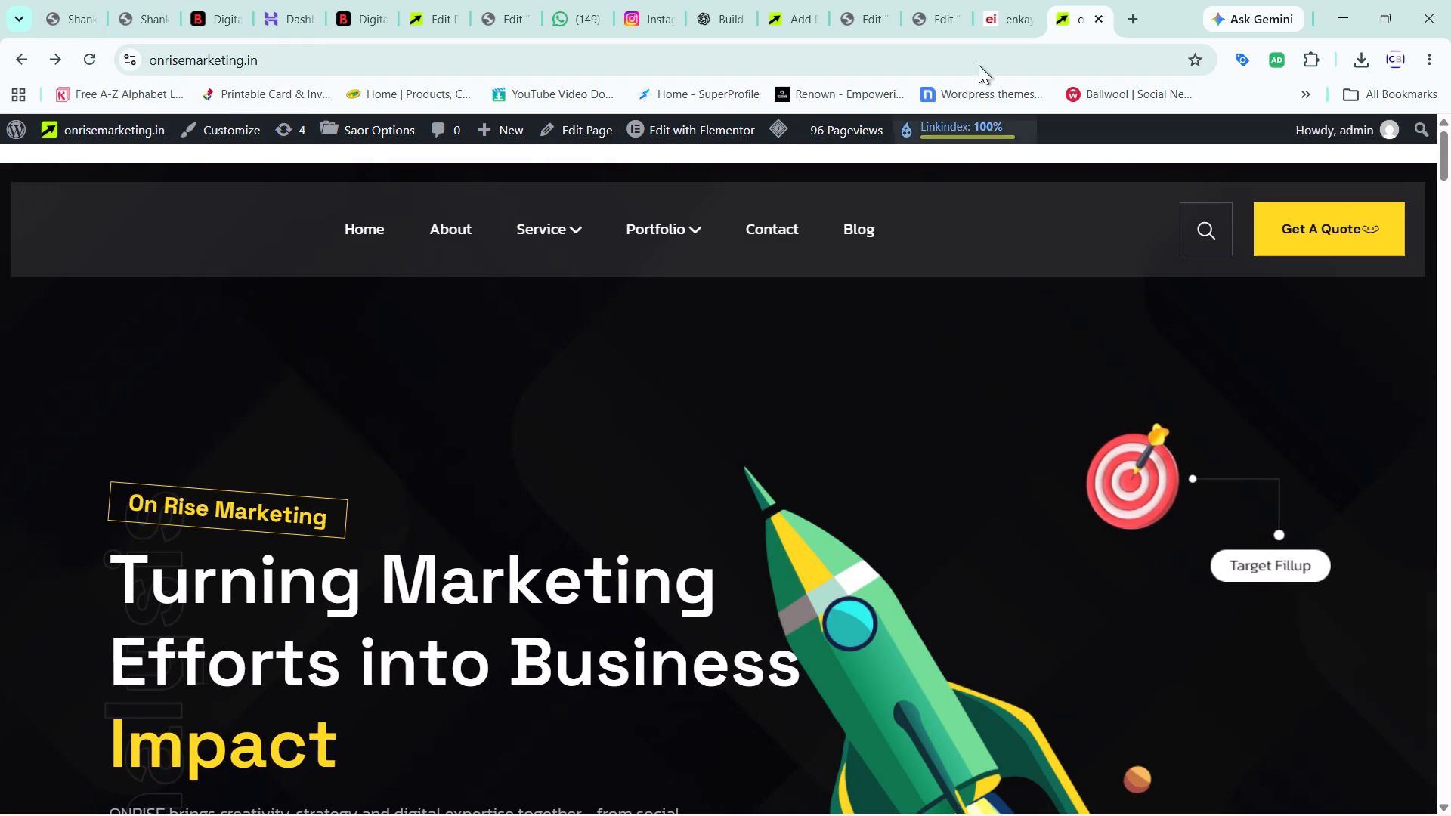
click(997, 11)
click(937, 17)
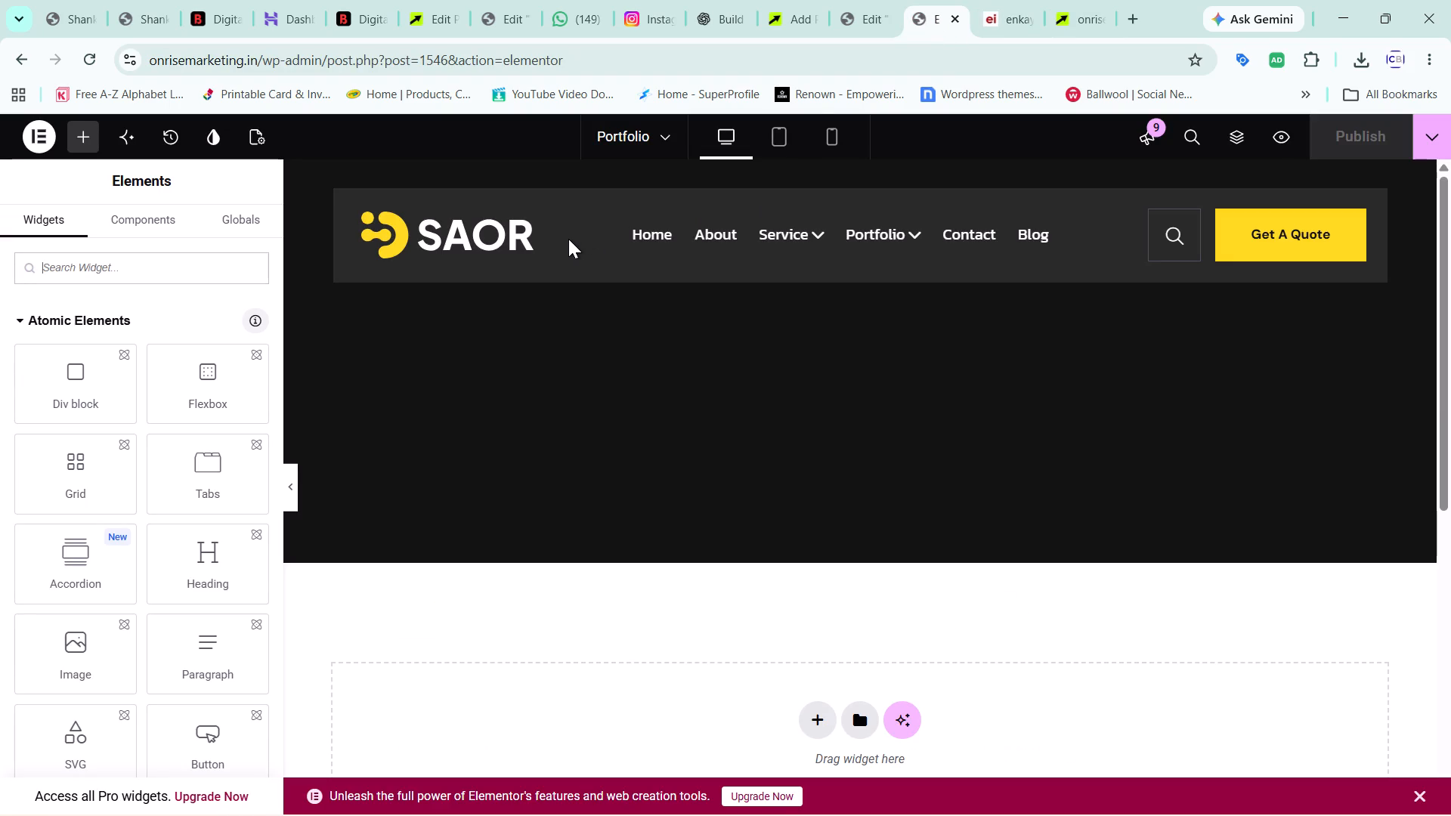
click(1079, 0)
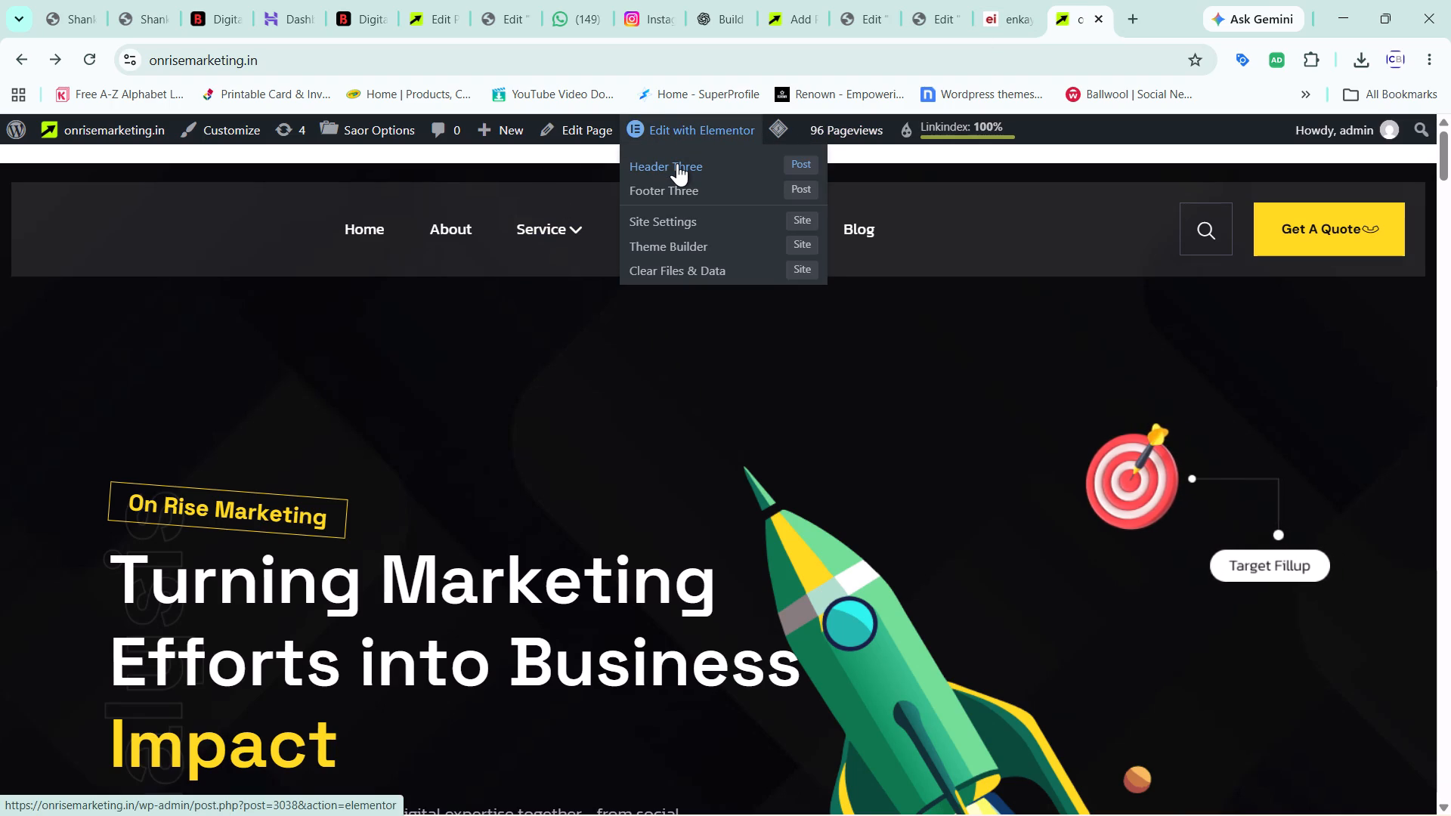
Open the Header Three template for editing with Elementor from the home page.
click(677, 163)
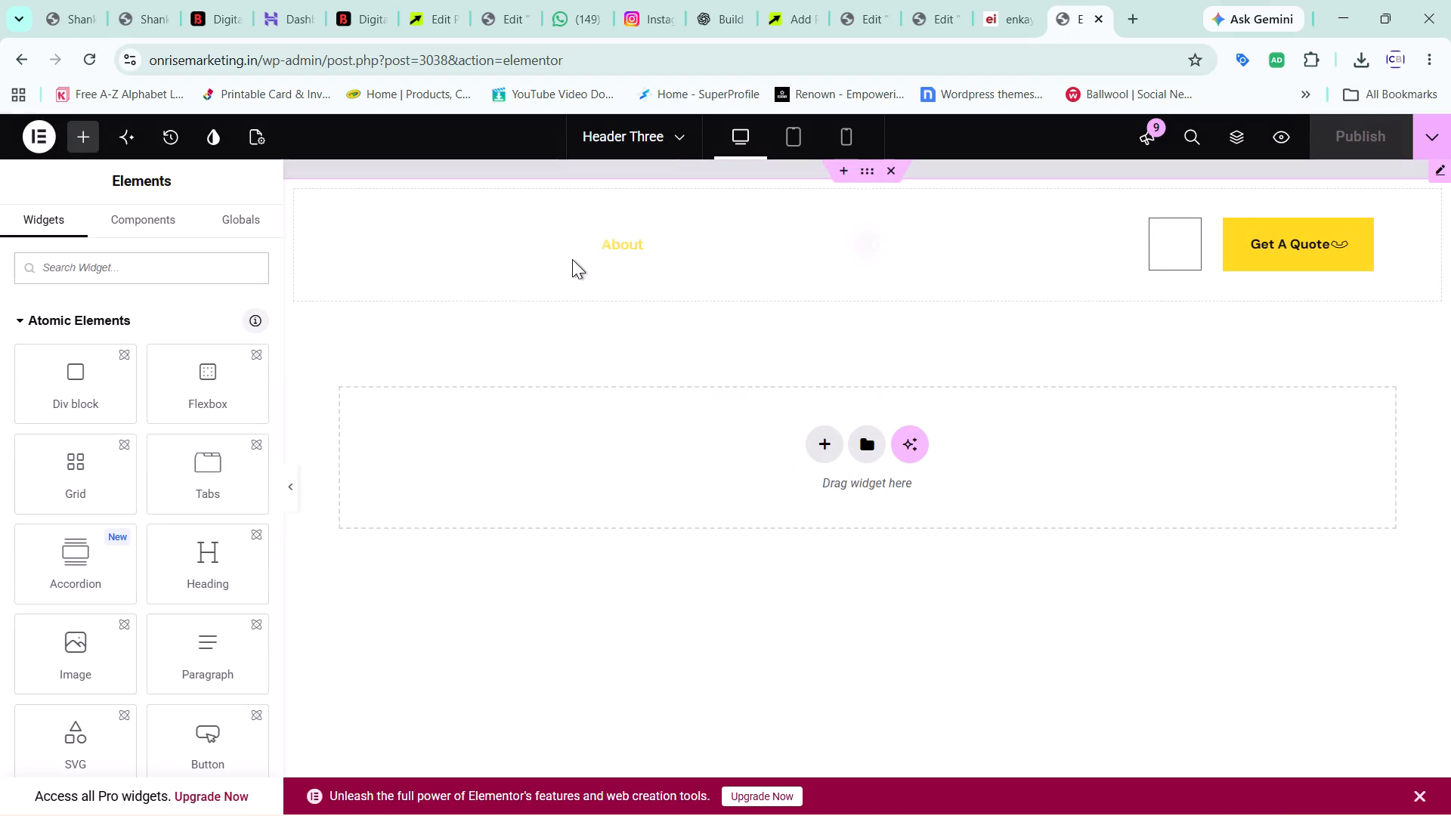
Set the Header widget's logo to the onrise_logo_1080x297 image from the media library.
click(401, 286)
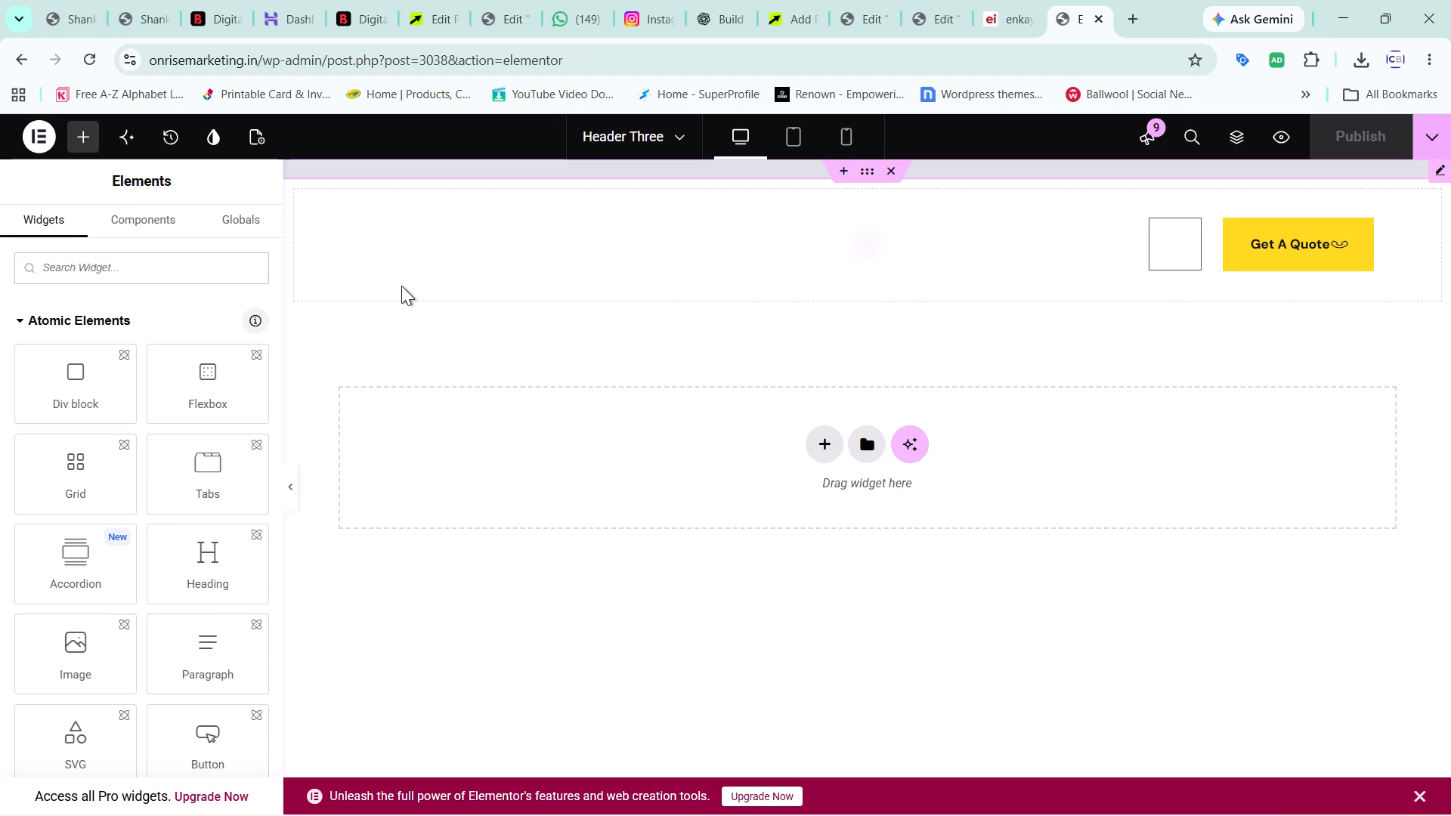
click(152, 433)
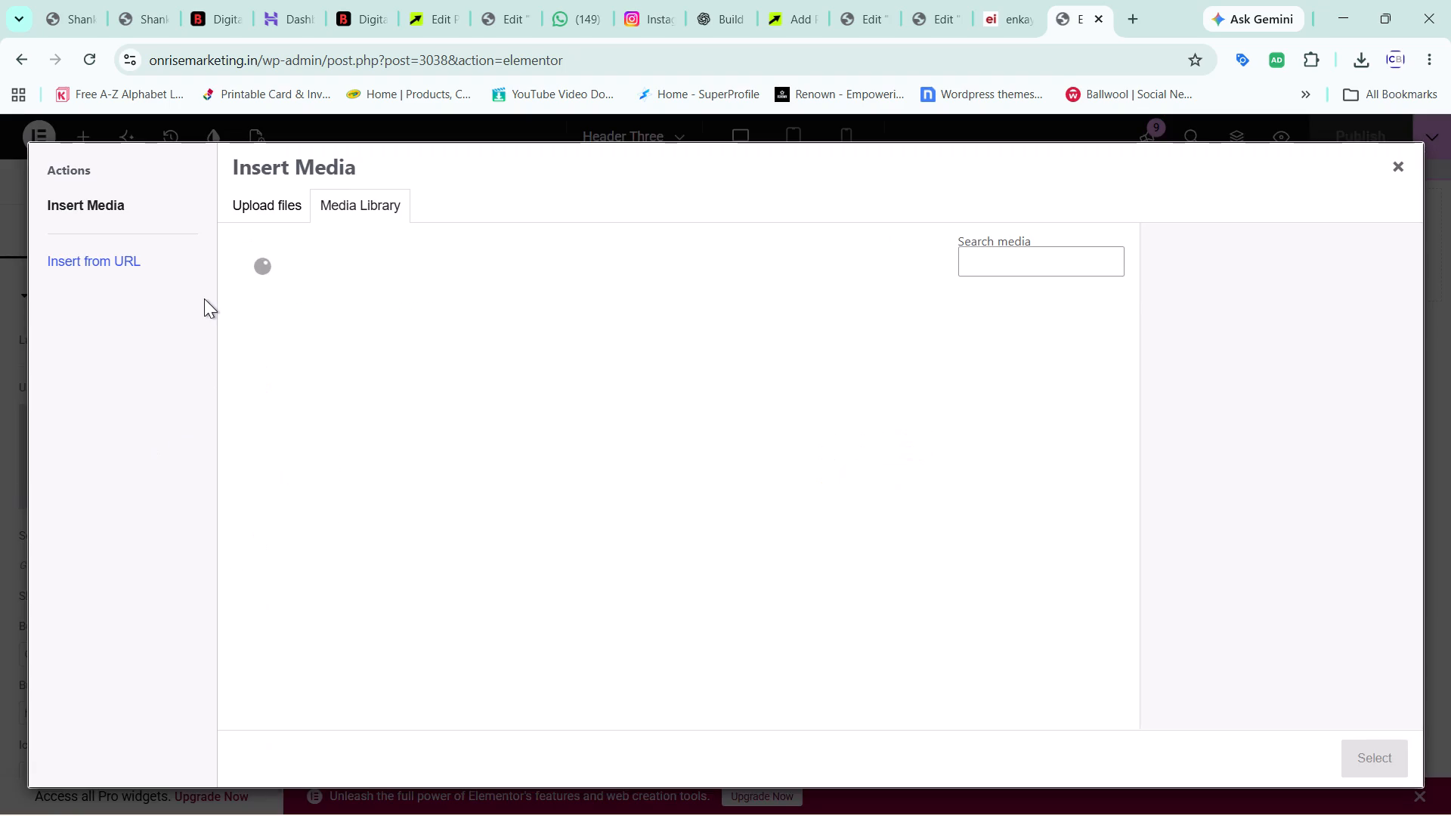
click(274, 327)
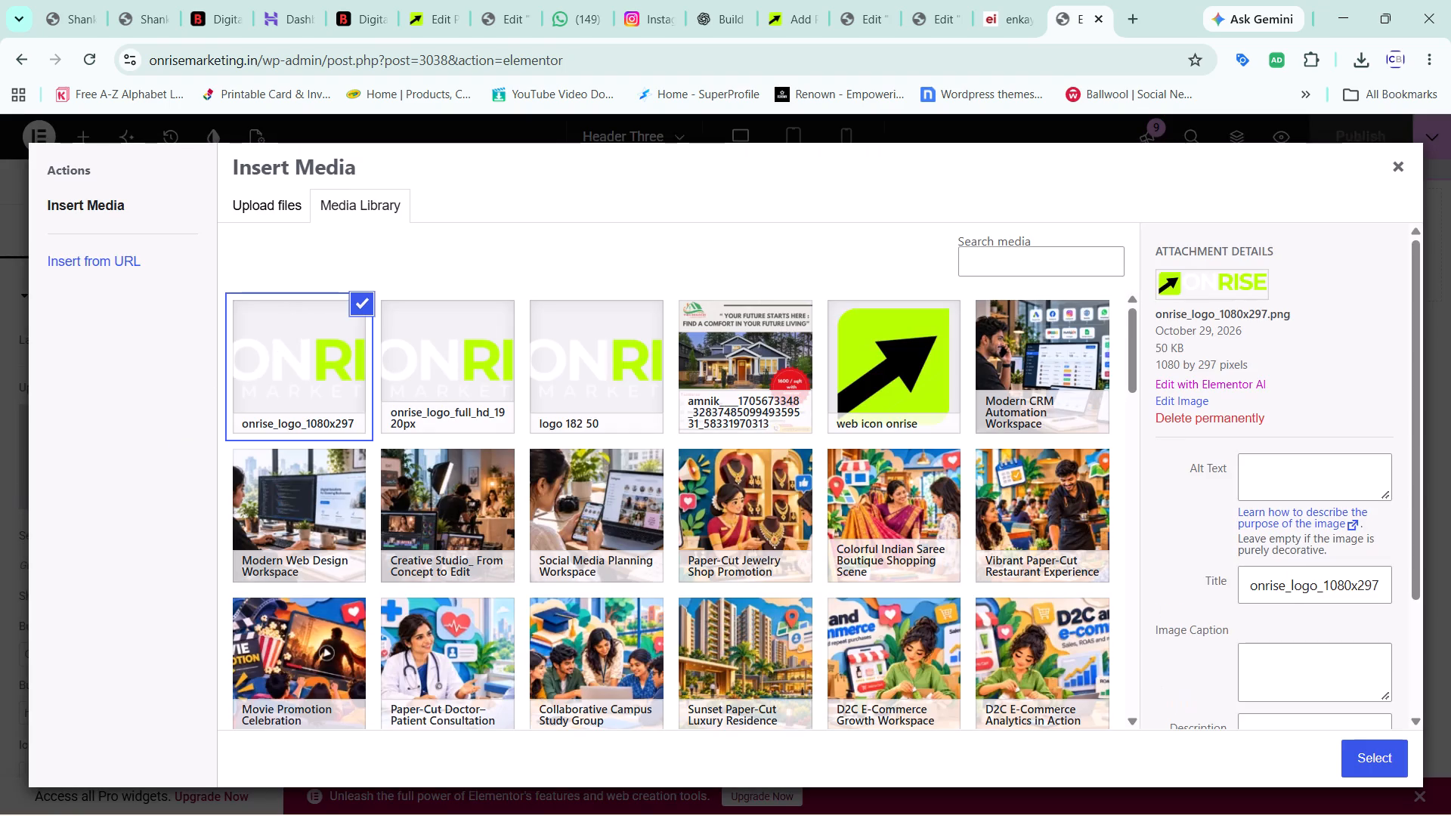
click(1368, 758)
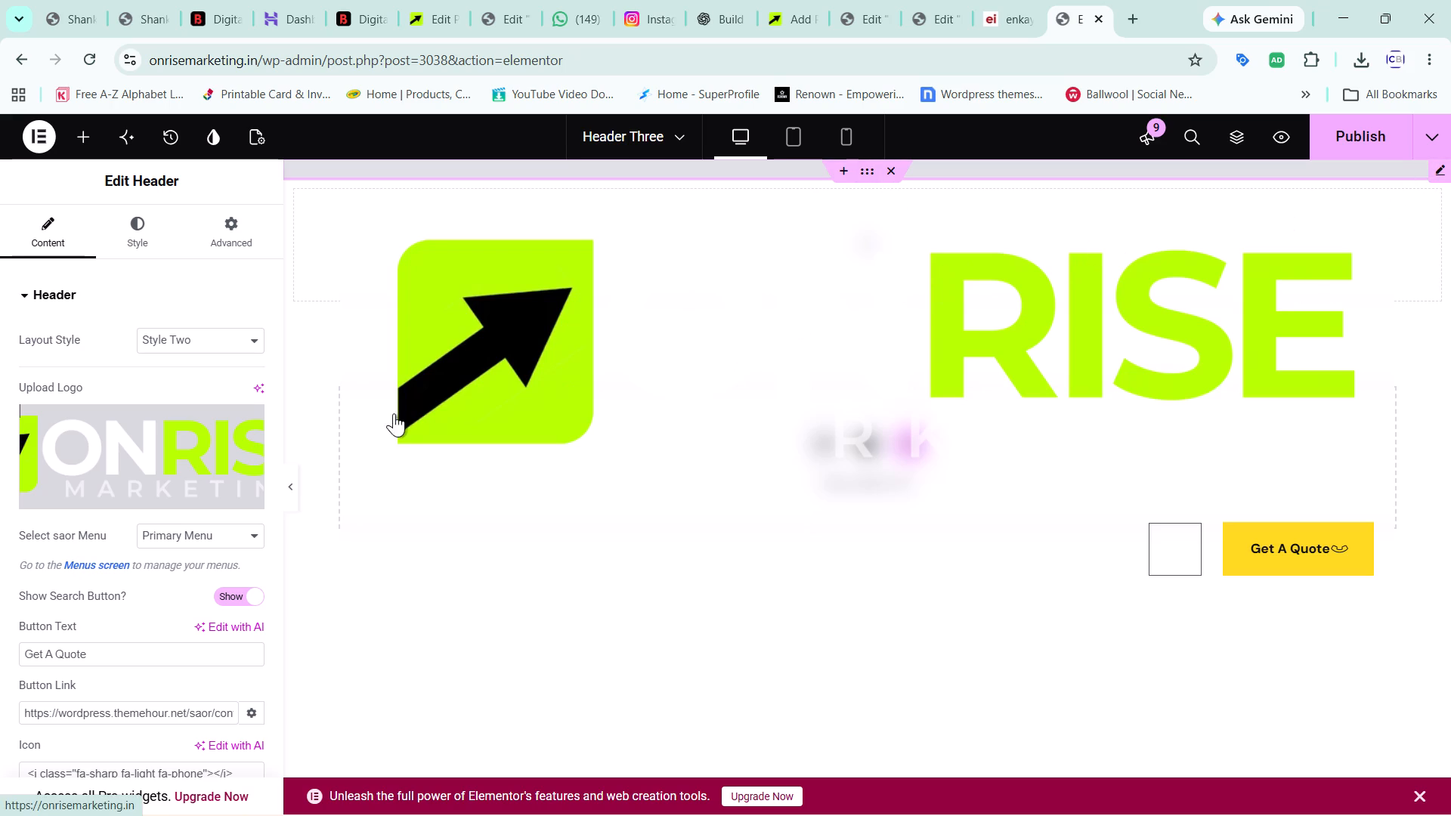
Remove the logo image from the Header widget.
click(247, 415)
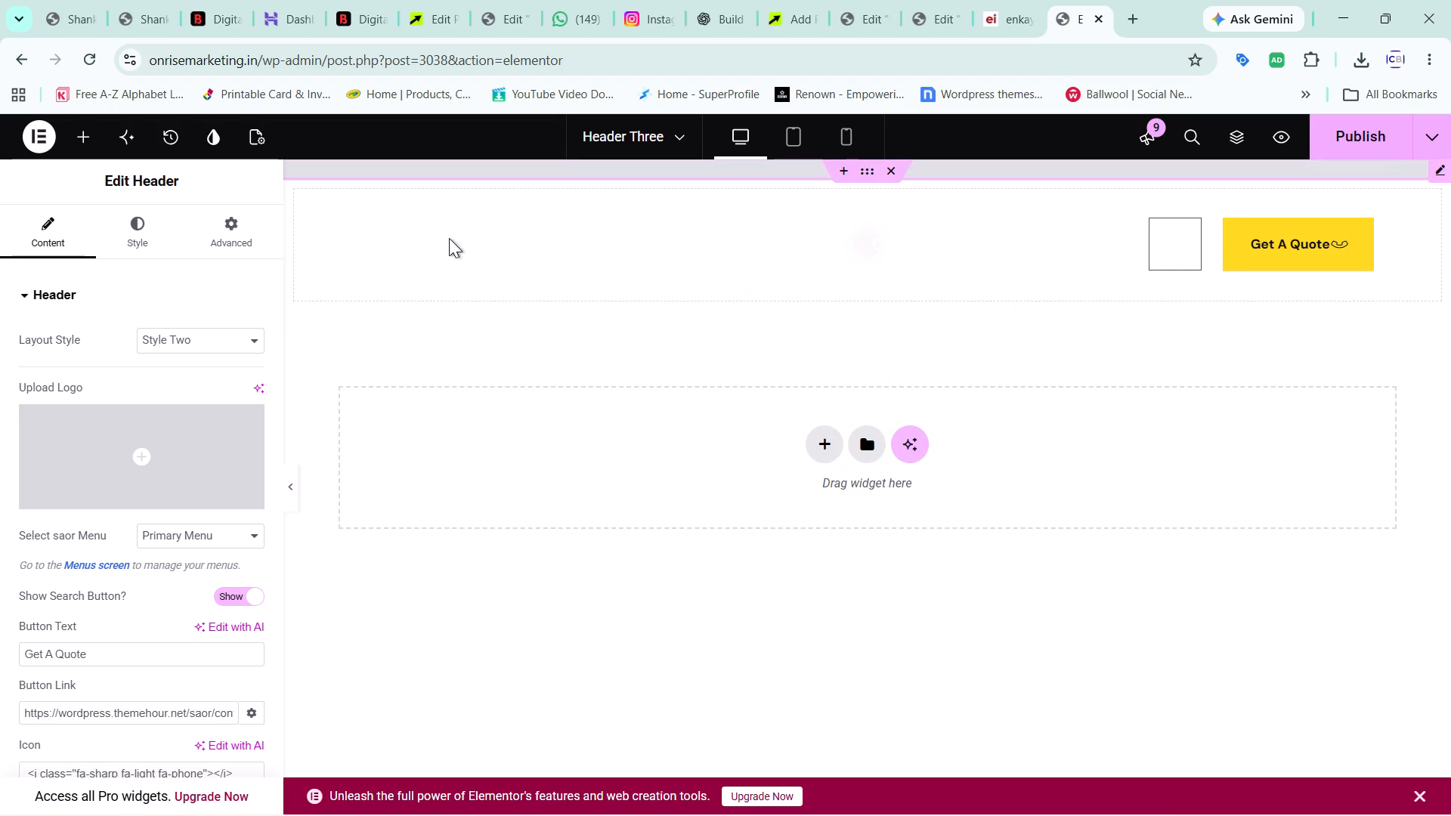
Select the Header widget and set its layout style to Style Three.
click(335, 242)
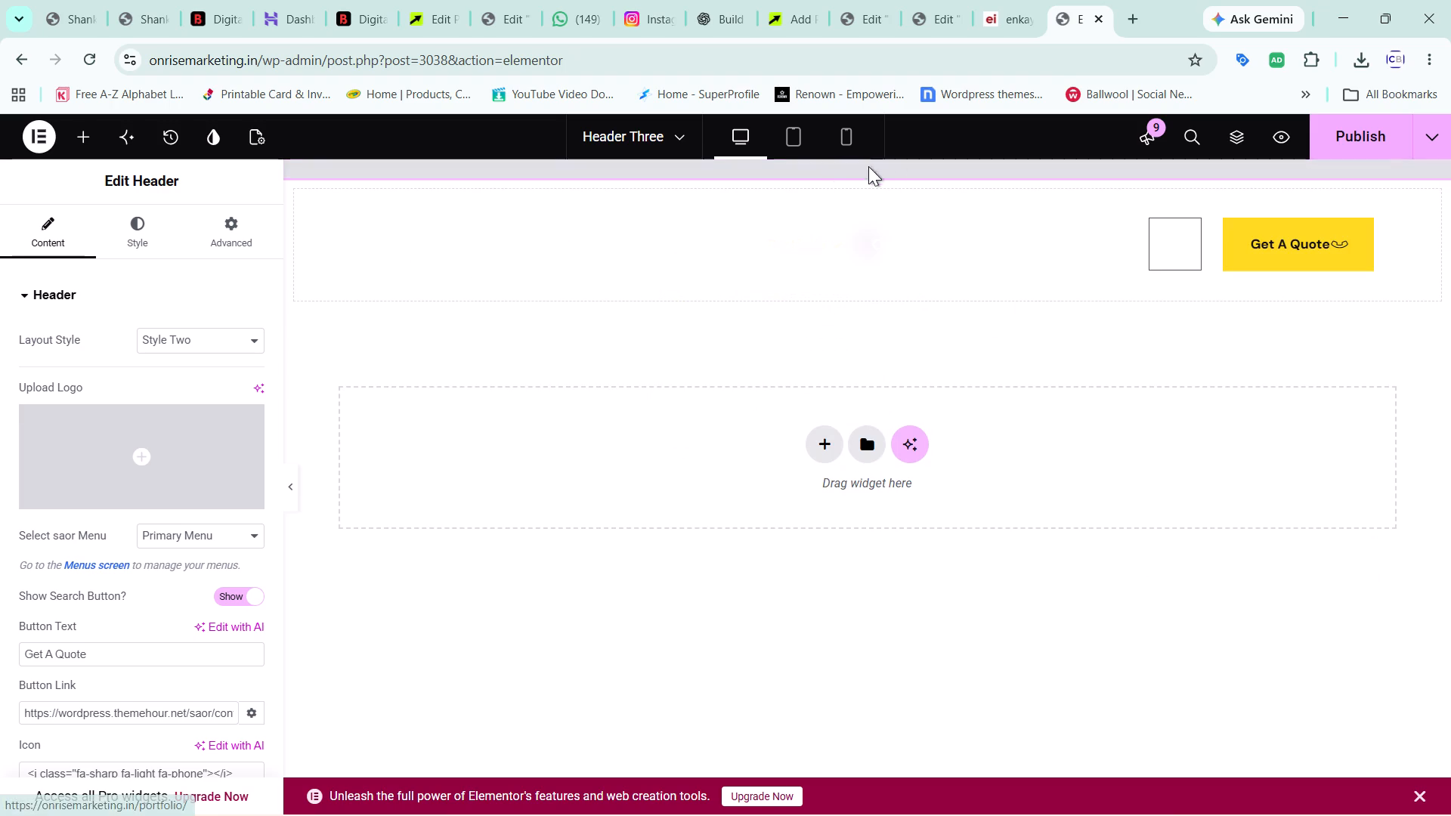
click(397, 236)
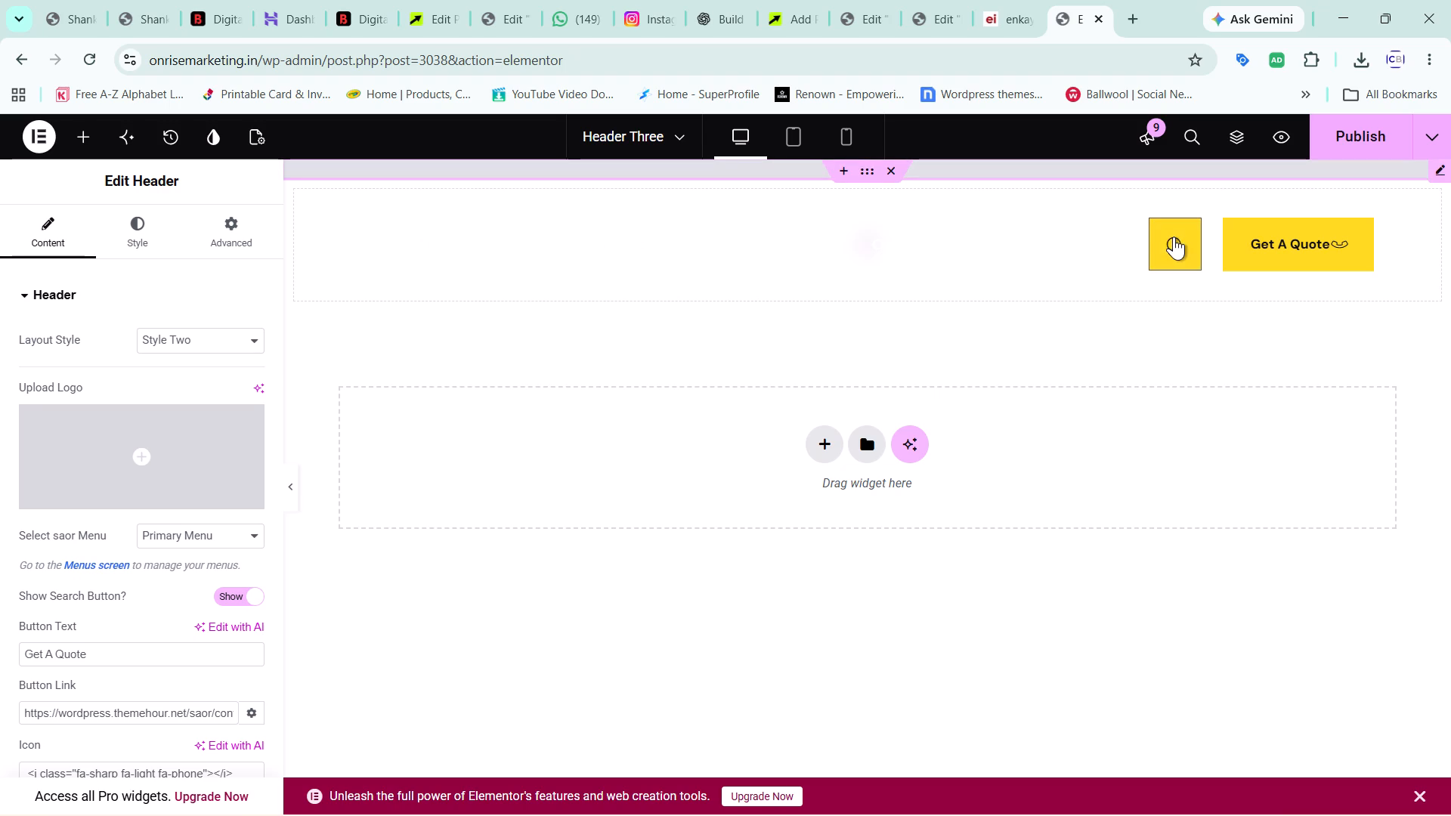
click(1443, 170)
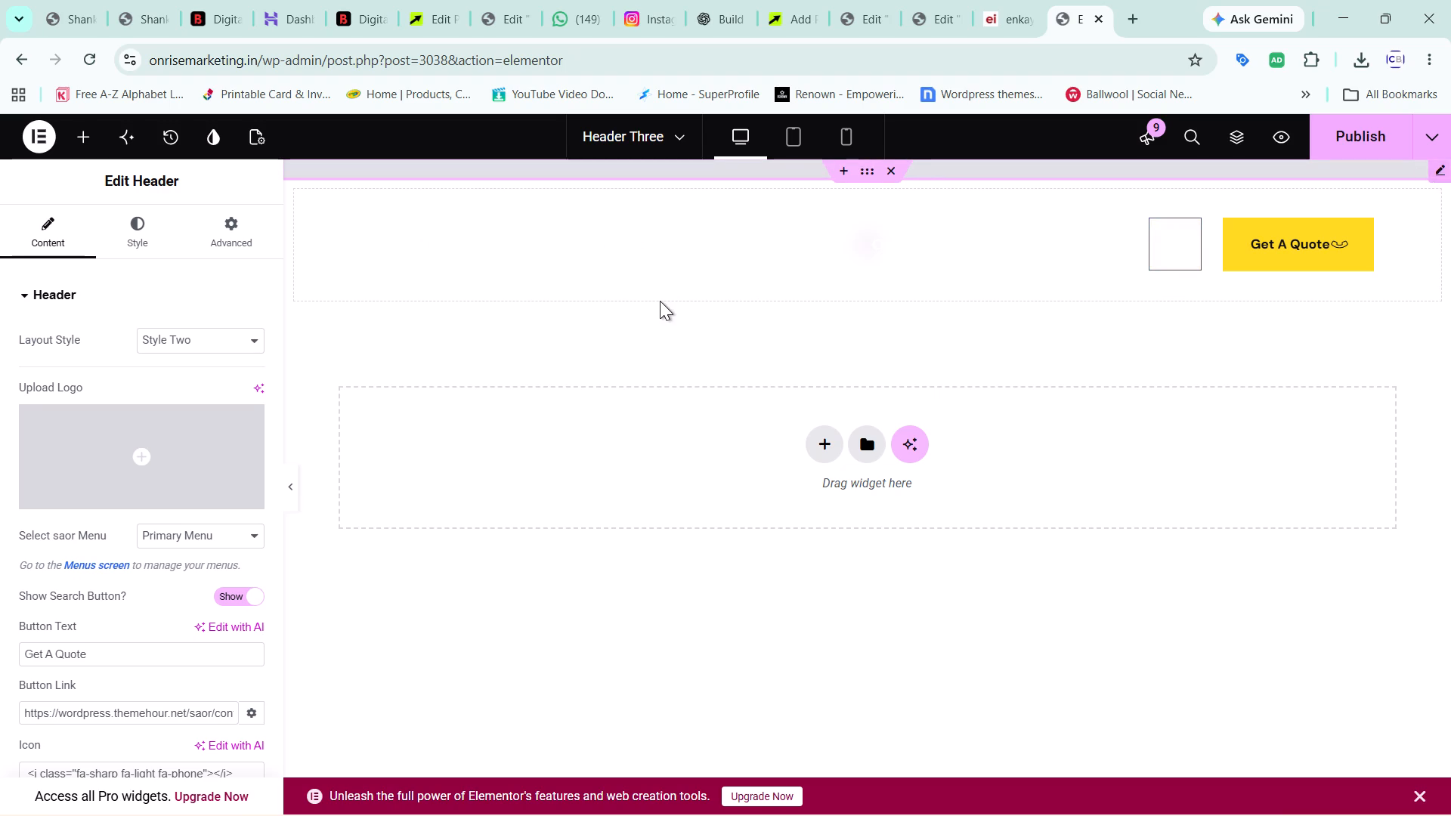
click(159, 335)
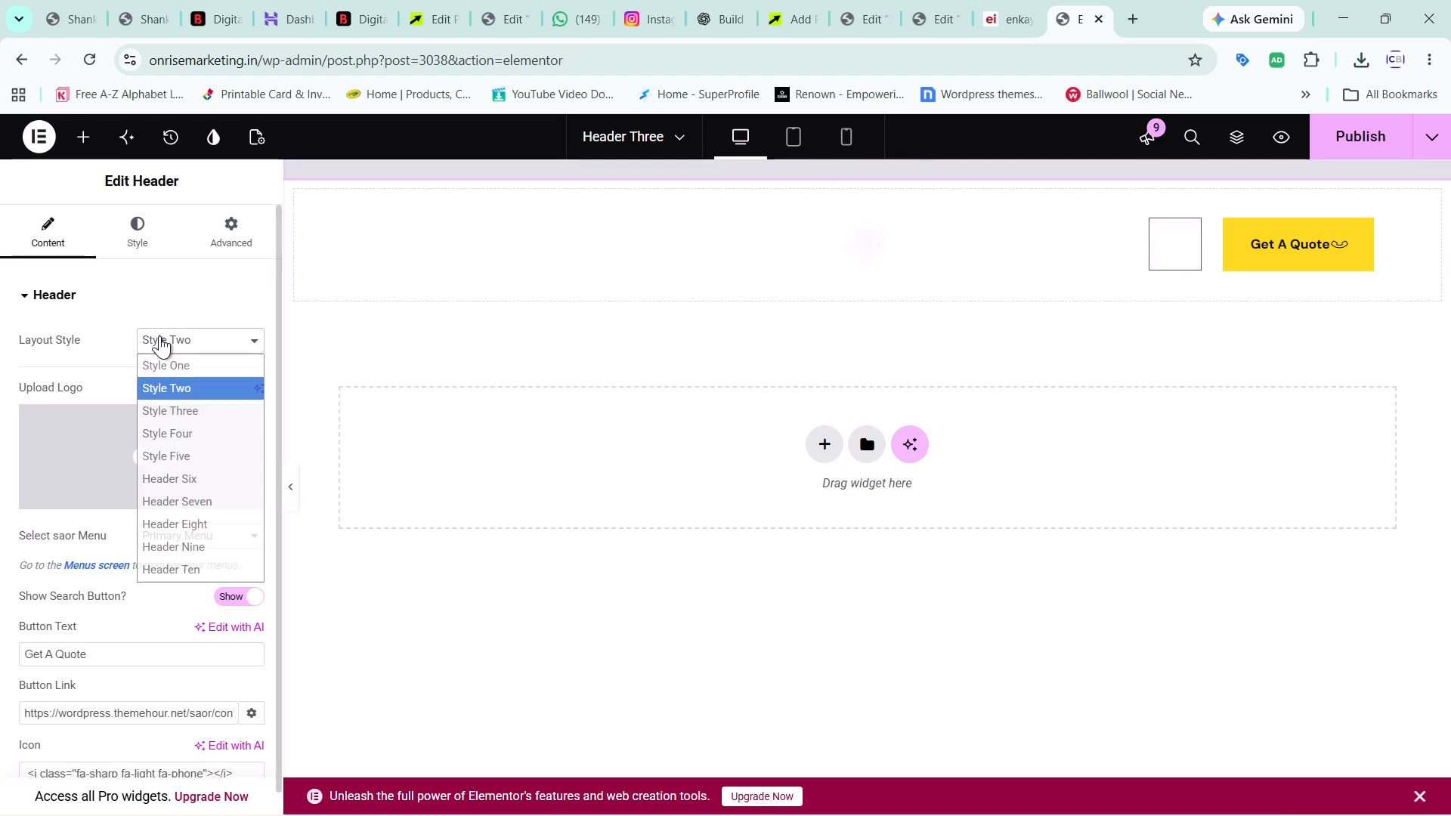
click(159, 335)
click(166, 359)
click(169, 352)
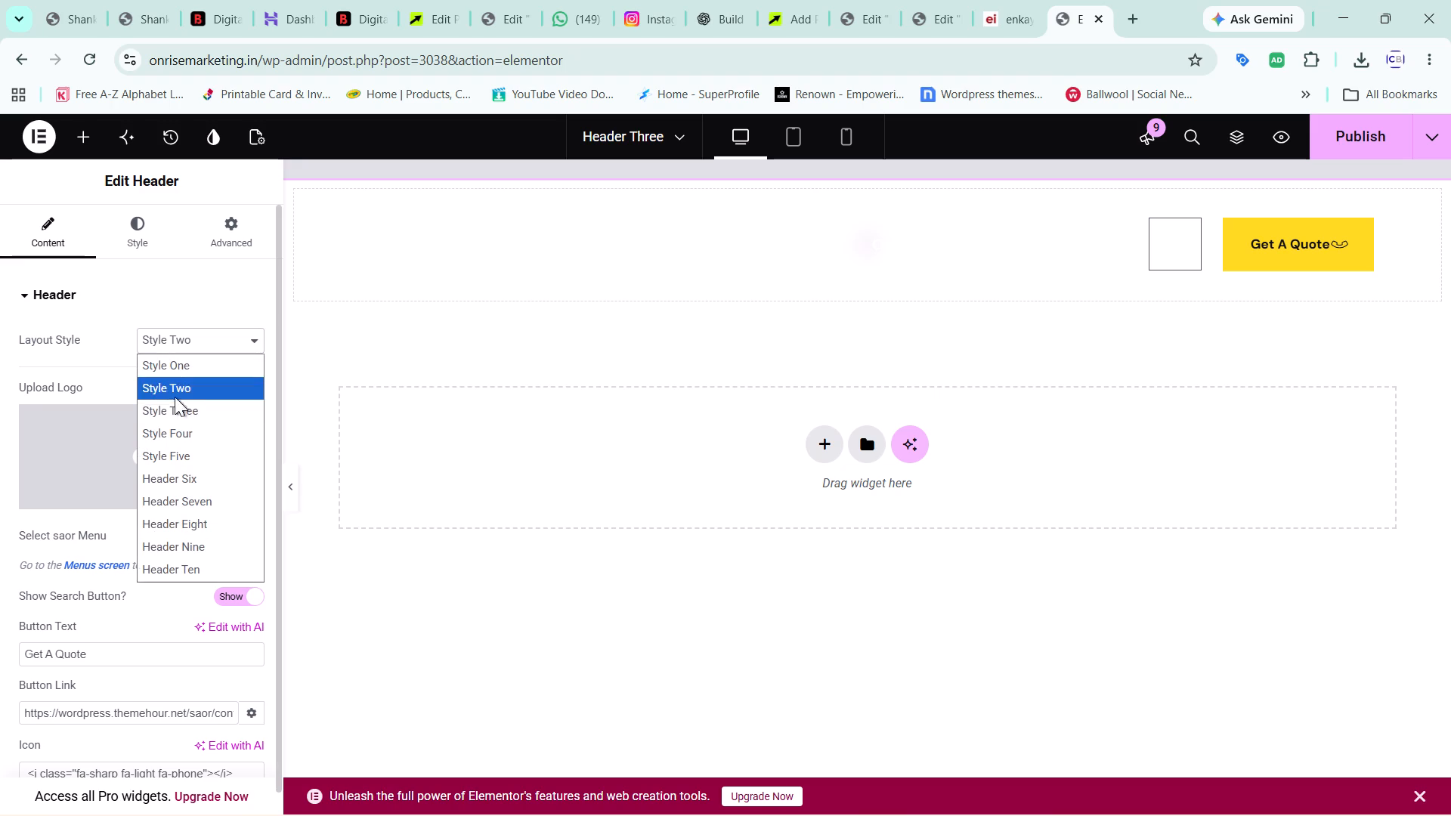
click(175, 406)
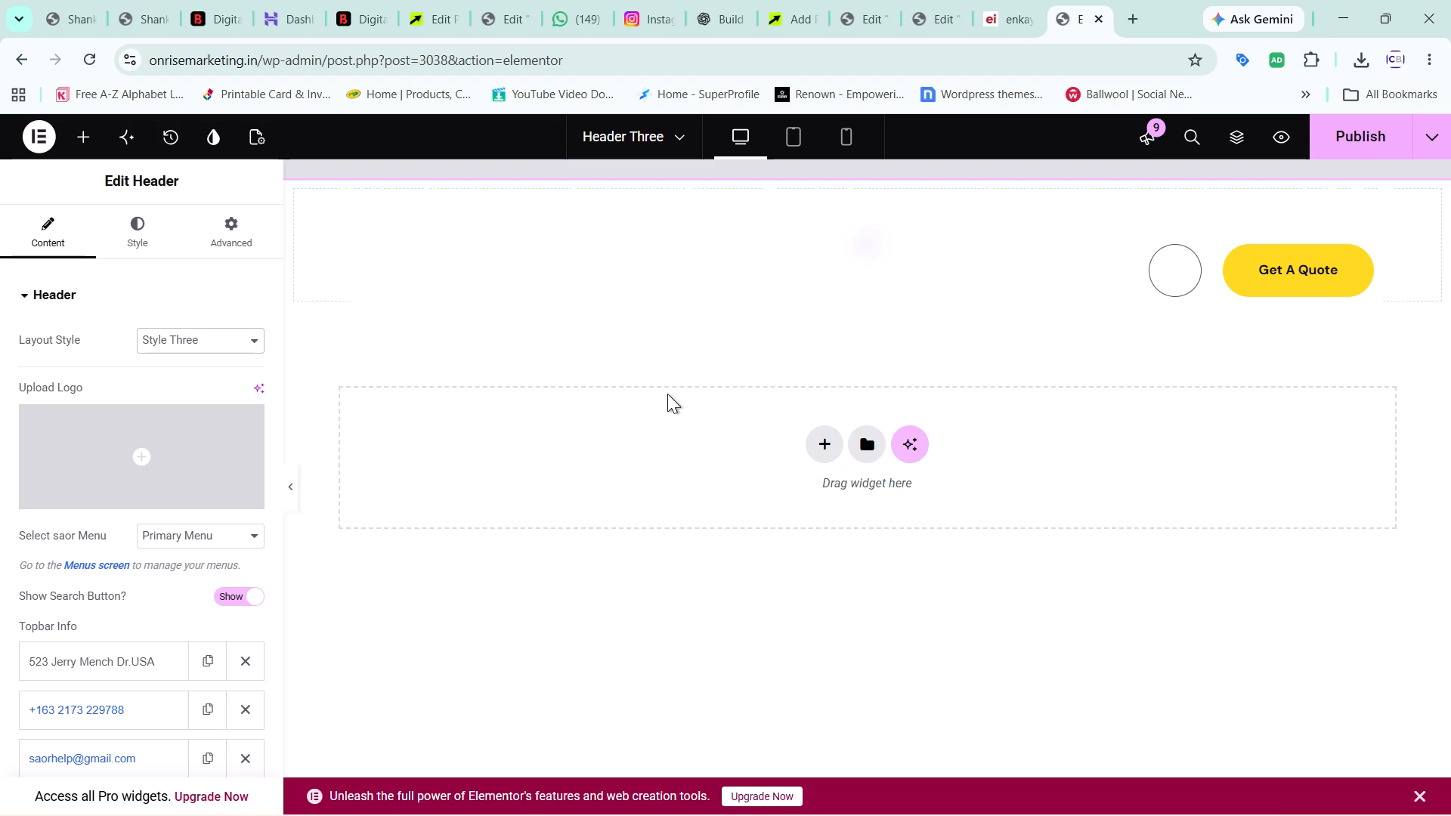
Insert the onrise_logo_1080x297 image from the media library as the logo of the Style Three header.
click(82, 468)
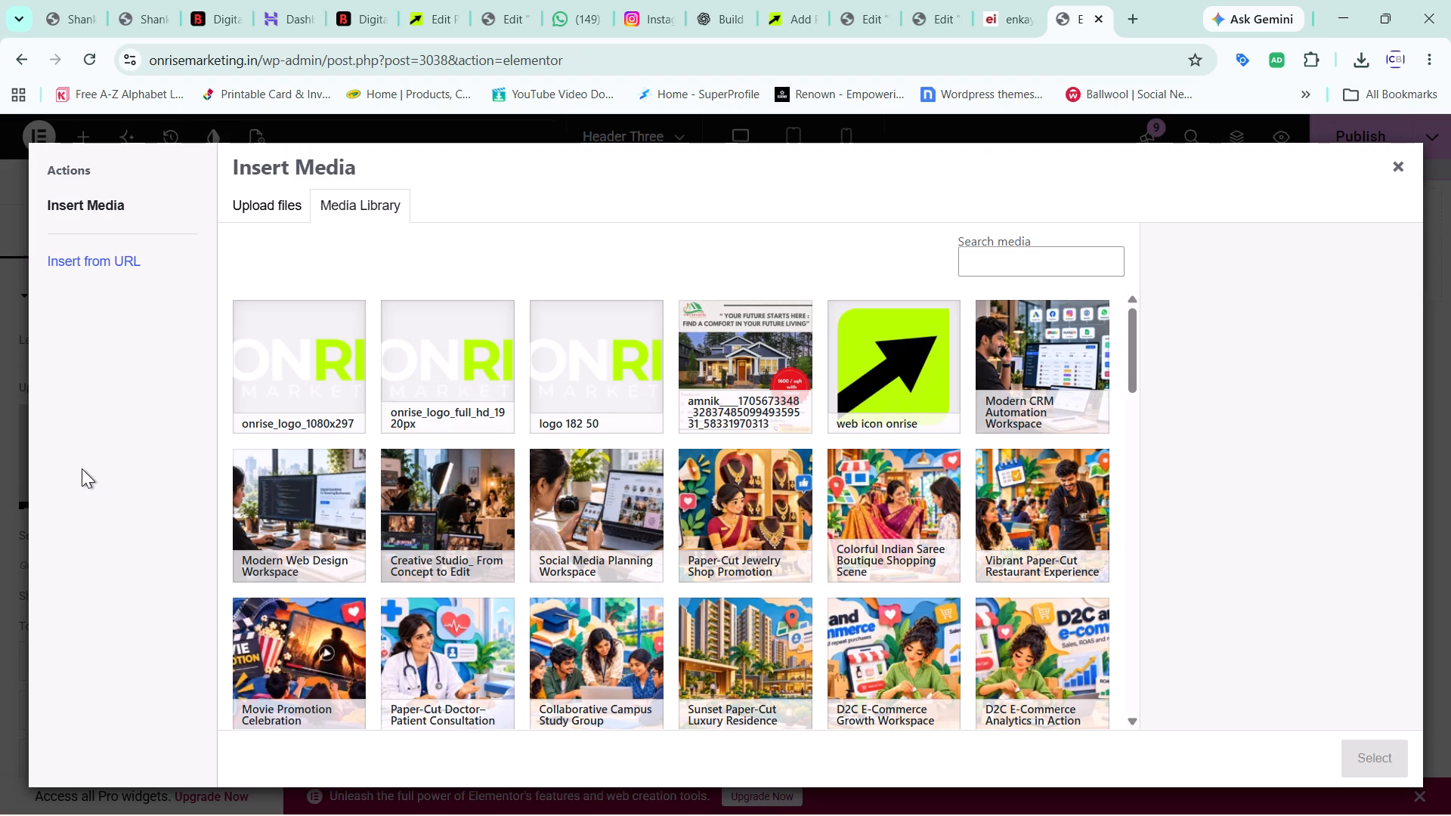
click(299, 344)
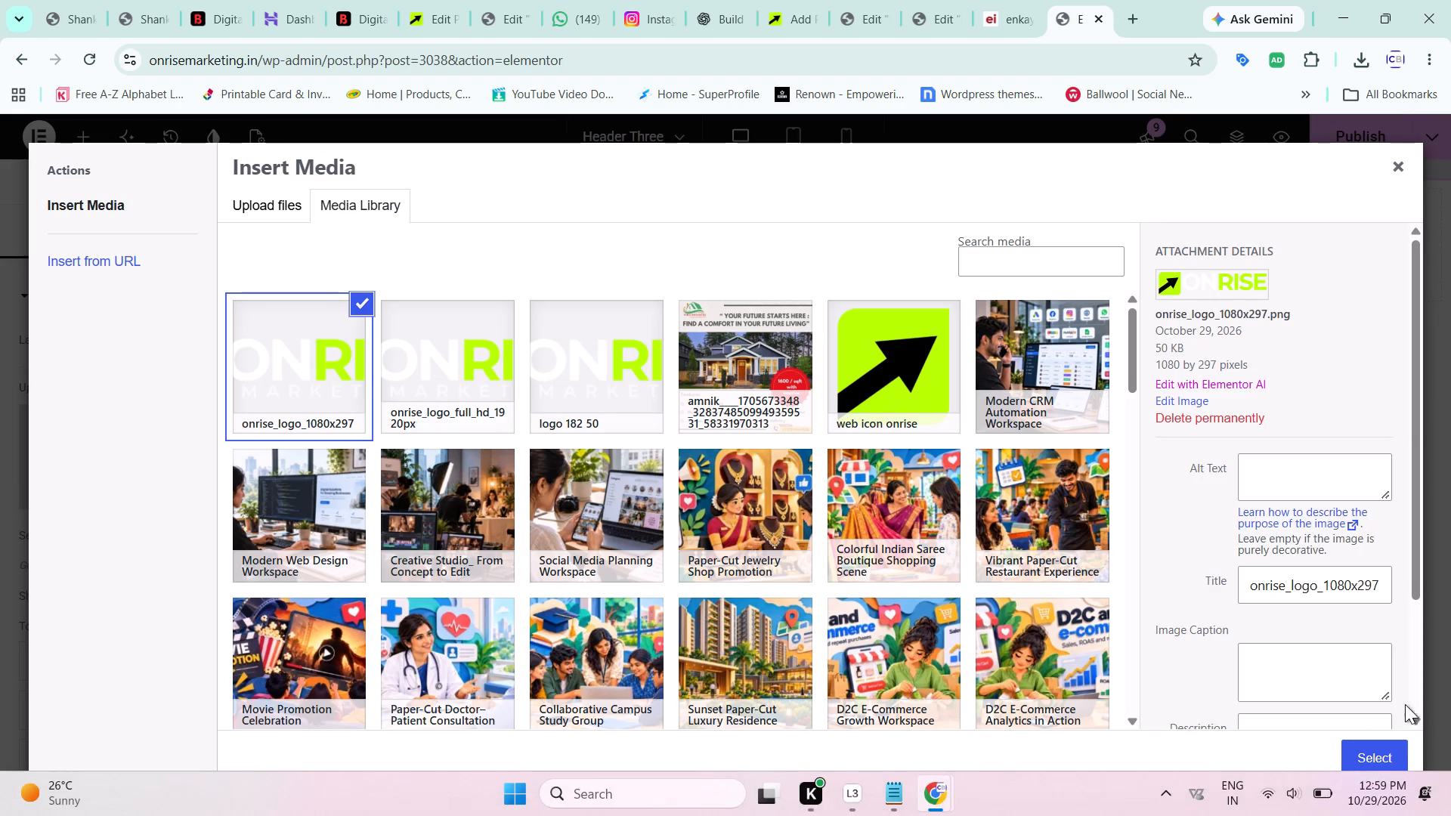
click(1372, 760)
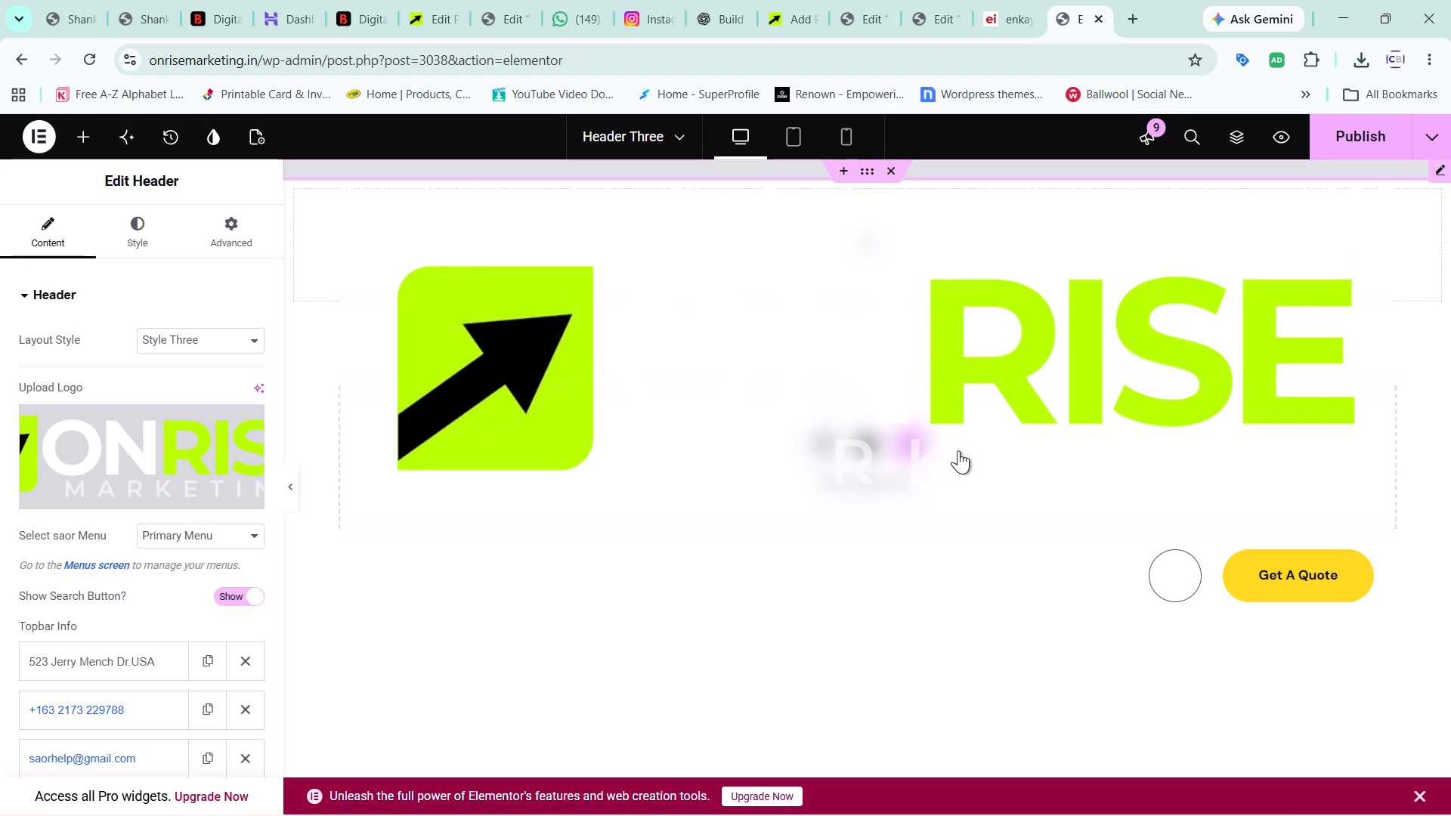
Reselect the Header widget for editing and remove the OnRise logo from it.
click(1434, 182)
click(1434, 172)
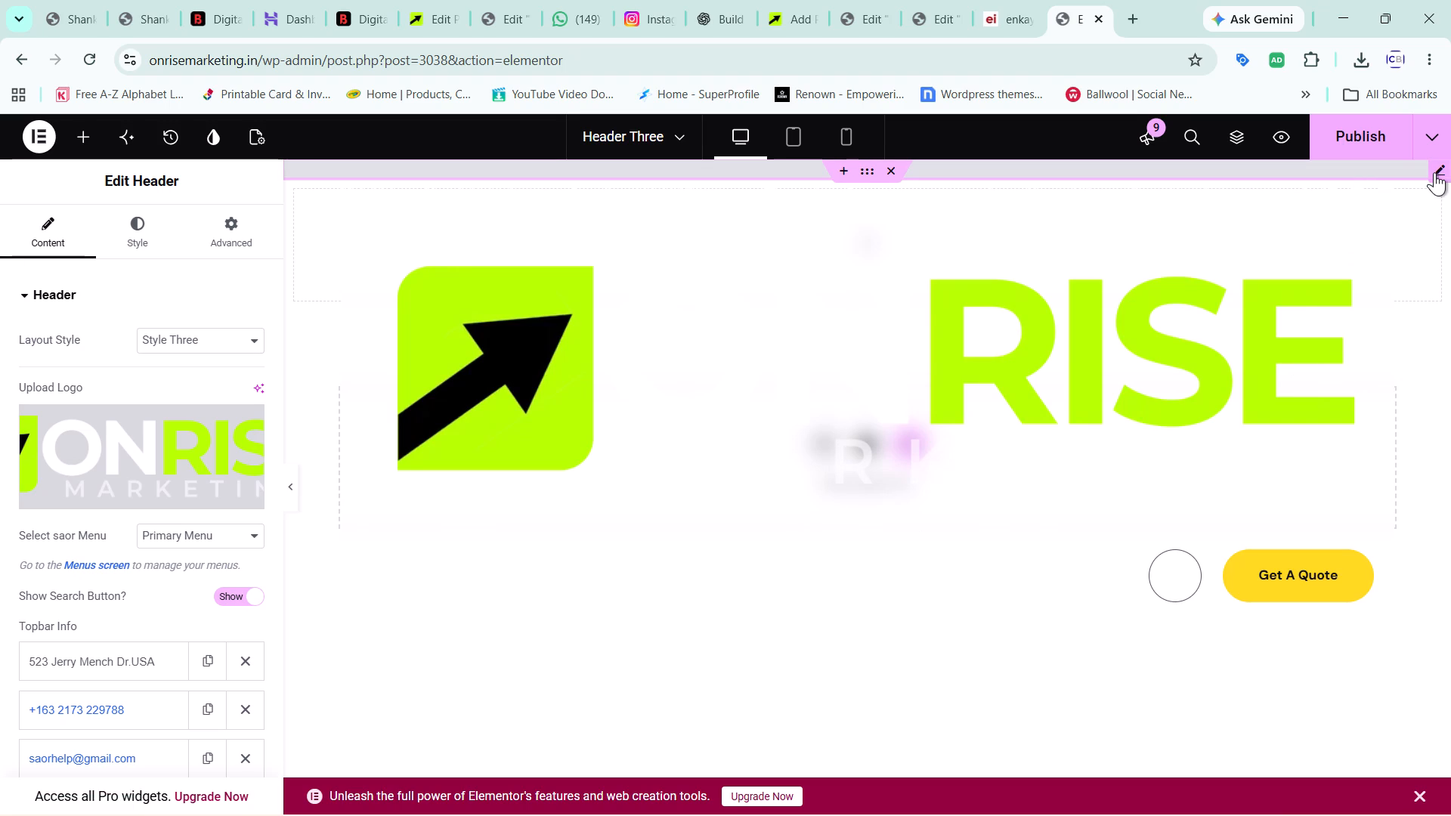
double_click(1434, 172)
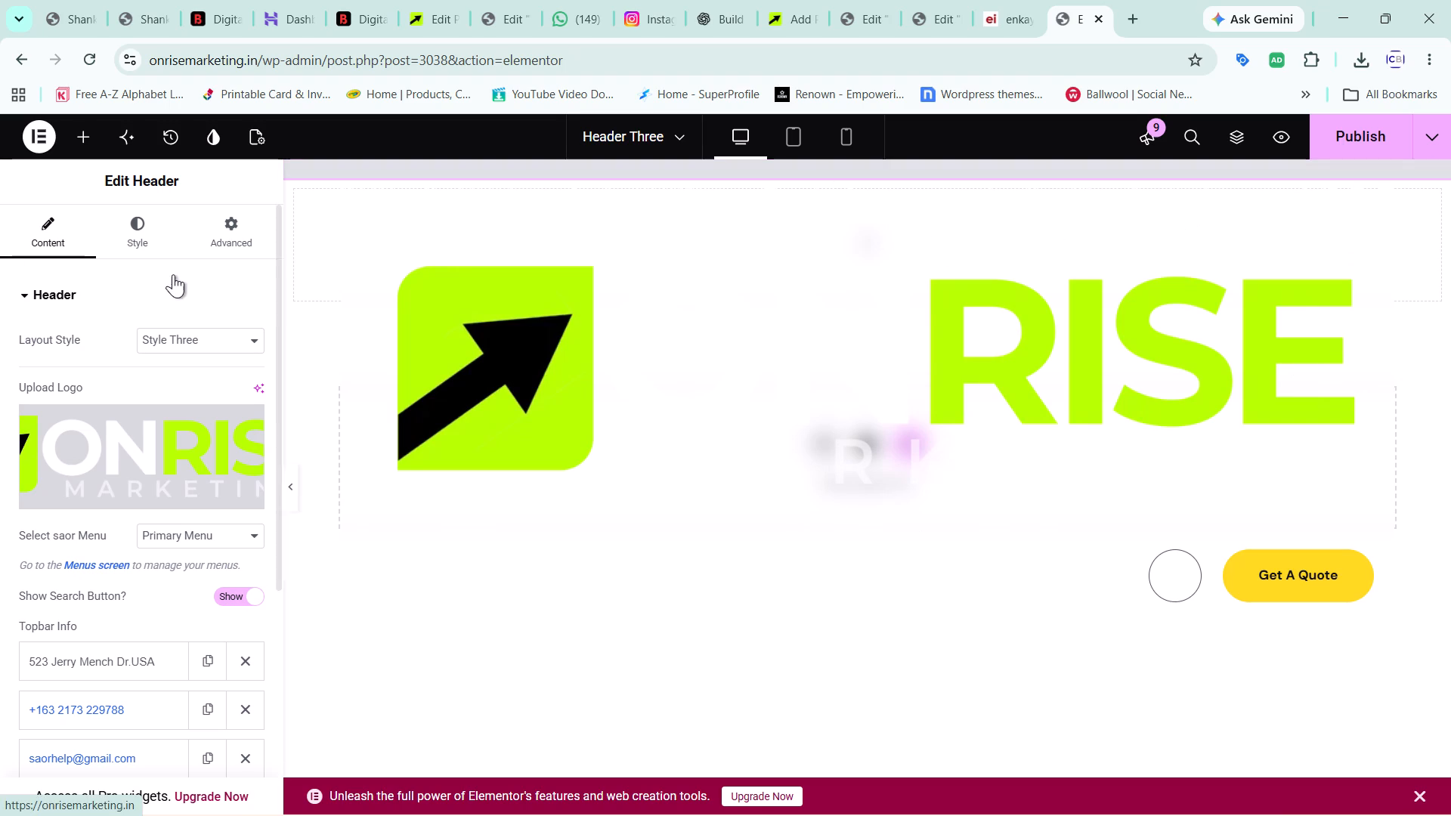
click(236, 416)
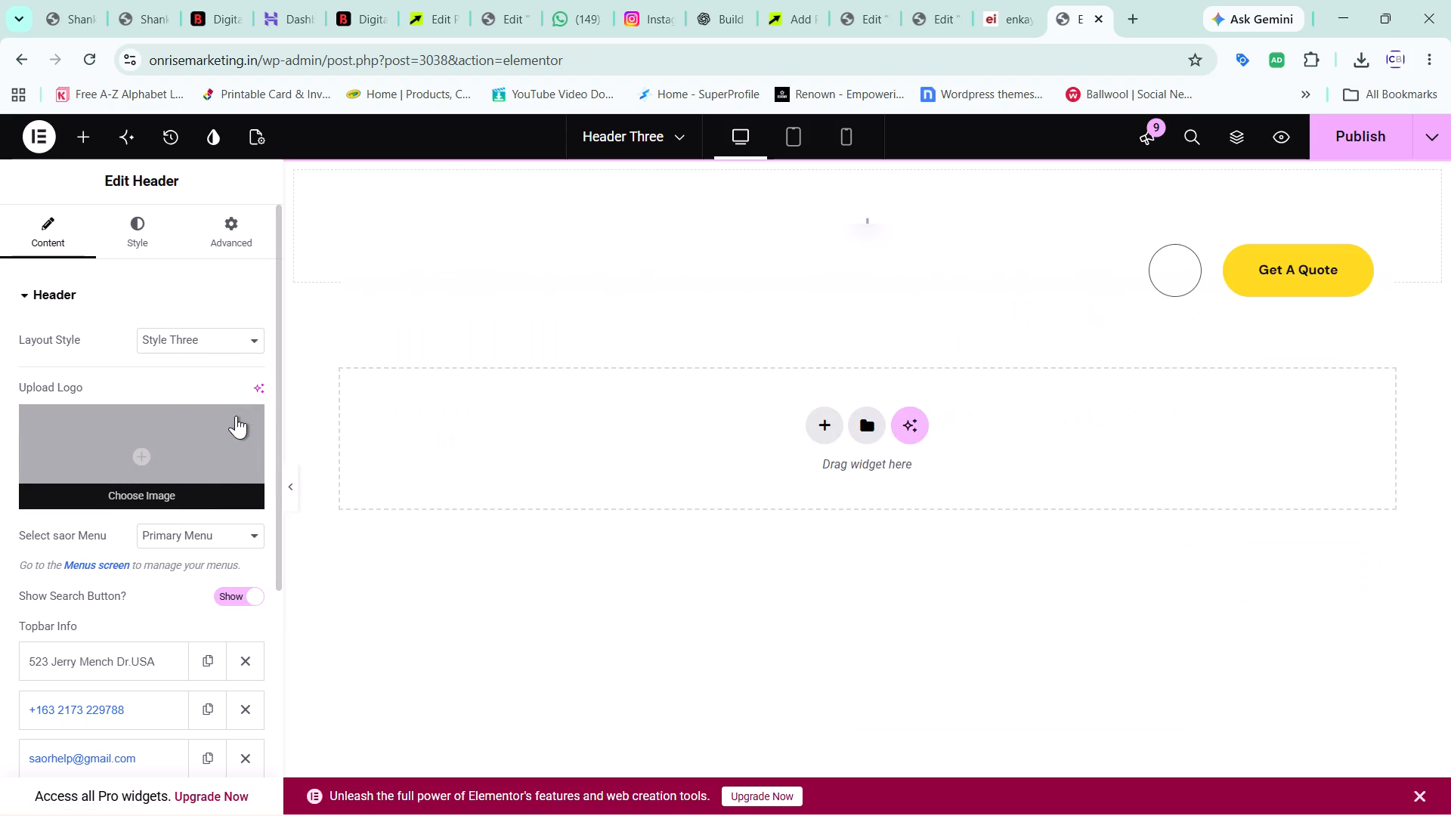
Open the Header widget's layout style choices.
click(230, 348)
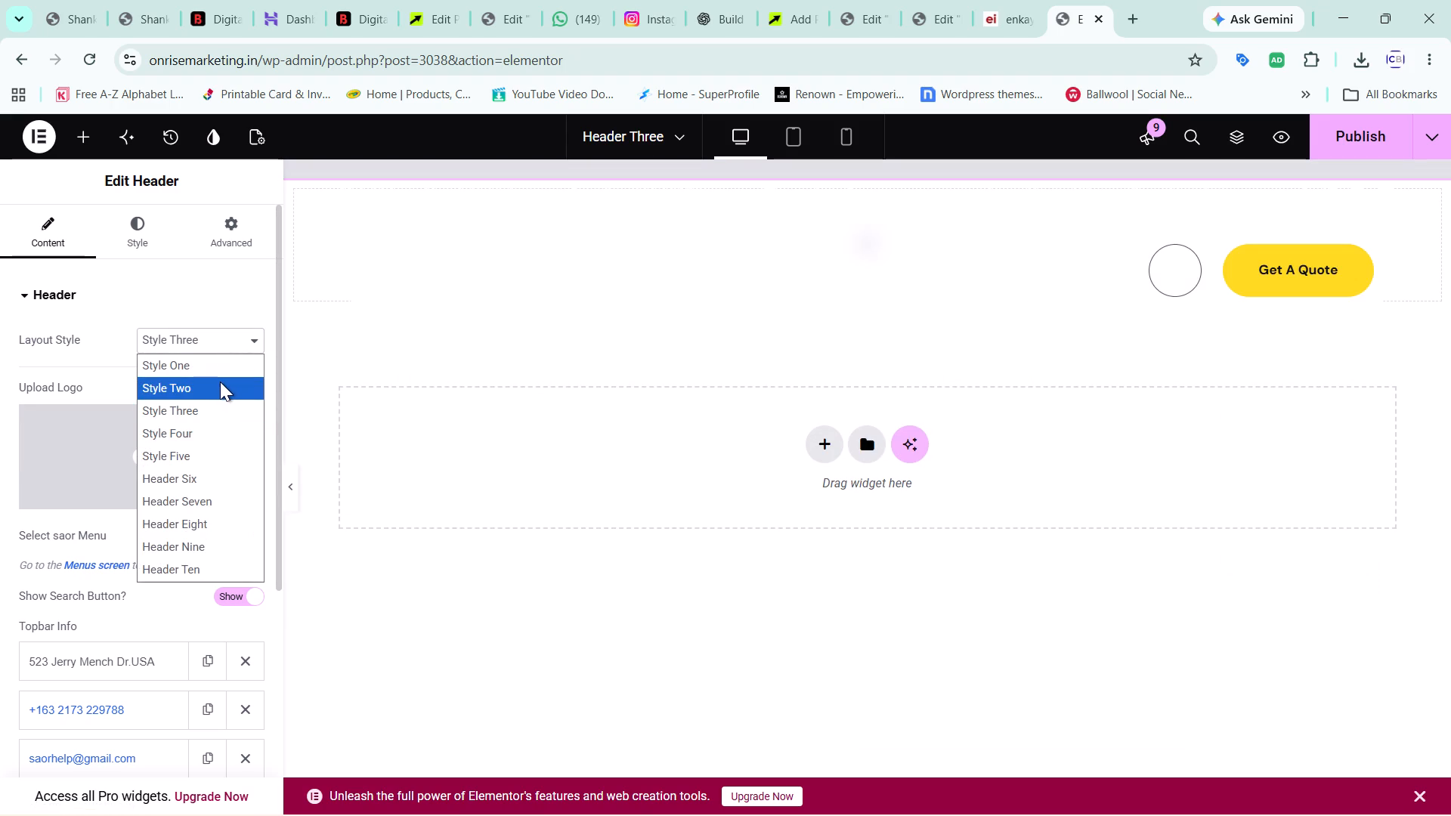
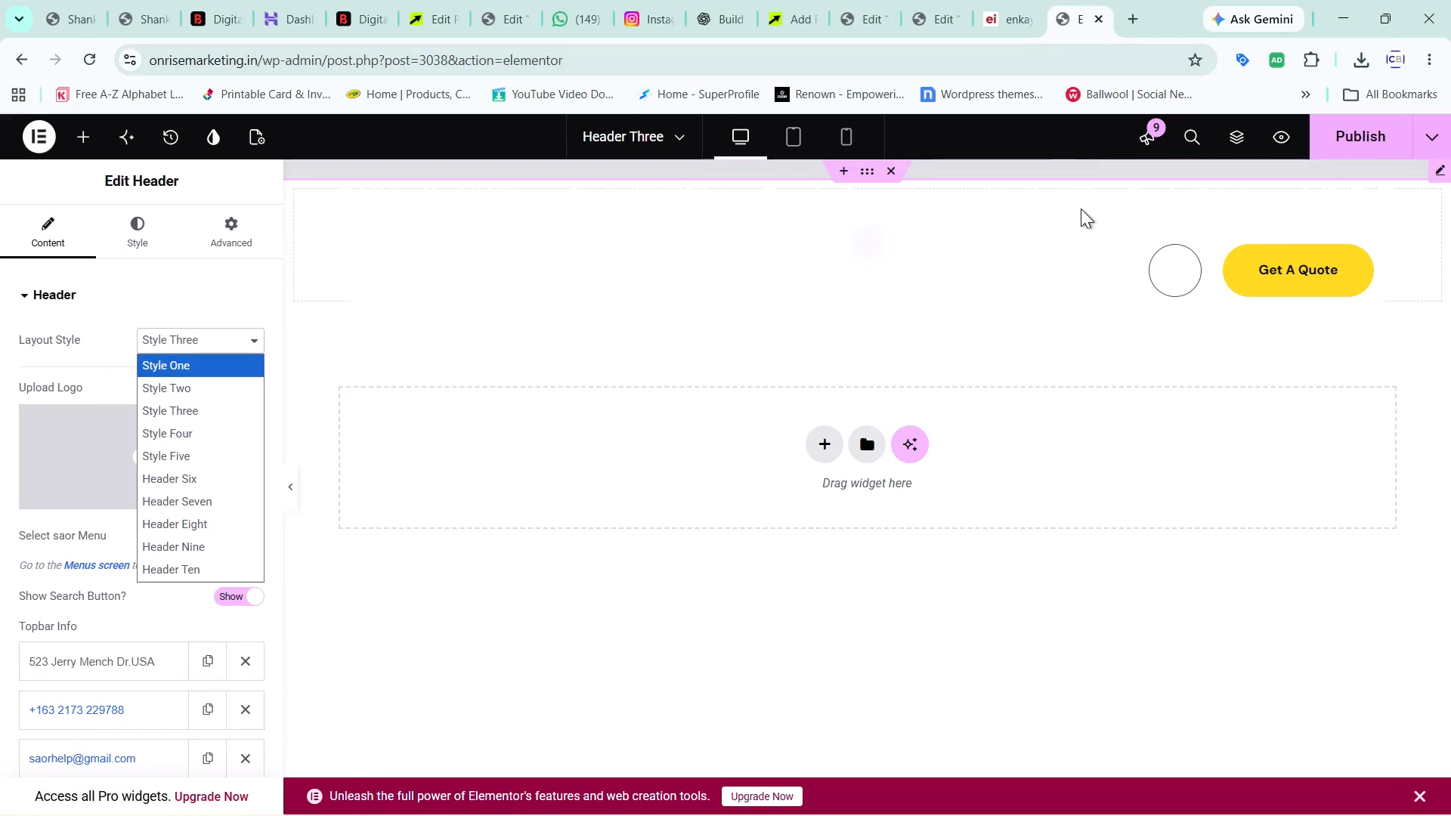
Keep the Style Three layout and publish the Header Three template without a logo.
scroll(1350, 267, up, 4)
click(1379, 125)
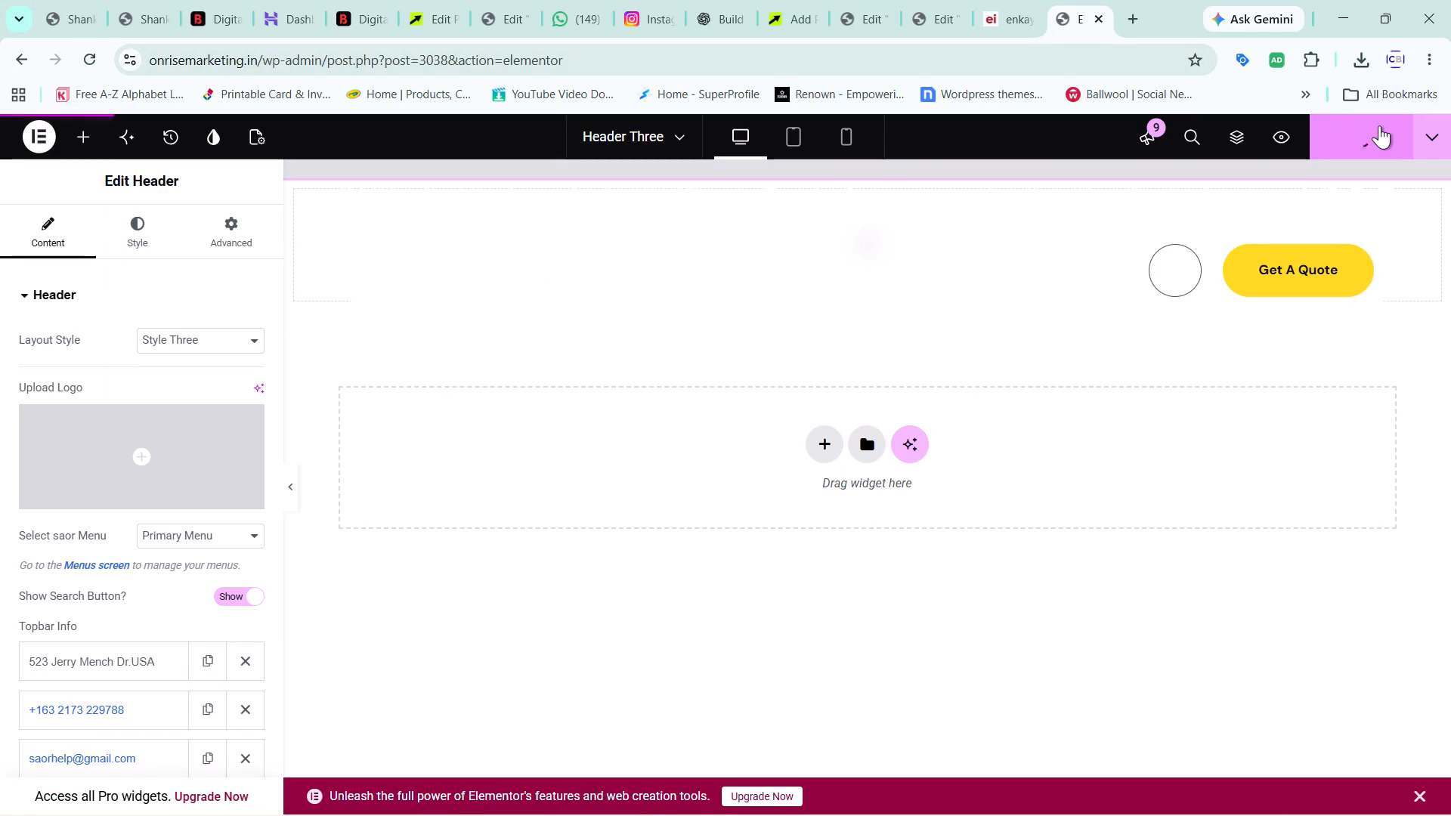
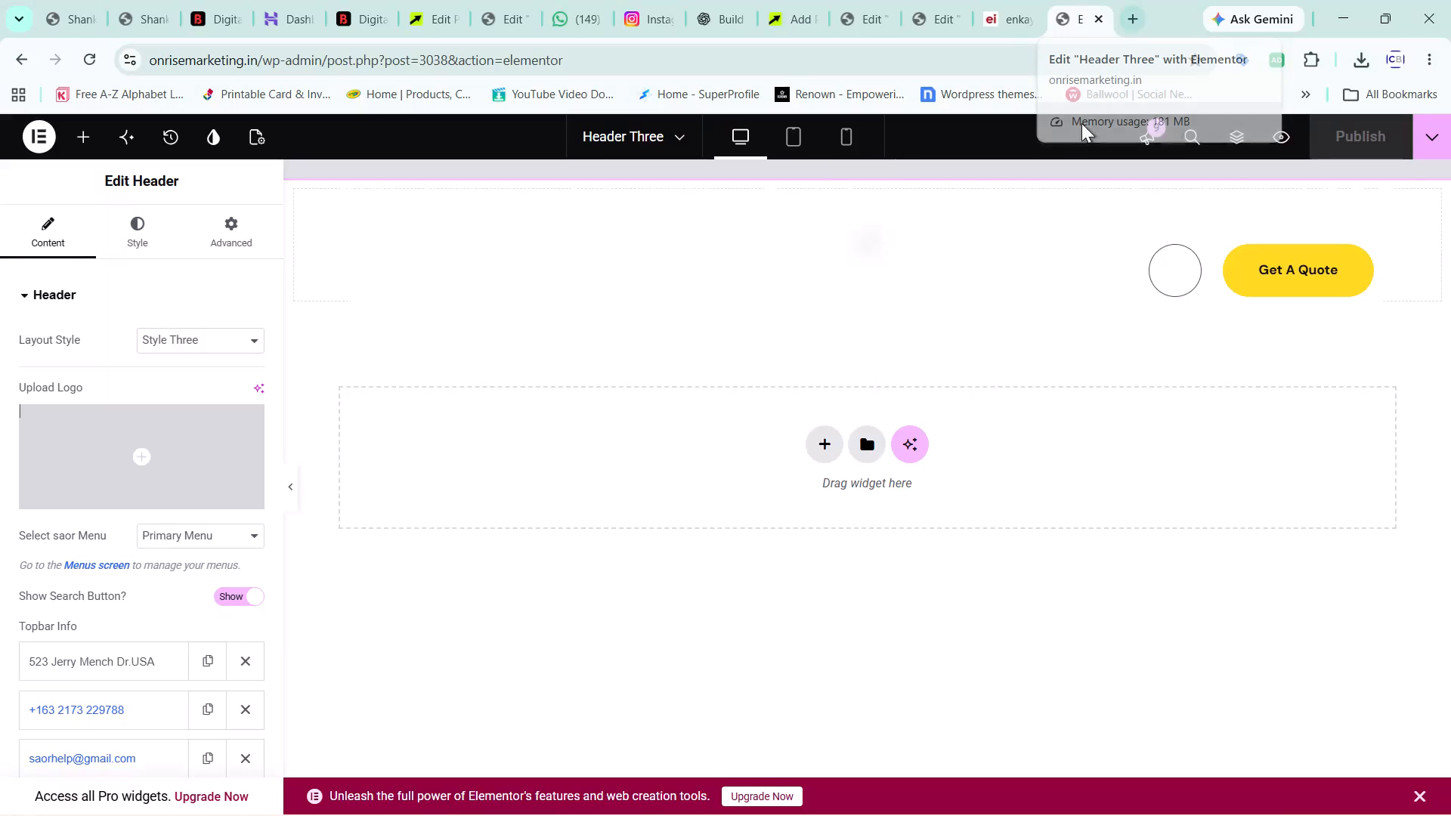
Open the live onrisemarketing.in homepage in a new browser tab and check how its header displays.
click(1124, 17)
click(855, 63)
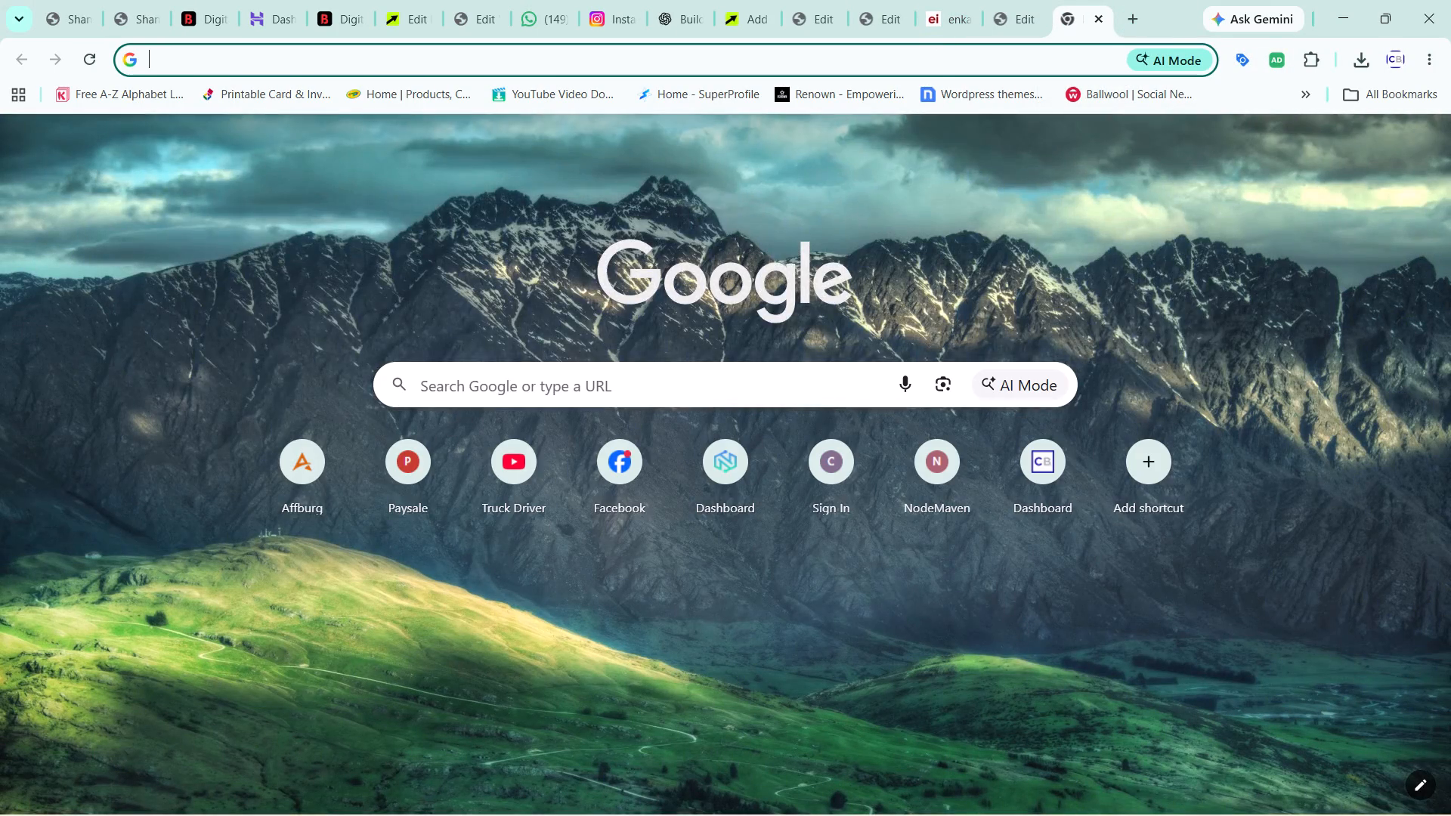
key(p)
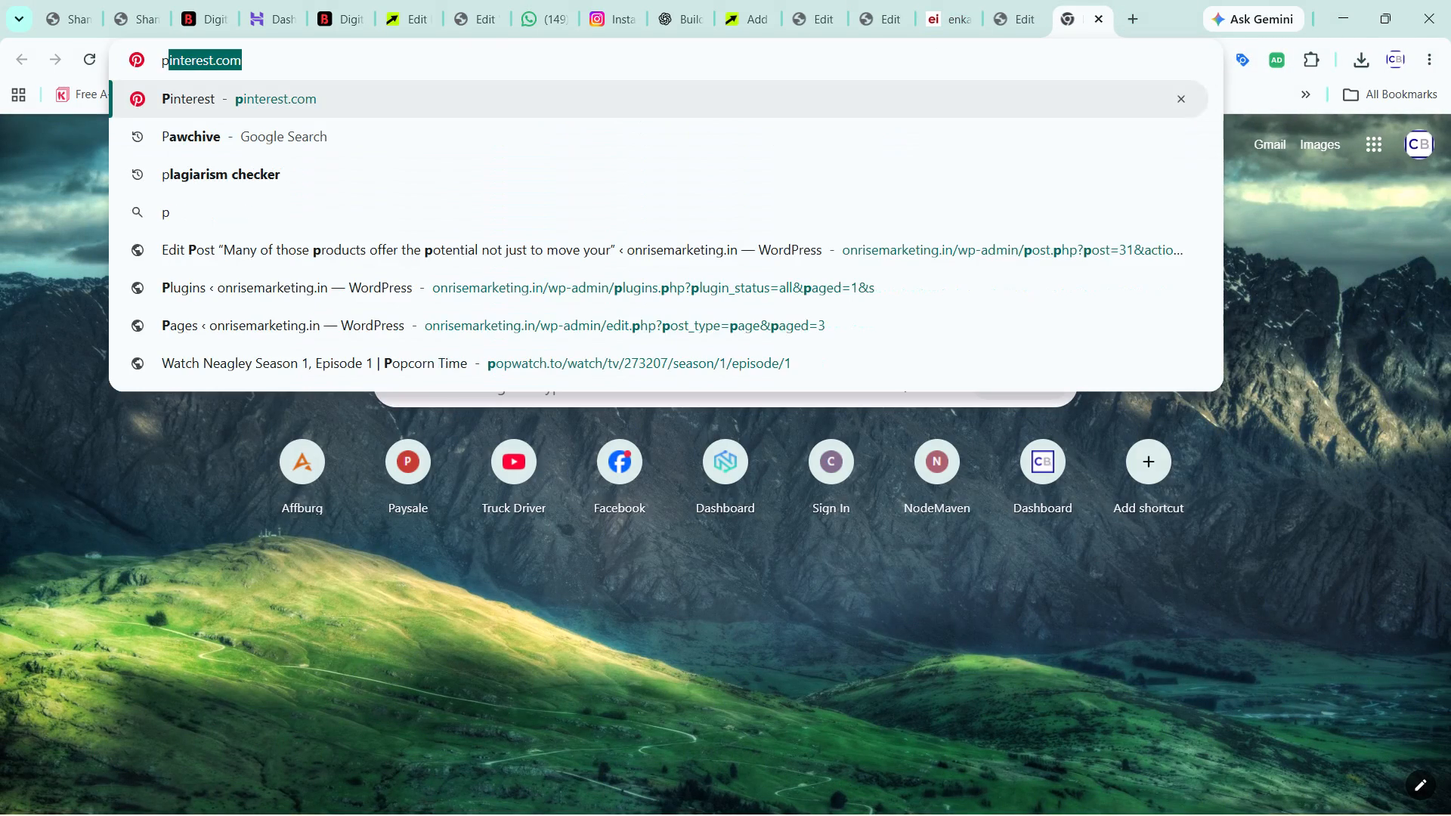
key(ctrl+a)
key(Delete)
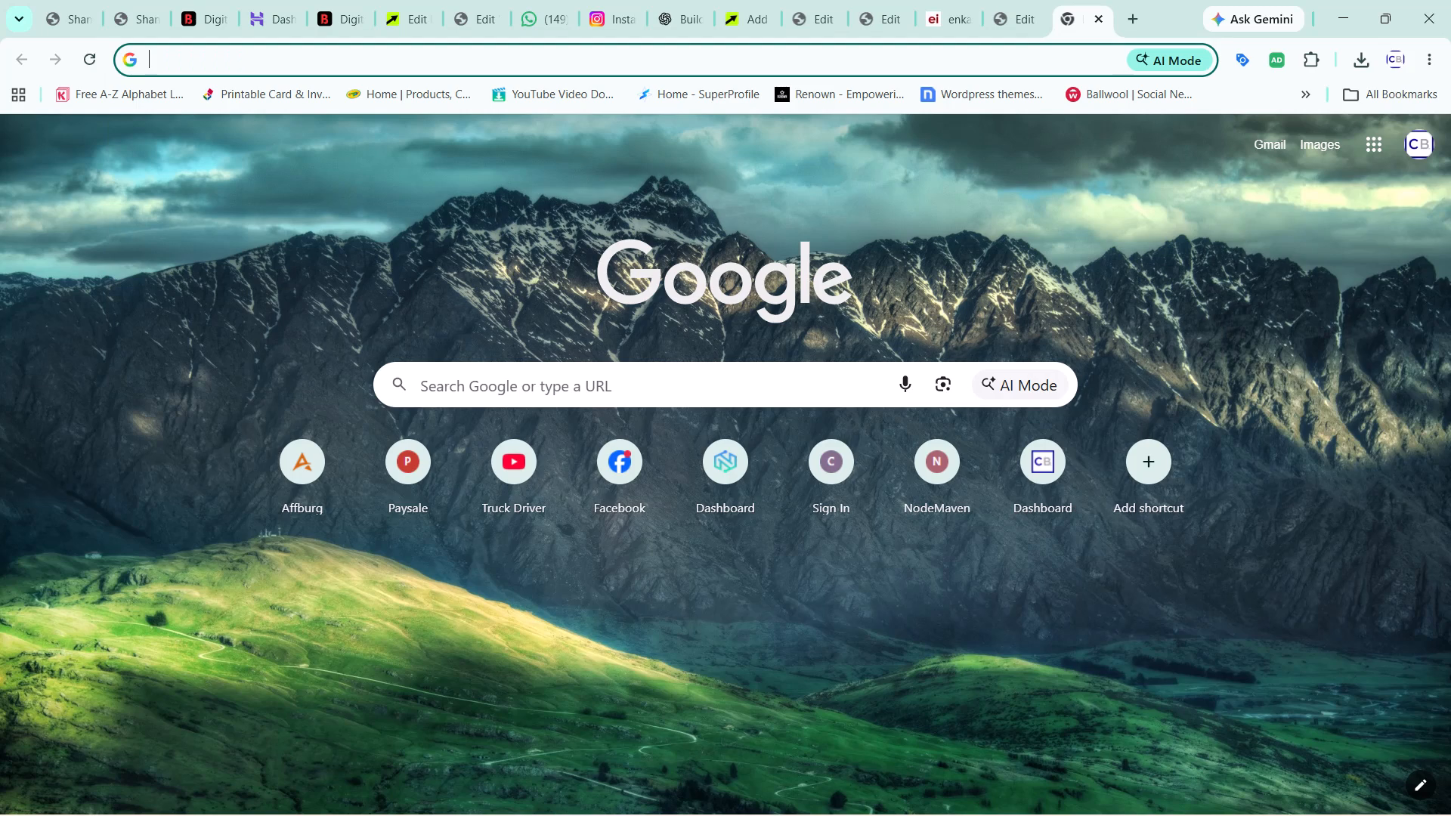
key(o)
key(Return)
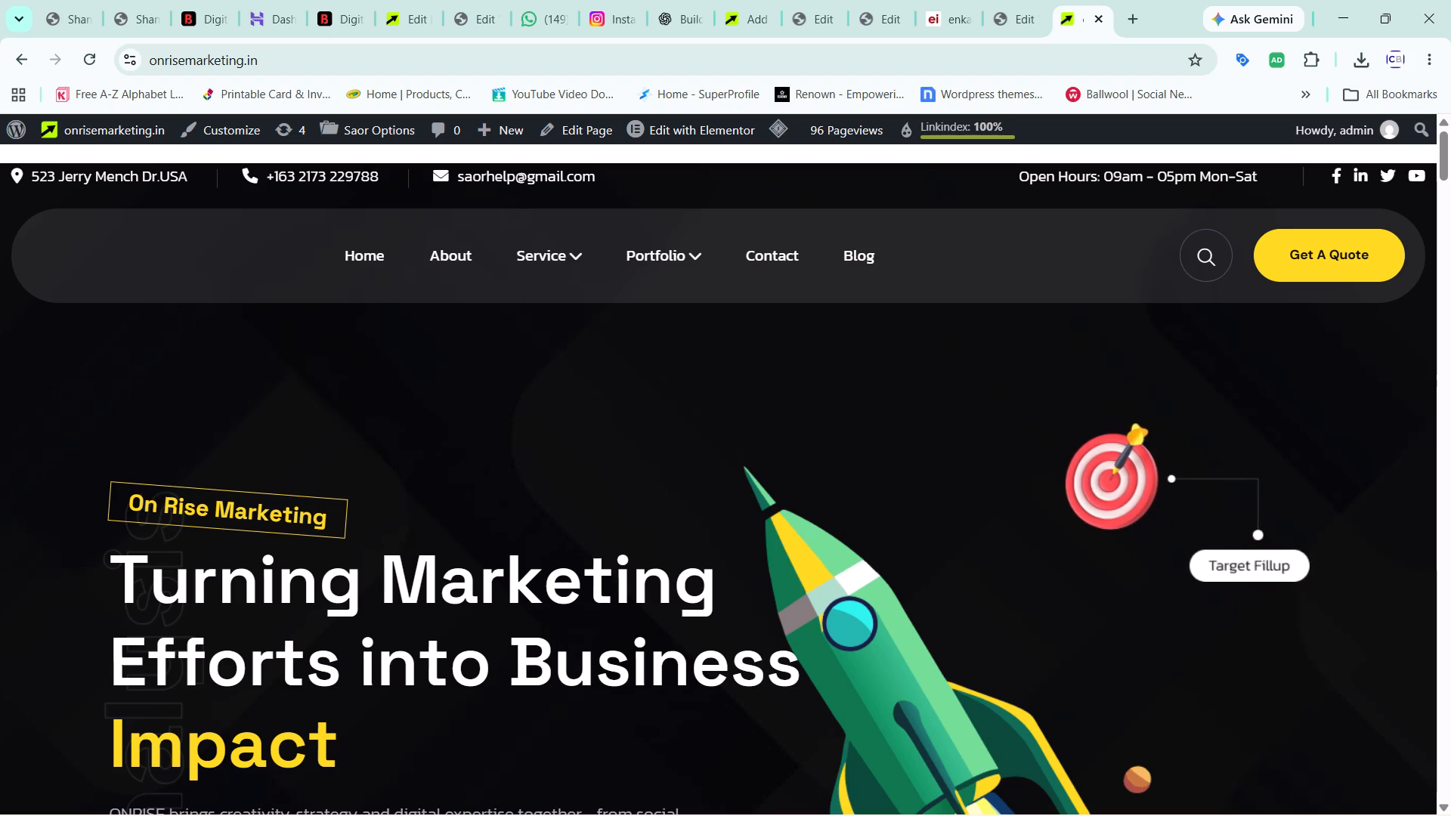
scroll(612, 379, up, 4)
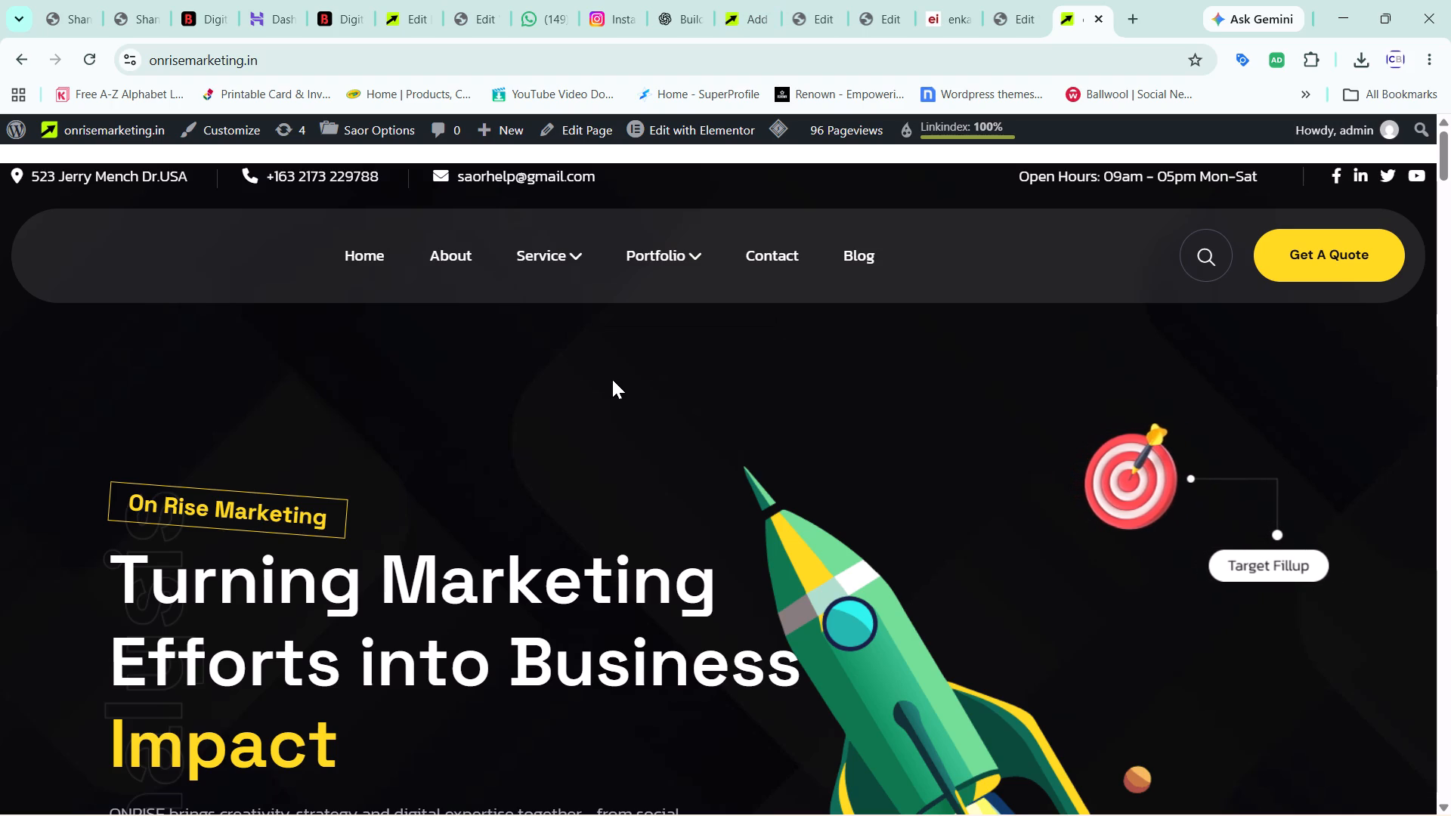
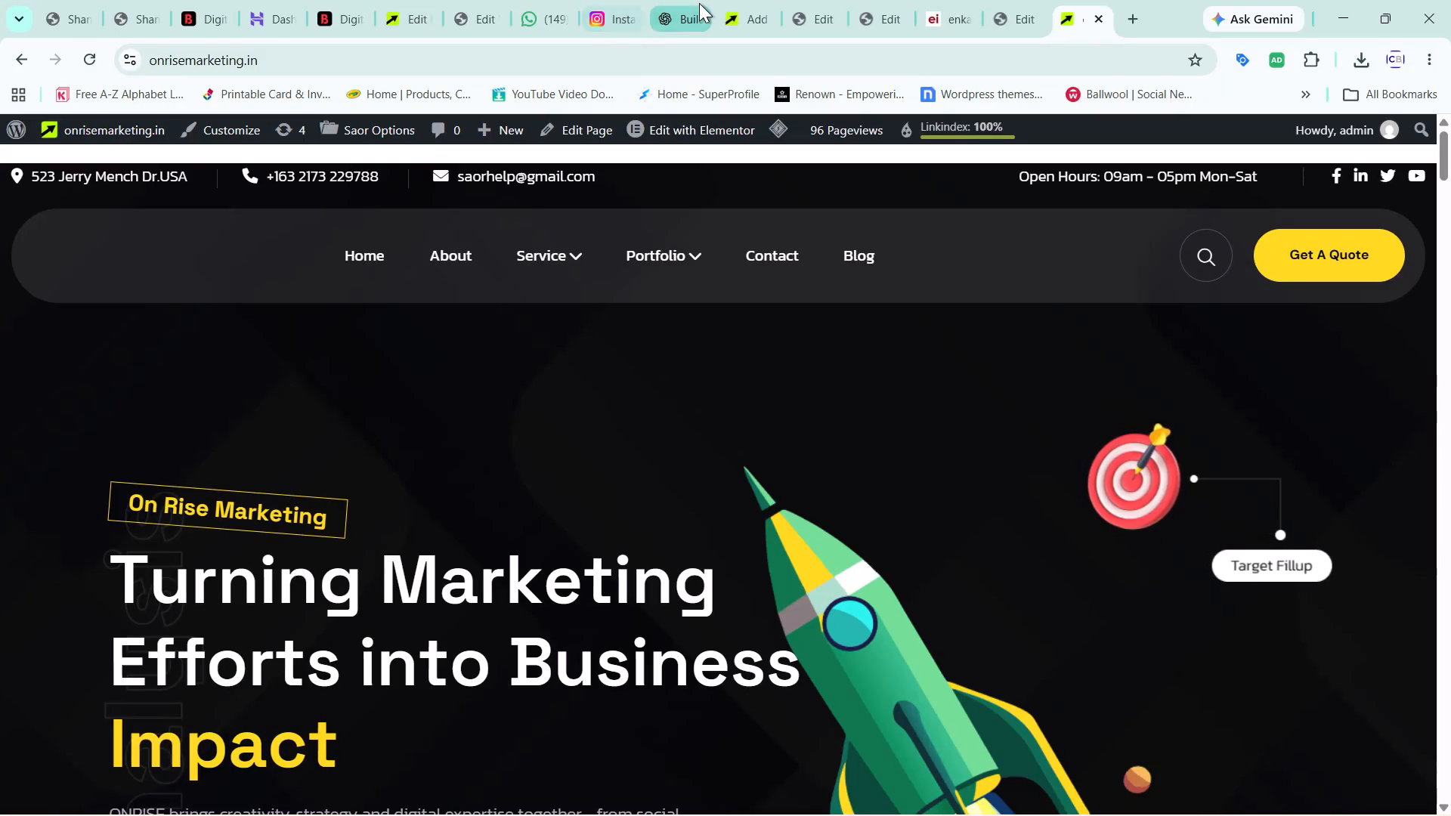
Switch to the incognito window showing the live onrisemarketing.in homepage and check its header without the downloads list covering it.
click(1338, 8)
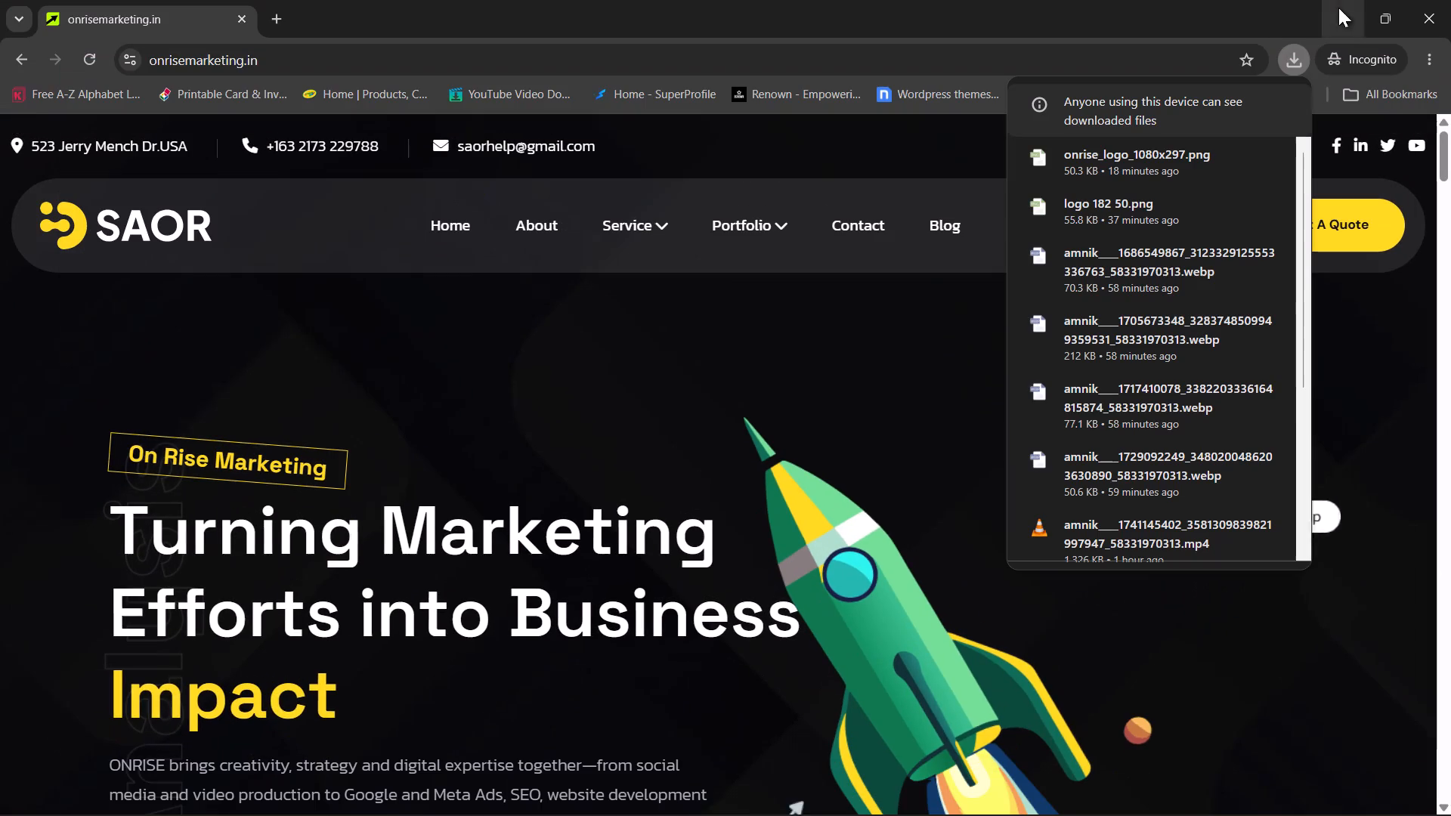
click(853, 461)
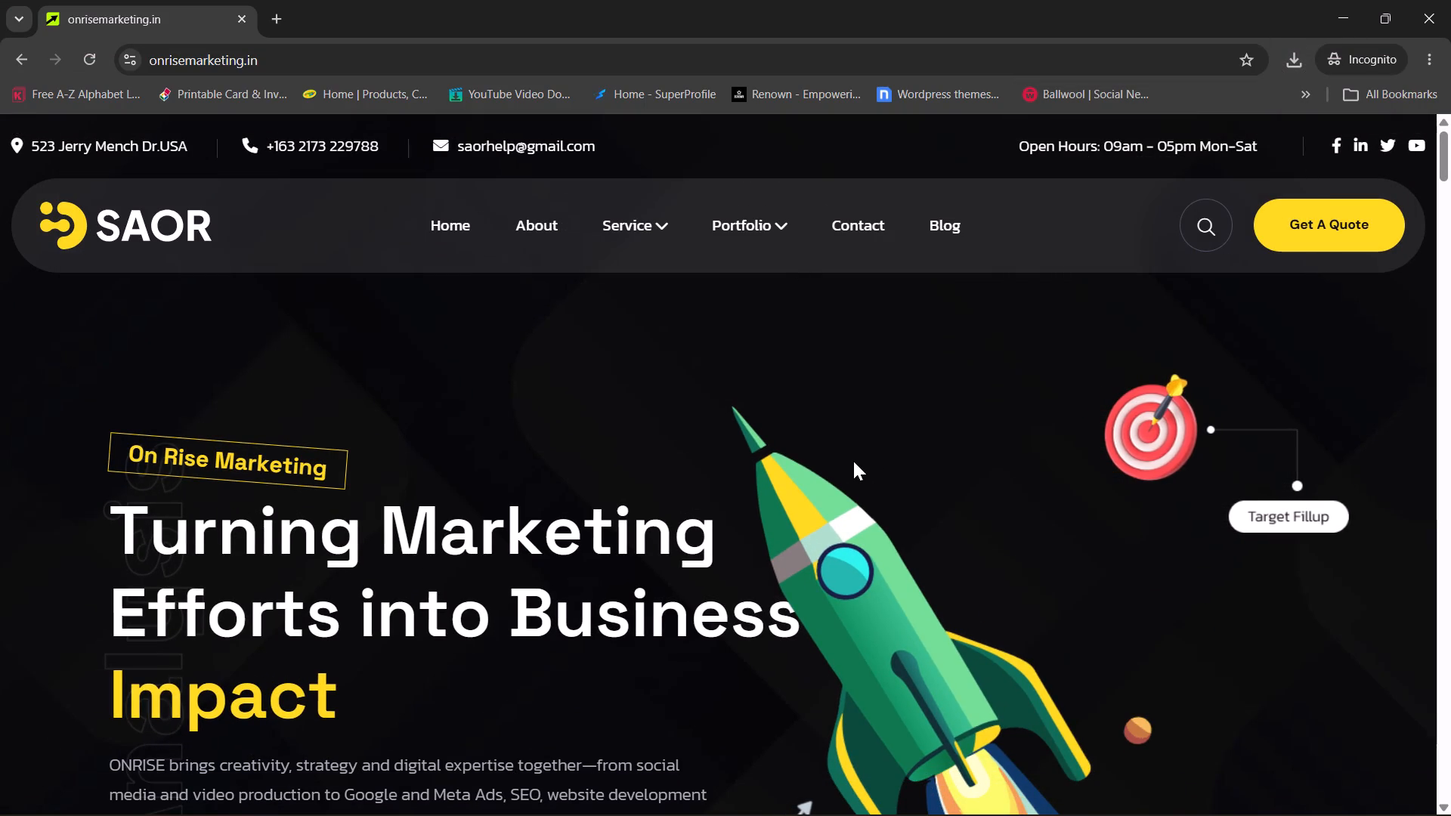